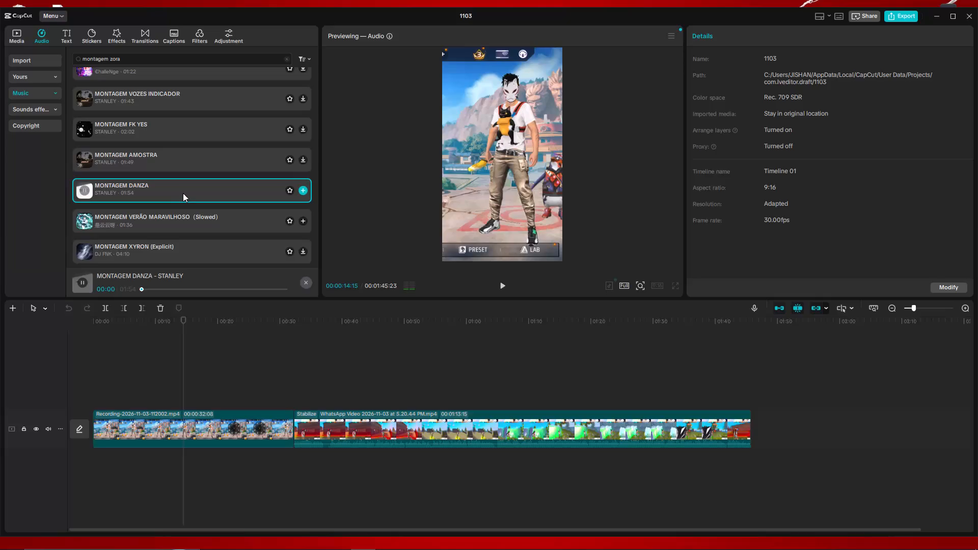
# Add the MONTAGEM DANZA track to the timeline, align its start with the second video clip, and play the transition.
pyautogui.moveTo(187, 189); pyautogui.dragTo(369, 465)
pyautogui.click(368, 372)
pyautogui.press('space')
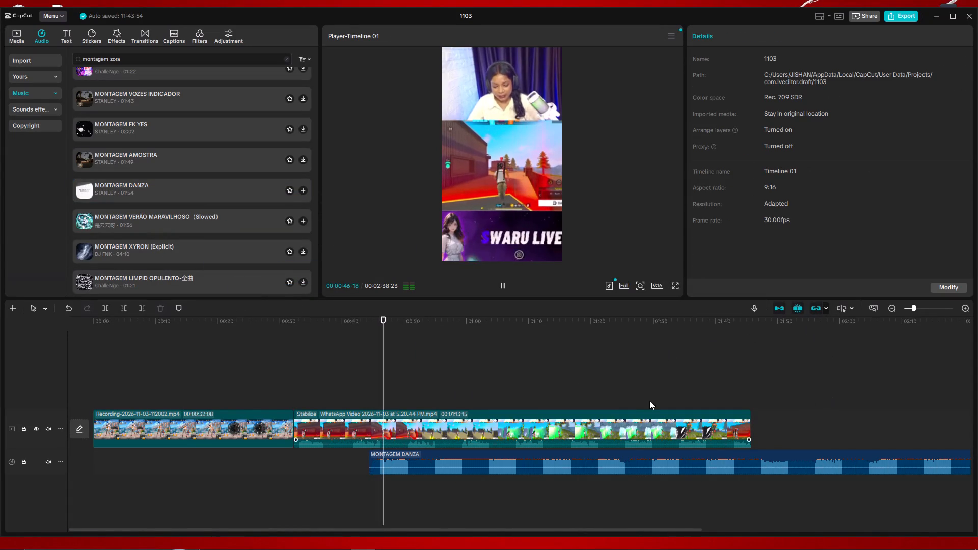
pyautogui.moveTo(547, 459); pyautogui.dragTo(470, 460)
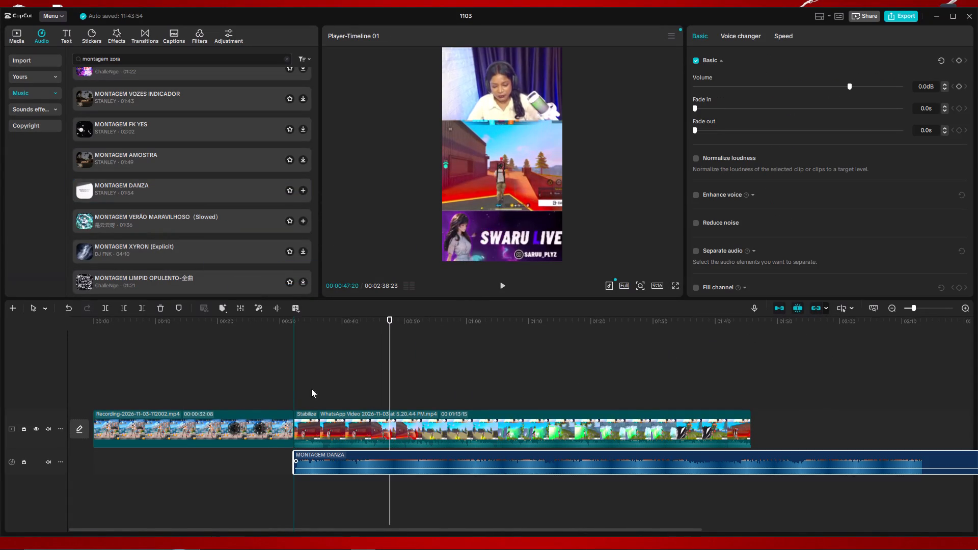
pyautogui.click(268, 369)
pyautogui.press('space')
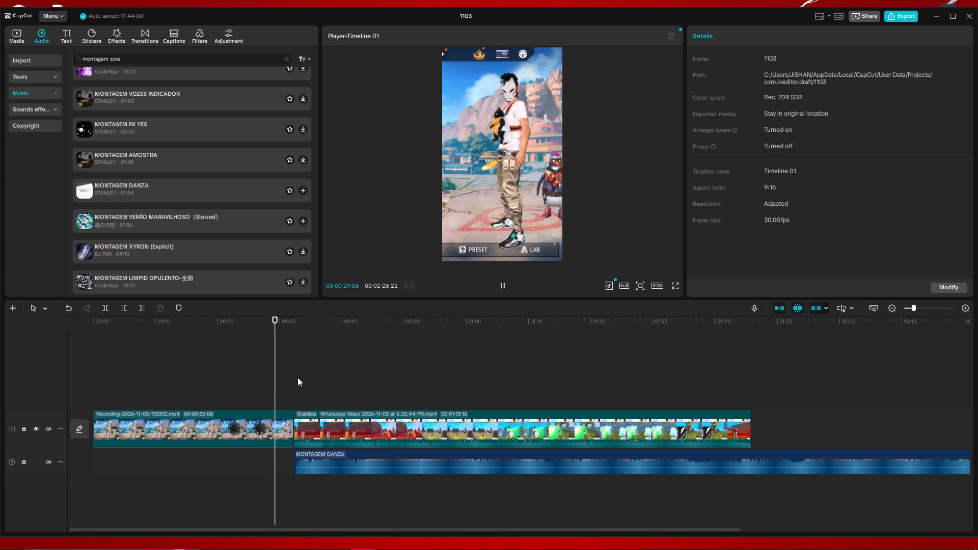
pyautogui.click(297, 377)
pyautogui.press('space')
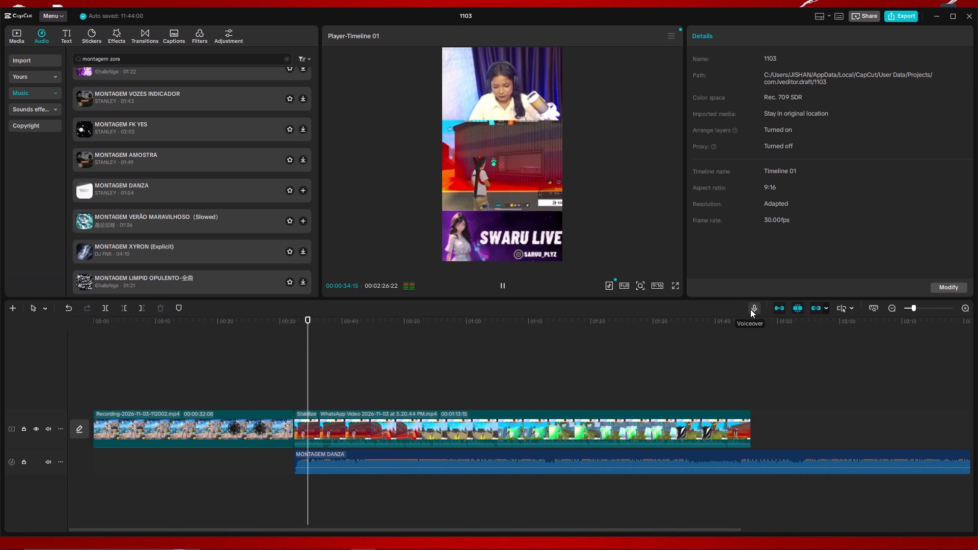
# Lower the MONTAGEM DANZA clip's volume to about -7.9 dB.
pyautogui.click(523, 469)
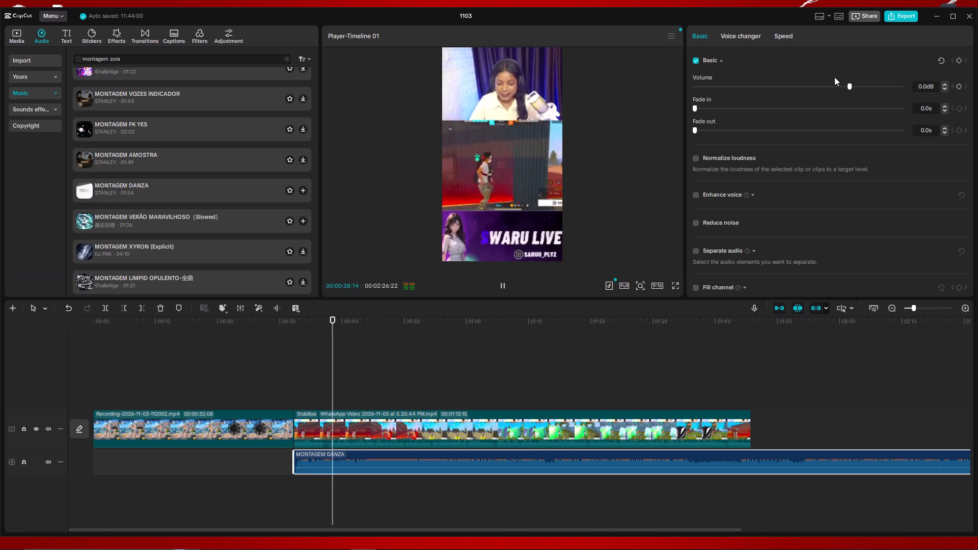
pyautogui.moveTo(848, 87); pyautogui.dragTo(832, 91)
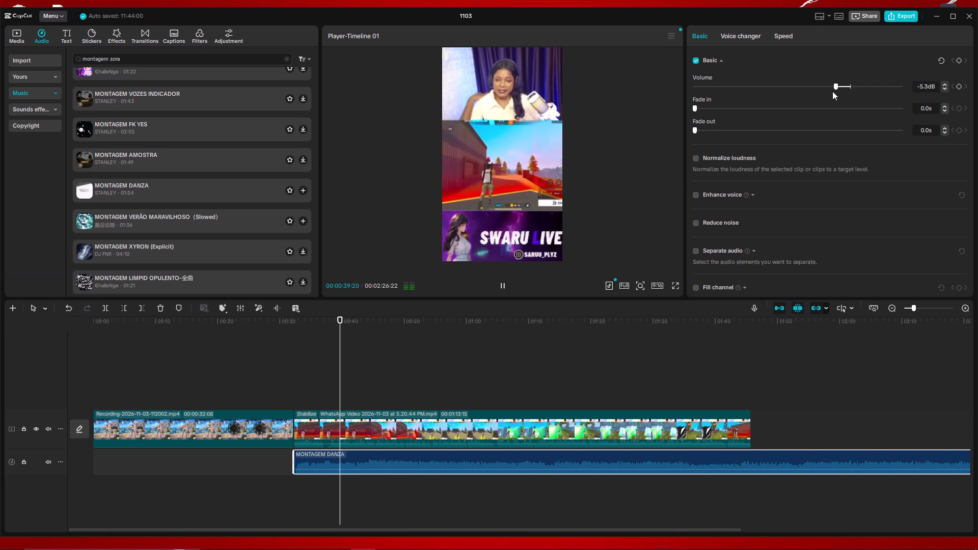
pyautogui.moveTo(832, 91); pyautogui.dragTo(827, 93)
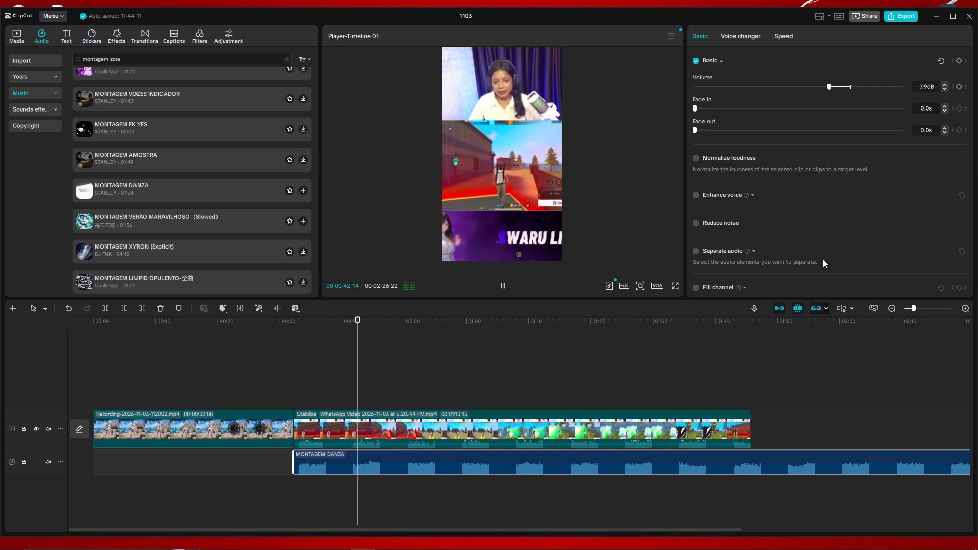
# Find the cut point by playback, split the music at about 00:01:35:15, and delete the portion before it.
pyautogui.click(463, 371)
pyautogui.press('space')
pyautogui.press('space')
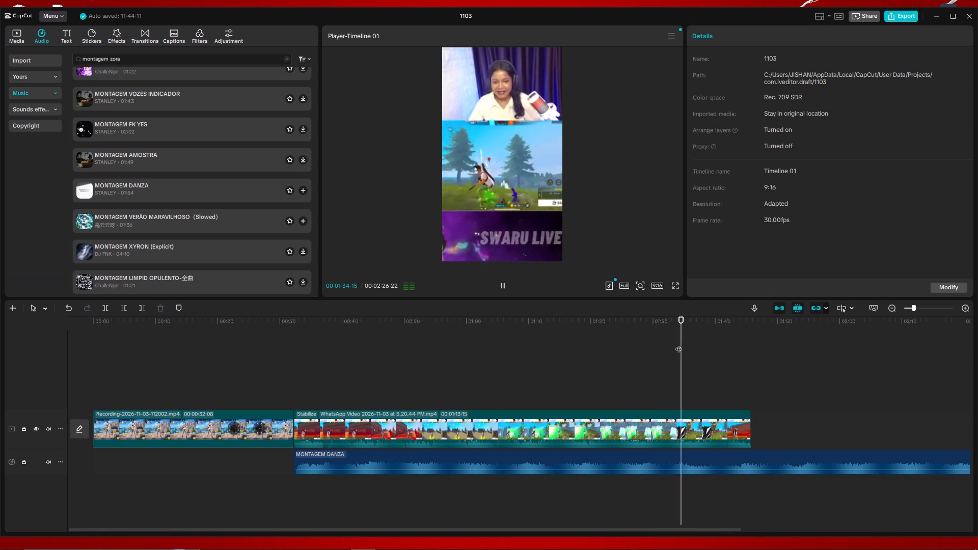
pyautogui.press('space')
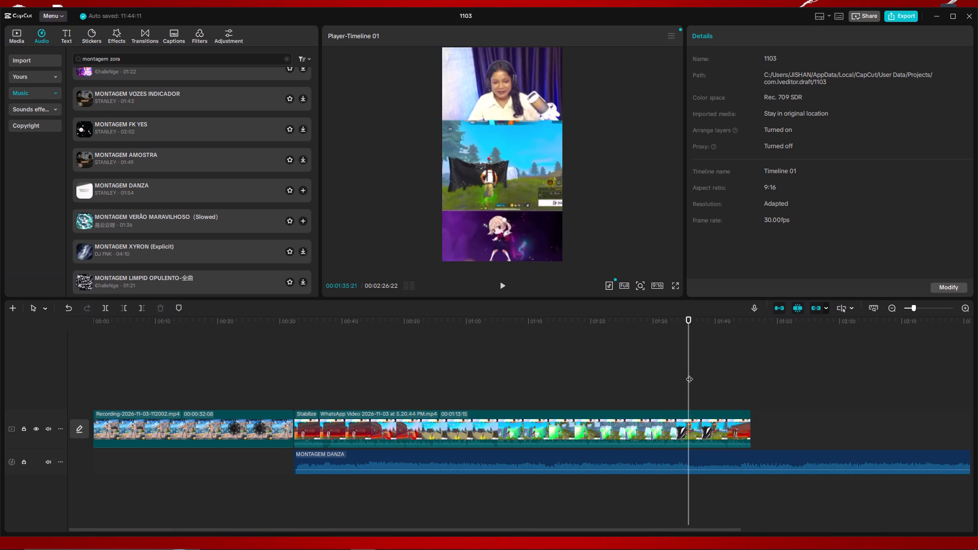
pyautogui.click(689, 374)
pyautogui.click(651, 458)
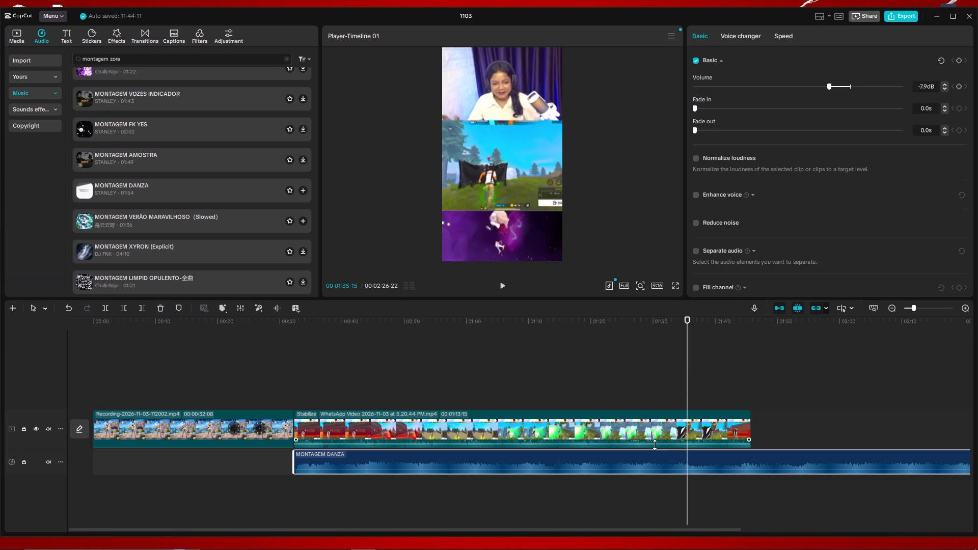
pyautogui.hotkey('ctrl', 'b')
pyautogui.click(645, 465)
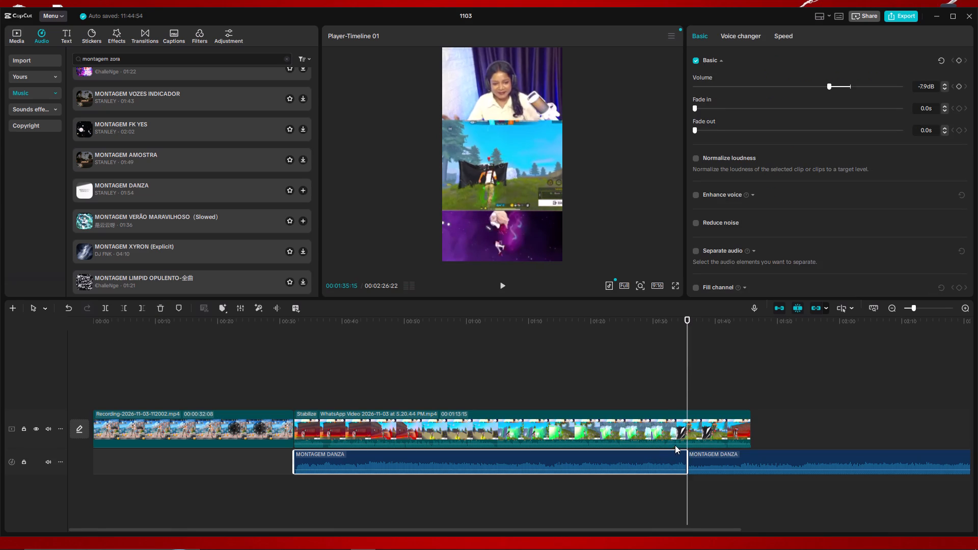
pyautogui.press('Delete')
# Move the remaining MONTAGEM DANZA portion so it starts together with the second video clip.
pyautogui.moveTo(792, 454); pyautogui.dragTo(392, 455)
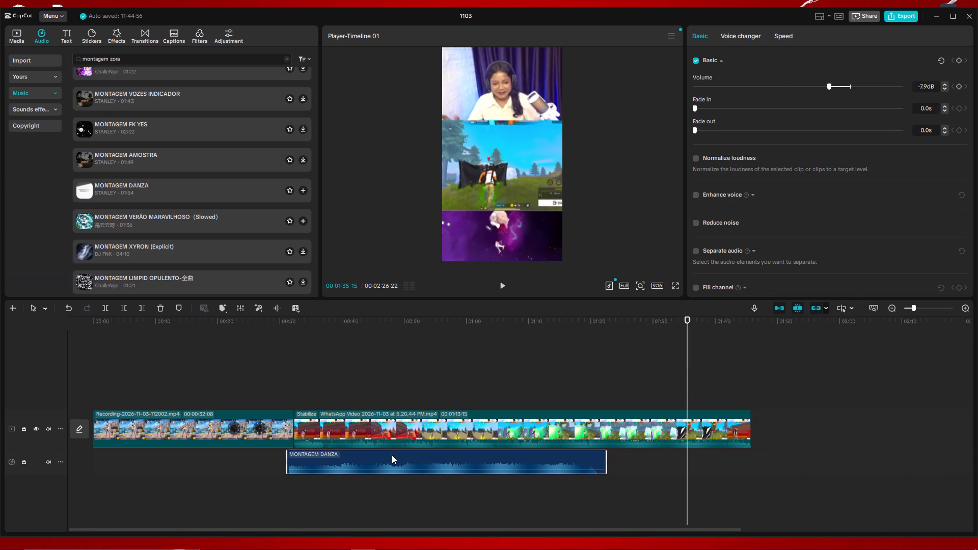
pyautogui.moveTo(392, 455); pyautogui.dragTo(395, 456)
# Play several parts of the second video clip to check how the repositioned music fits the gameplay.
pyautogui.click(297, 381)
pyautogui.press('space')
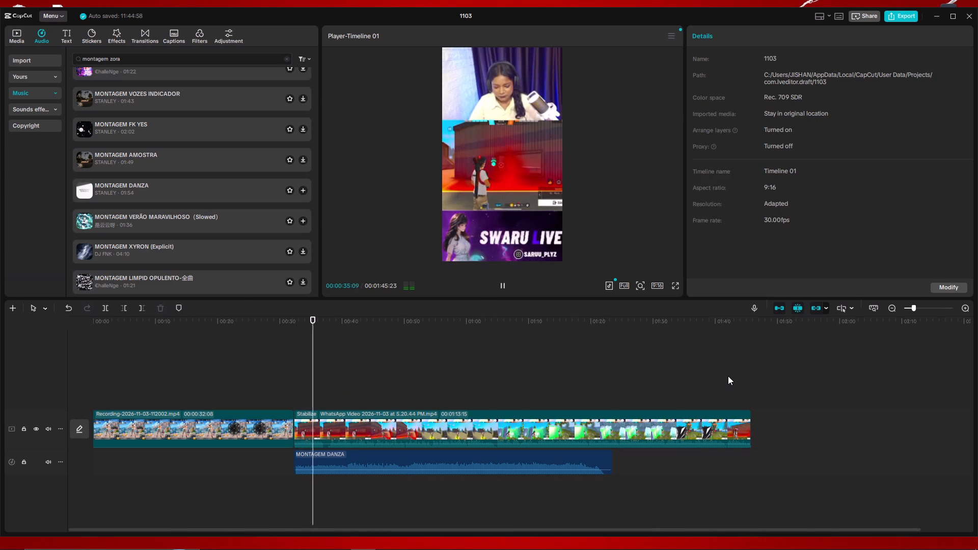
pyautogui.click(455, 360)
pyautogui.press('space')
pyautogui.press('space')
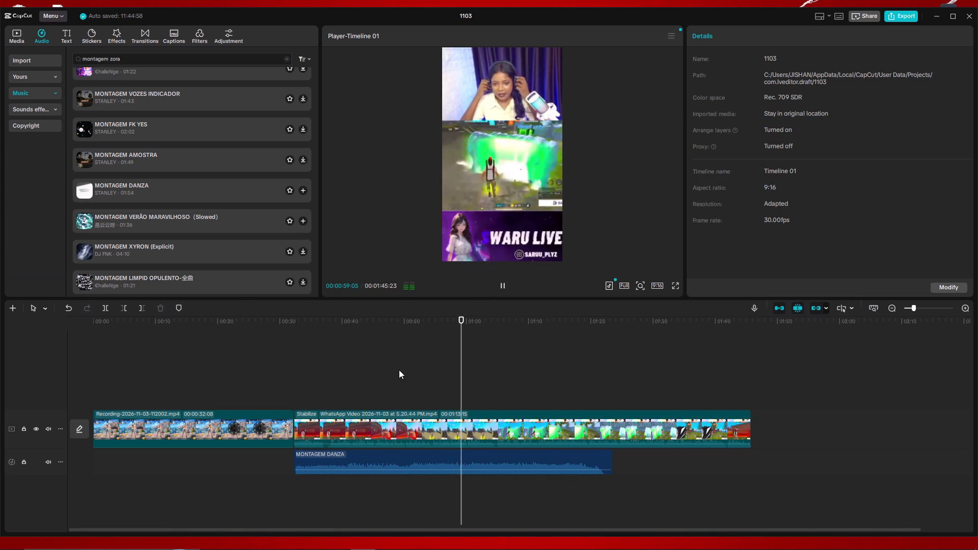
pyautogui.click(397, 369)
pyautogui.press('space')
pyautogui.click(361, 366)
pyautogui.press('space')
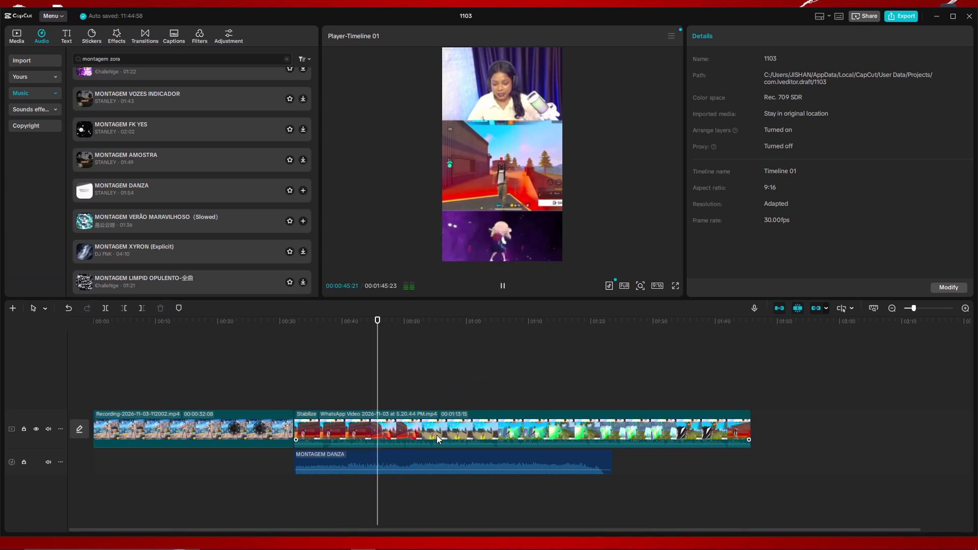
pyautogui.press('space')
# Shift the music clip past the one-minute mark and extend its beginning back to about 00:00:40.
pyautogui.moveTo(423, 458); pyautogui.dragTo(771, 457)
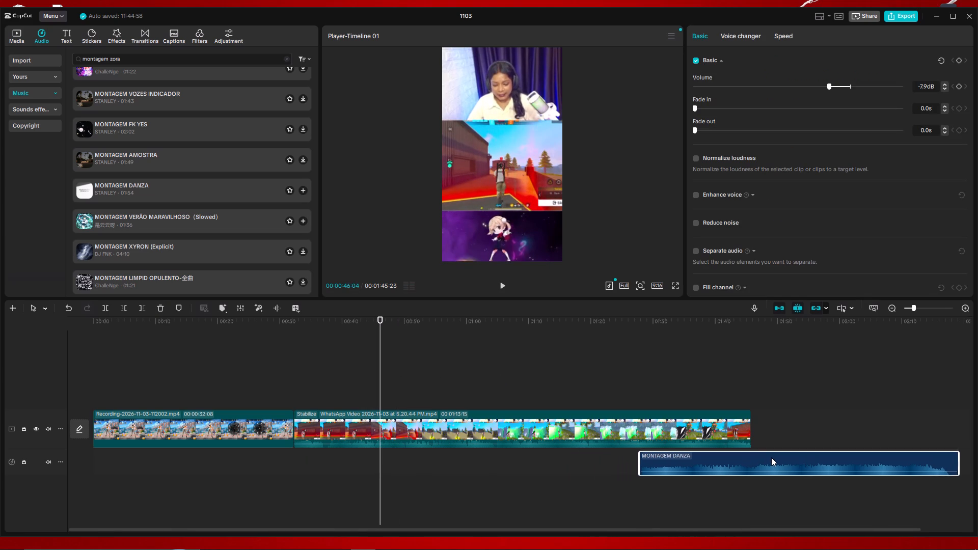
pyautogui.moveTo(771, 457); pyautogui.dragTo(772, 455)
pyautogui.moveTo(640, 460); pyautogui.dragTo(461, 455)
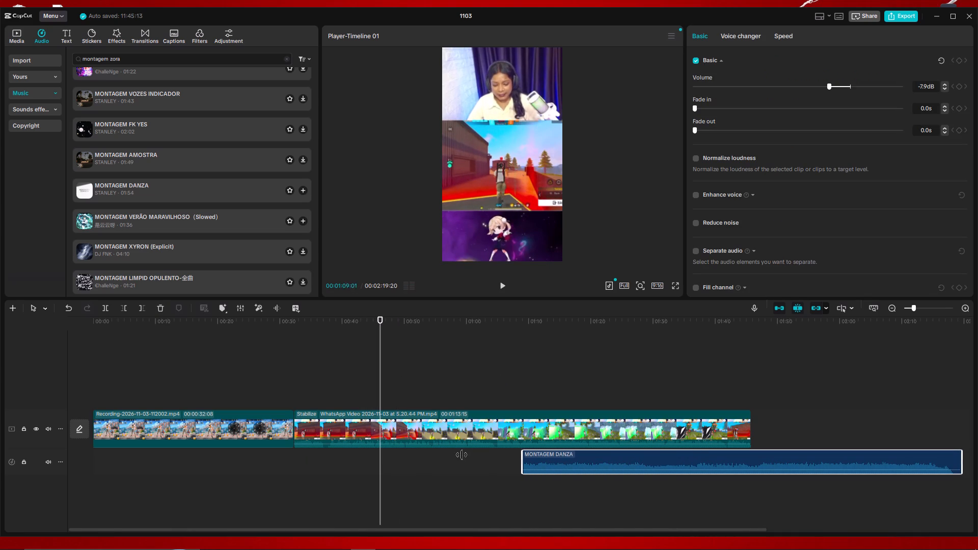
pyautogui.moveTo(461, 455); pyautogui.dragTo(343, 456)
# Play the middle and late parts of the second video clip to check the extended music's timing.
pyautogui.click(552, 362)
pyautogui.press('space')
pyautogui.click(562, 371)
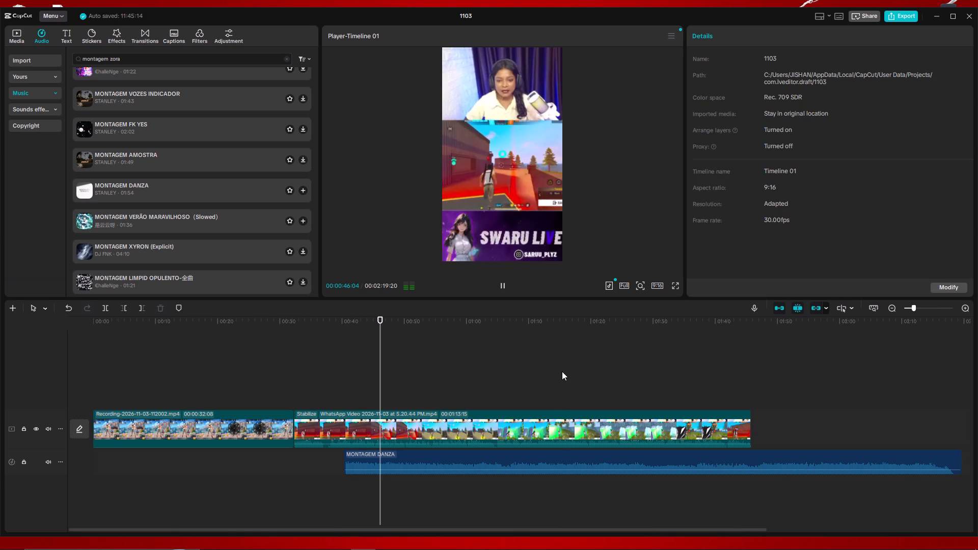
pyautogui.press('space')
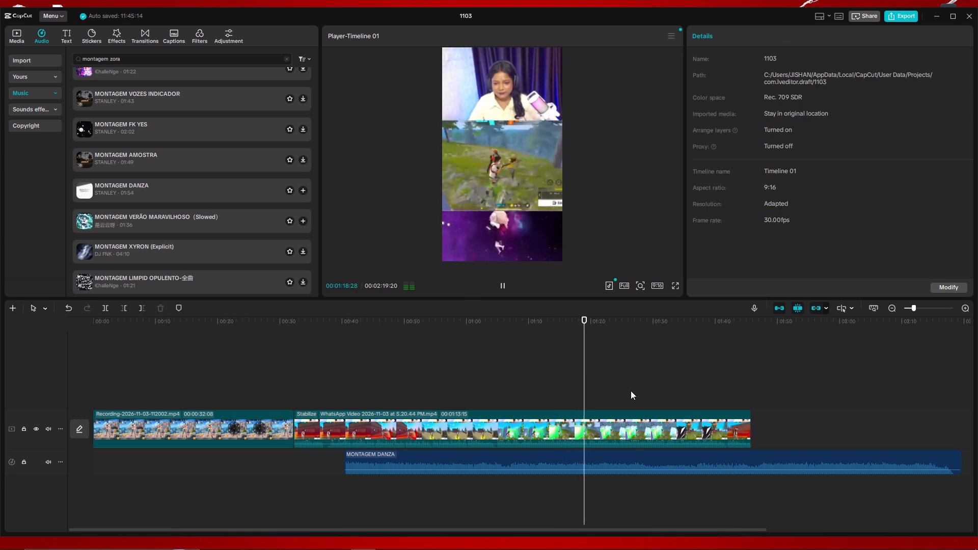
pyautogui.click(631, 391)
pyautogui.press('space')
pyautogui.click(670, 382)
pyautogui.press('space')
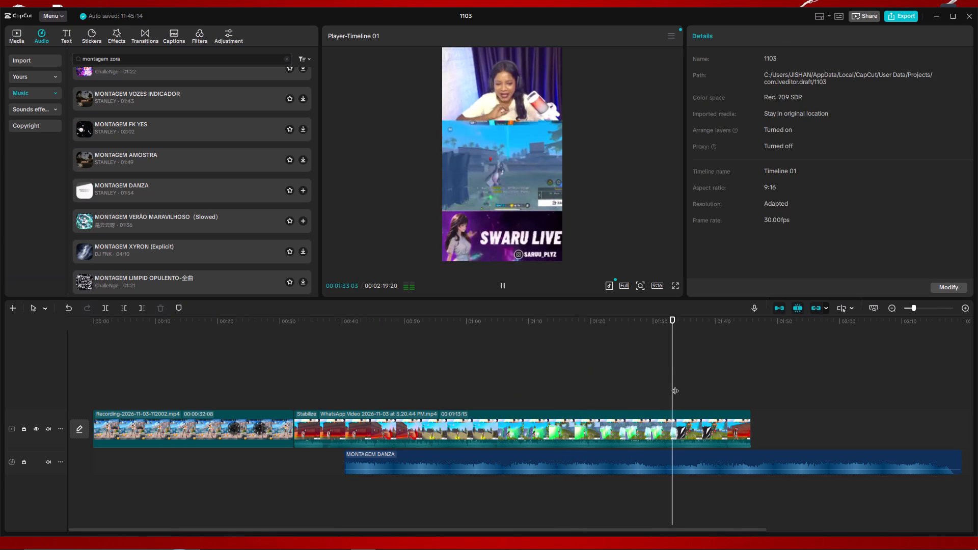
pyautogui.press('space')
# Move the MONTAGEM DANZA clip earlier to start at about 00:00:29 and play the middle section to check it.
pyautogui.moveTo(699, 462); pyautogui.dragTo(637, 463)
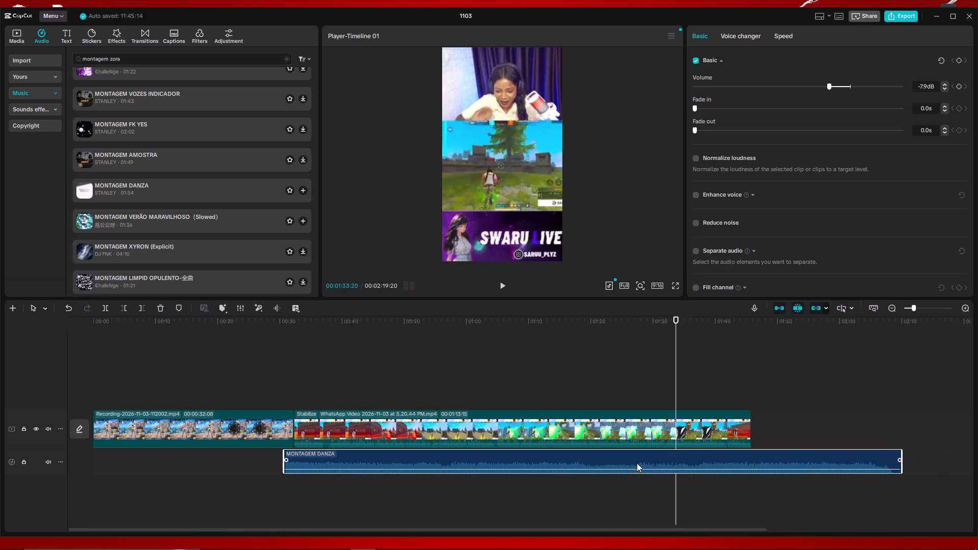
pyautogui.moveTo(637, 463); pyautogui.dragTo(629, 462)
pyautogui.click(554, 378)
pyautogui.press('space')
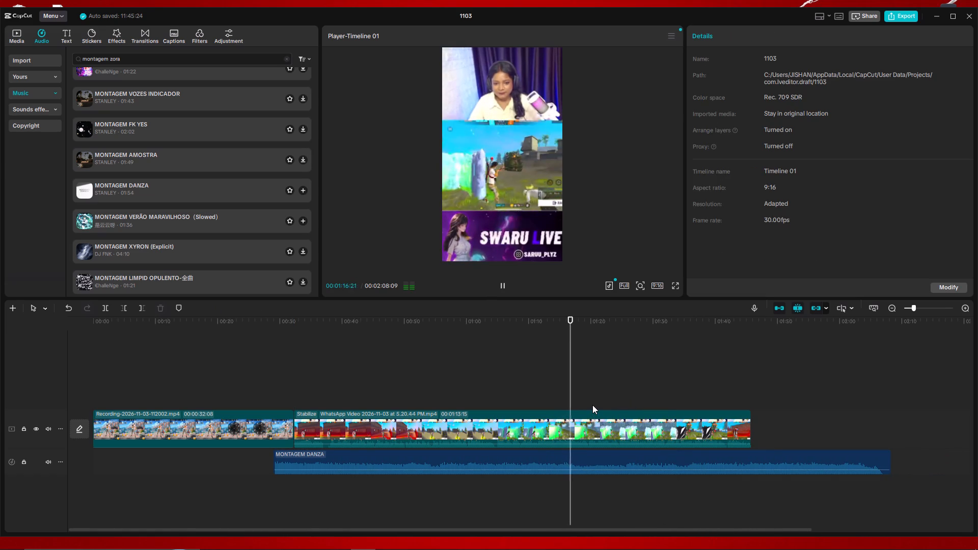
pyautogui.press('space')
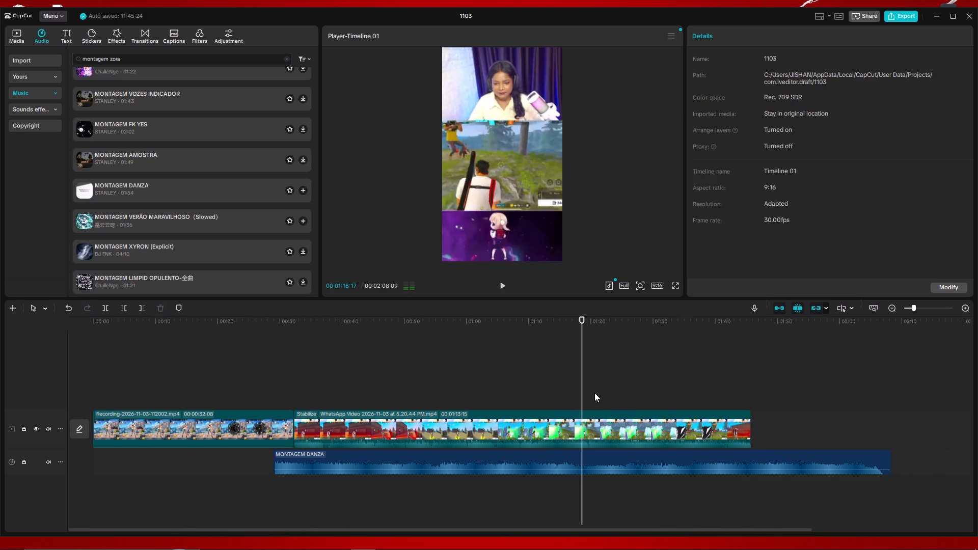
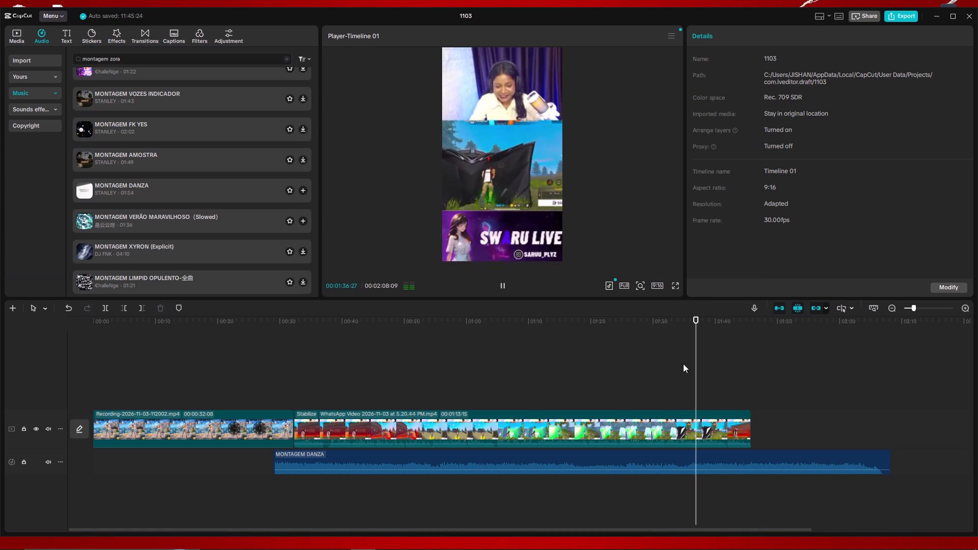
# Stop playback and trim the end of the MONTAGEM DANZA clip to match the end of the second video clip.
pyautogui.moveTo(702, 358); pyautogui.dragTo(698, 360)
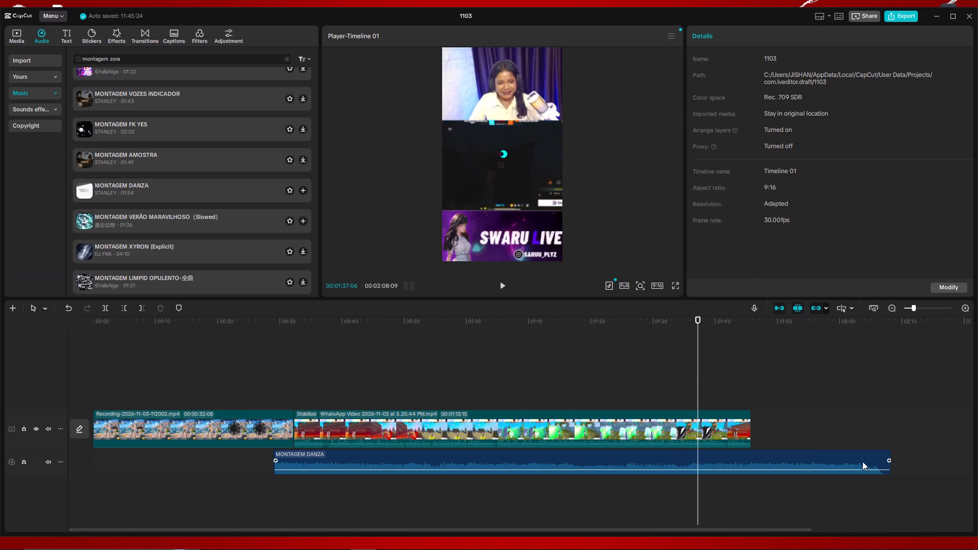
pyautogui.moveTo(890, 465); pyautogui.dragTo(828, 465)
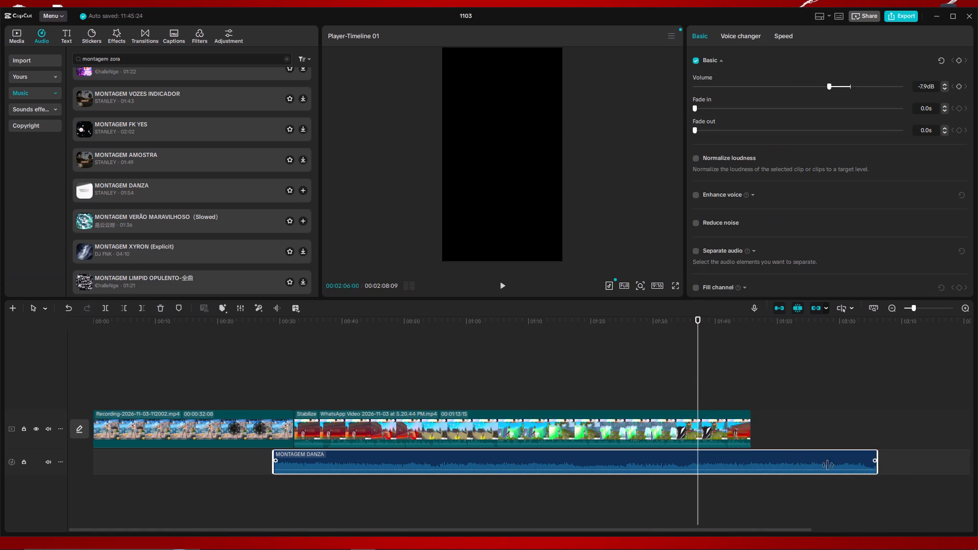
pyautogui.moveTo(828, 465); pyautogui.dragTo(748, 465)
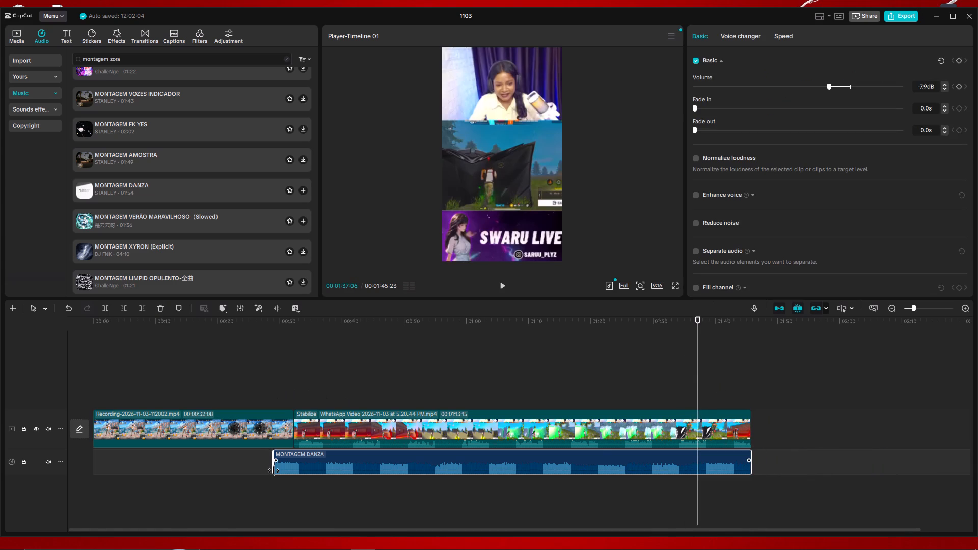
# Adjust the beginning of the MONTAGEM DANZA clip, extending it back under the first video to about 00:00:22.
pyautogui.moveTo(274, 471); pyautogui.dragTo(295, 465)
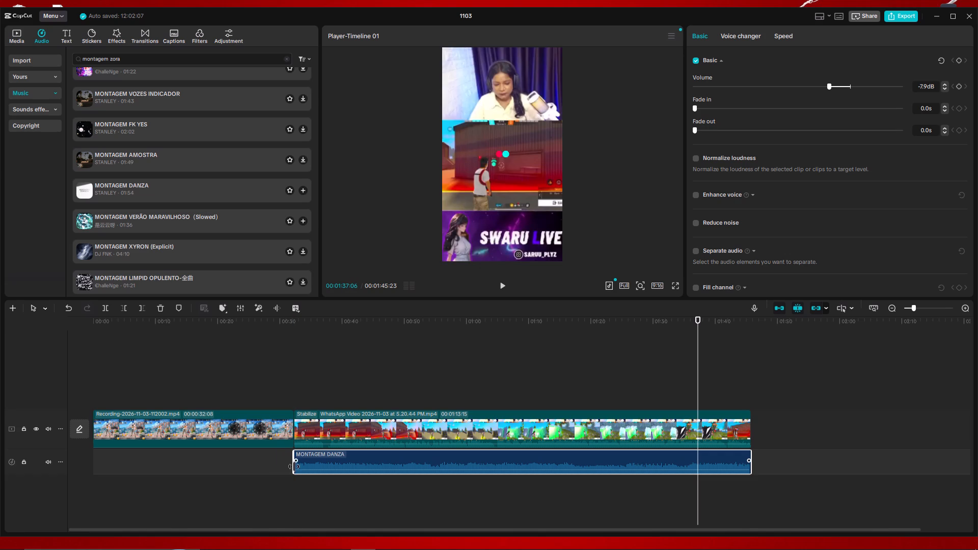
pyautogui.moveTo(295, 466); pyautogui.dragTo(234, 464)
# Add an audio keyframe at the very beginning of the MONTAGEM DANZA clip, at 00:00:22:13.
pyautogui.click(251, 376)
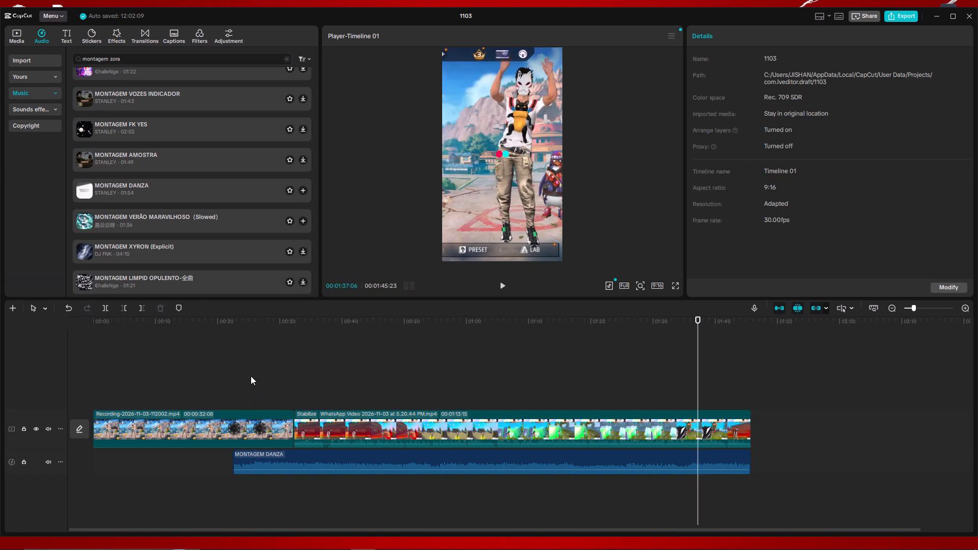
pyautogui.moveTo(251, 376); pyautogui.dragTo(236, 377)
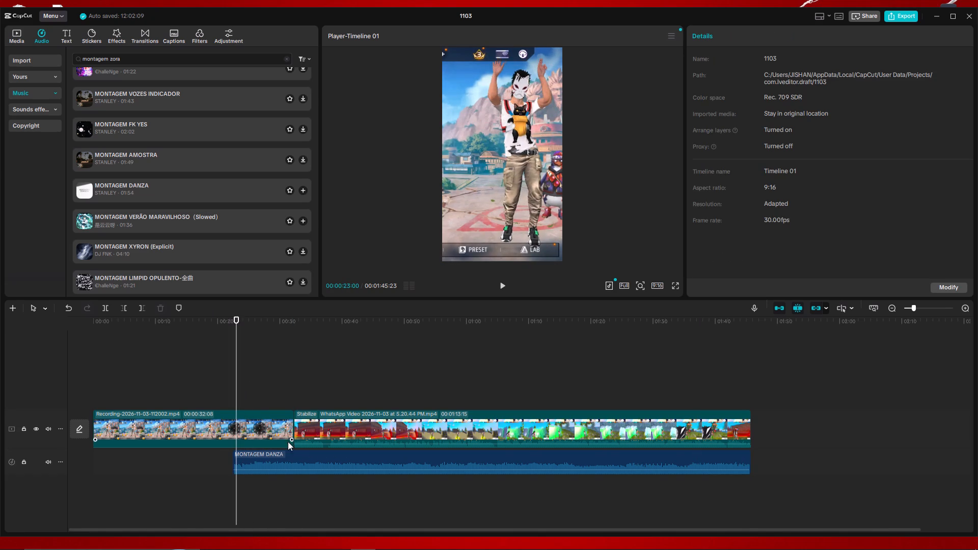
pyautogui.click(235, 389)
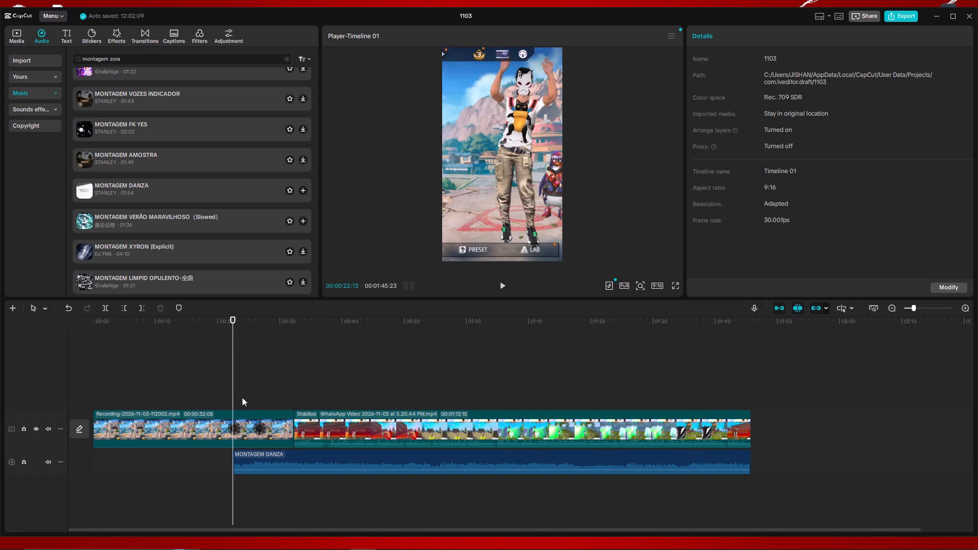
pyautogui.click(271, 457)
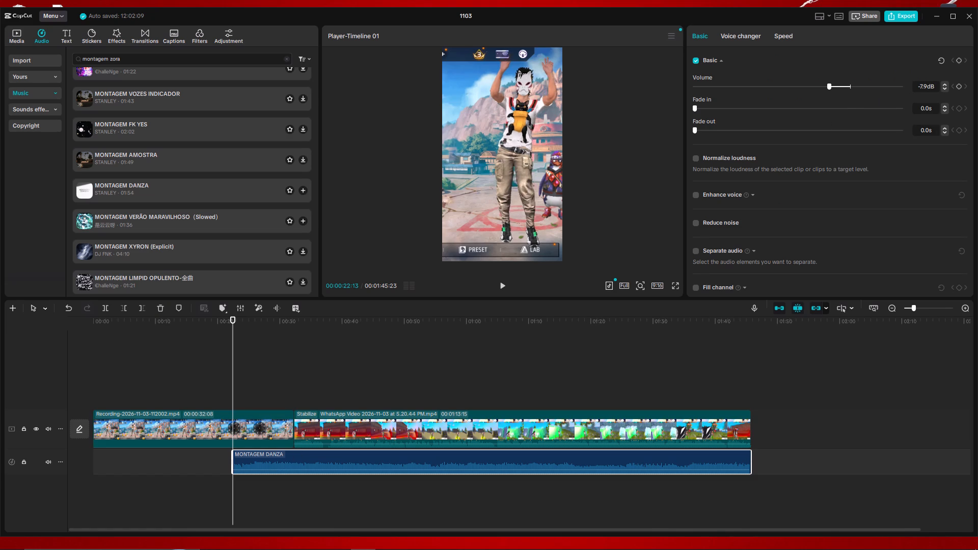
pyautogui.click(960, 59)
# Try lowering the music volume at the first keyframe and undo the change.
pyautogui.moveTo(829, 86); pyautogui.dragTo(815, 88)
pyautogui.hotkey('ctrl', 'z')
# Add a second audio keyframe to the music at 00:00:32:08, where the second video clip begins.
pyautogui.click(294, 364)
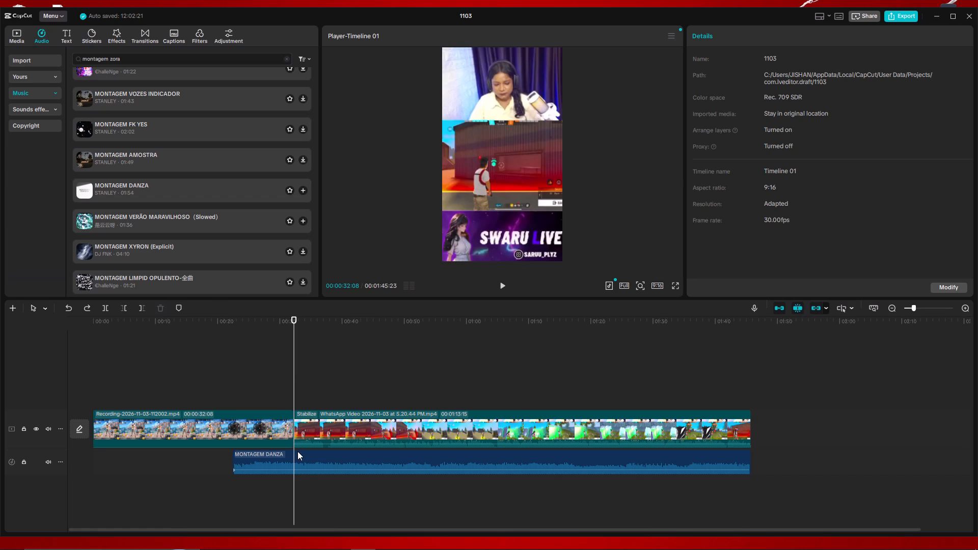
pyautogui.click(297, 451)
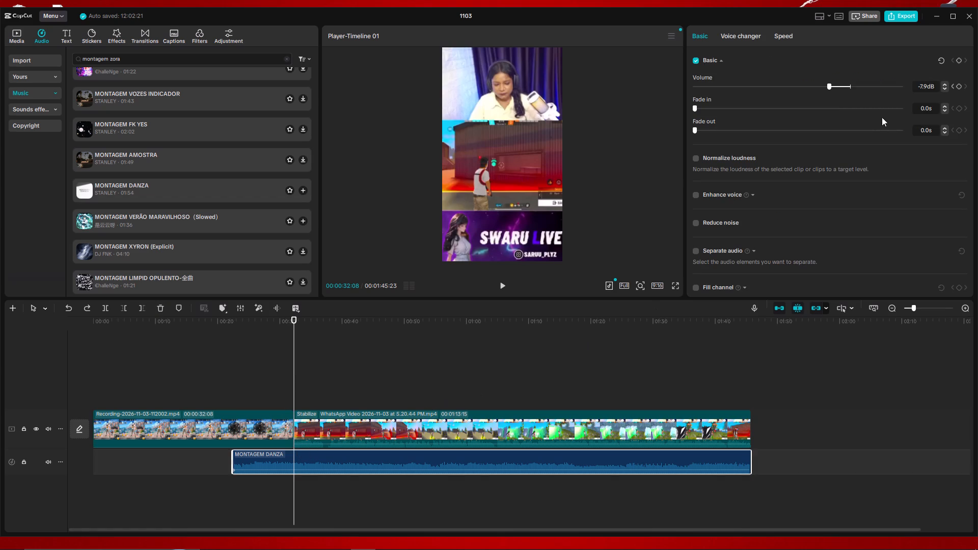
pyautogui.click(956, 63)
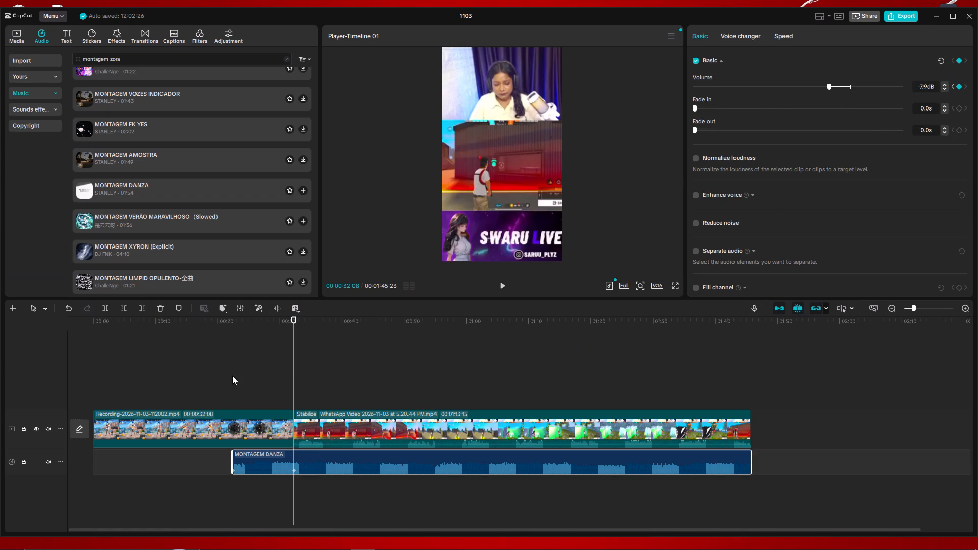
# Return to the music's first keyframe at 00:00:22:13 and greatly lower its volume to create a gradual fade-in.
pyautogui.click(240, 381)
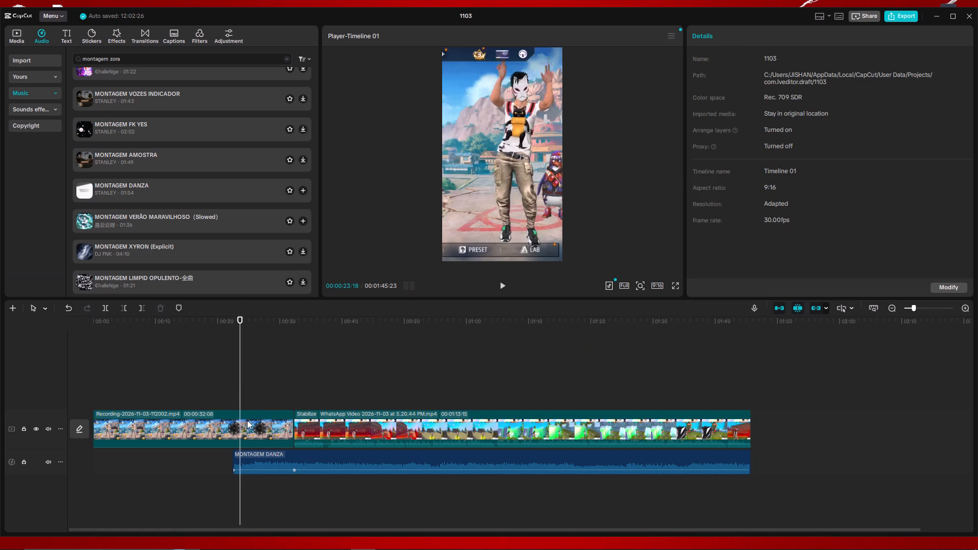
pyautogui.press('Left')
pyautogui.click(278, 458)
pyautogui.press('Left')
pyautogui.press('Left')
pyautogui.press('Left')
pyautogui.press('Left')
pyautogui.press('Left')
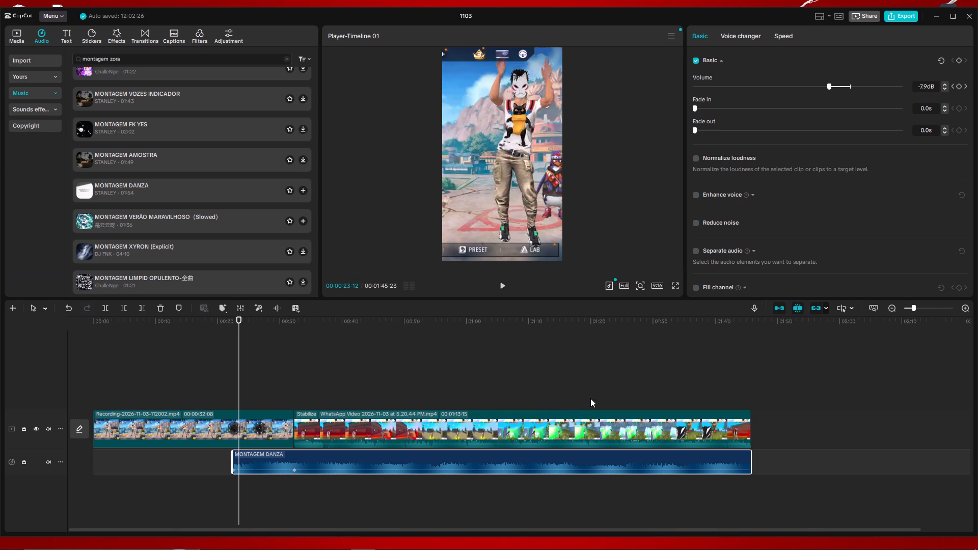
pyautogui.press('Left')
pyautogui.press('Left')
pyautogui.press('Left')
pyautogui.press('Left')
pyautogui.press('Left')
pyautogui.press('Left')
pyautogui.press('Left')
pyautogui.press('Left')
pyautogui.press('Left')
pyautogui.press('Left')
pyautogui.press('Left')
pyautogui.press('Left')
pyautogui.press('Left')
pyautogui.press('Left')
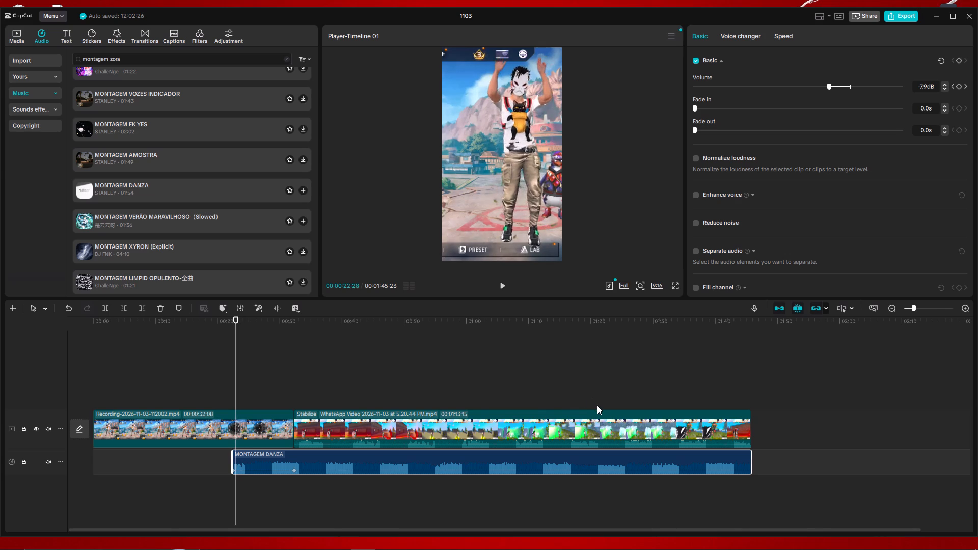
pyautogui.press('Left')
pyautogui.press('Left')
pyautogui.press('Left')
pyautogui.press('Left')
pyautogui.press('Left')
pyautogui.press('Left')
pyautogui.press('Left')
pyautogui.press('Left')
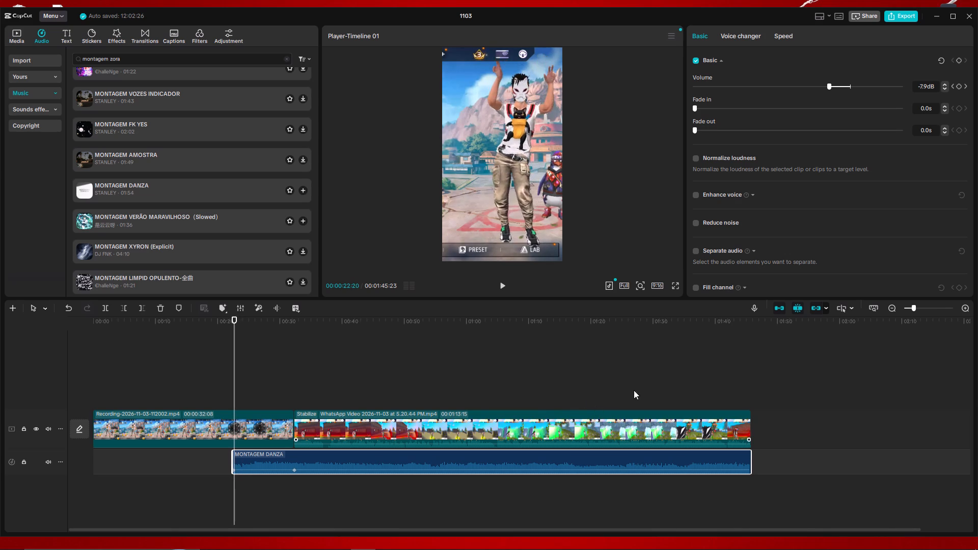
pyautogui.press('Left')
pyautogui.press('Left')
pyautogui.press('Left')
pyautogui.press('Left')
pyautogui.press('Left')
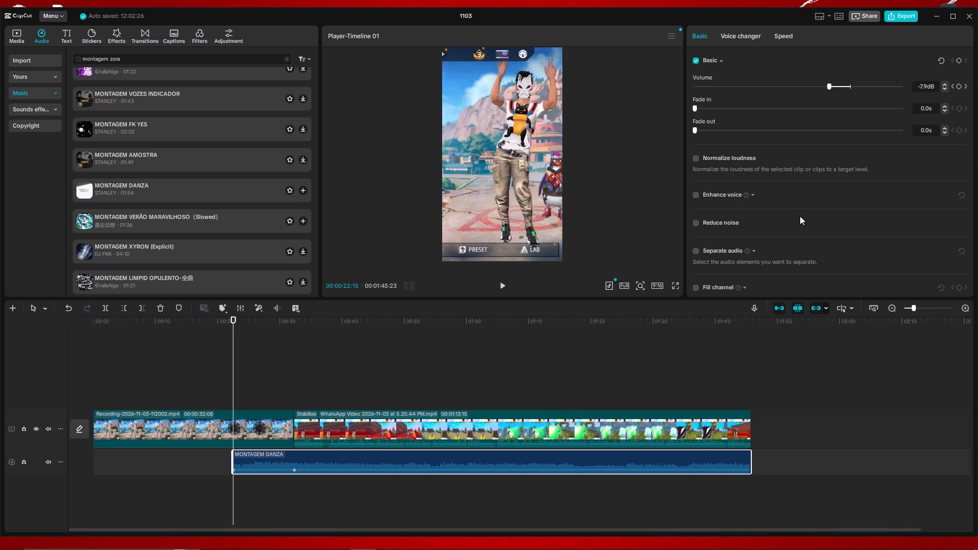
pyautogui.press('Left')
pyautogui.press('Left')
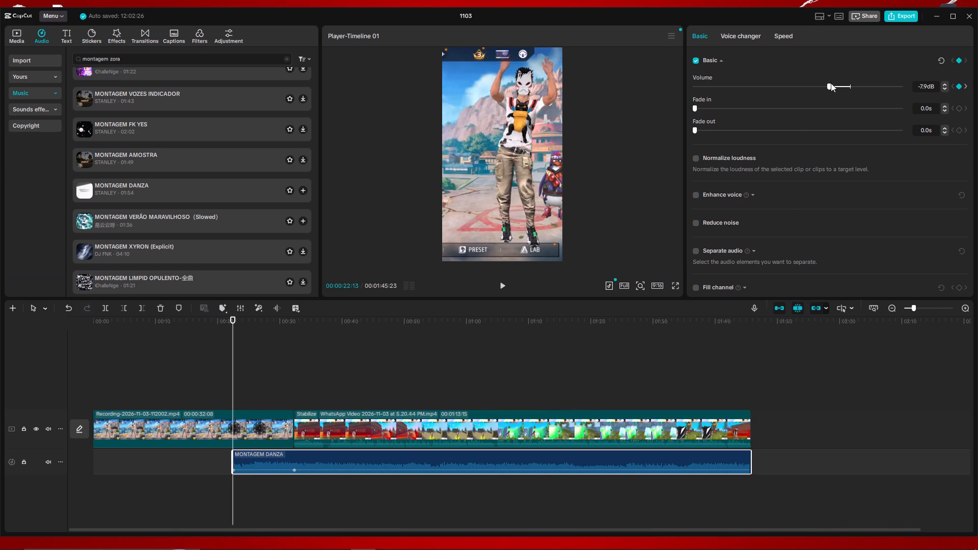
pyautogui.moveTo(813, 87); pyautogui.dragTo(699, 97)
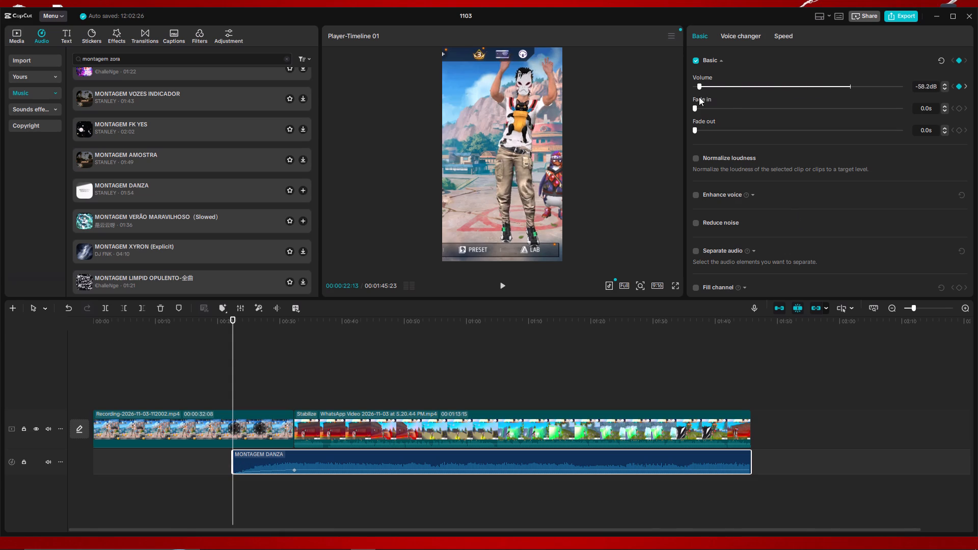
pyautogui.moveTo(699, 97); pyautogui.dragTo(764, 98)
# Play the later part of the first video clip to check how the music fades in before the second clip.
pyautogui.click(164, 369)
pyautogui.press('space')
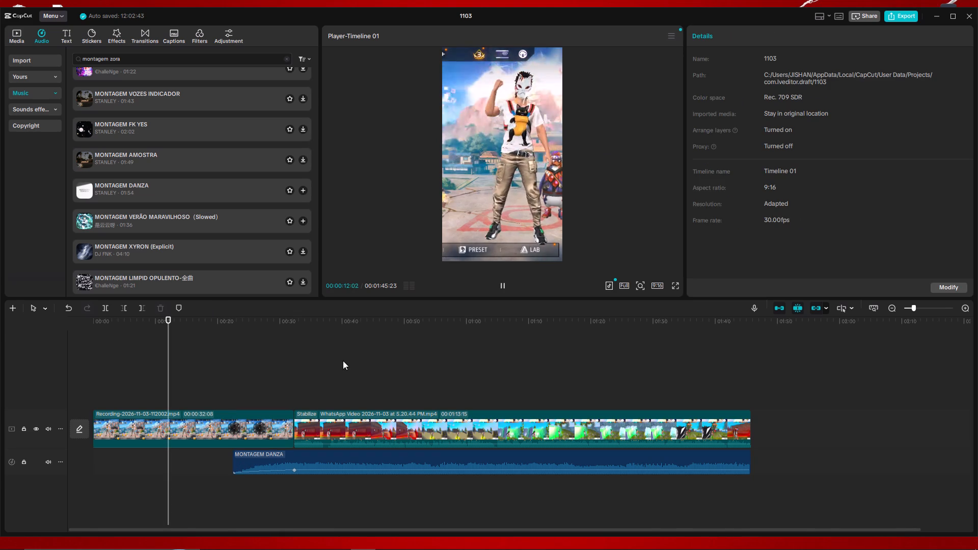
pyautogui.click(220, 367)
pyautogui.press('space')
pyautogui.click(239, 365)
pyautogui.press('space')
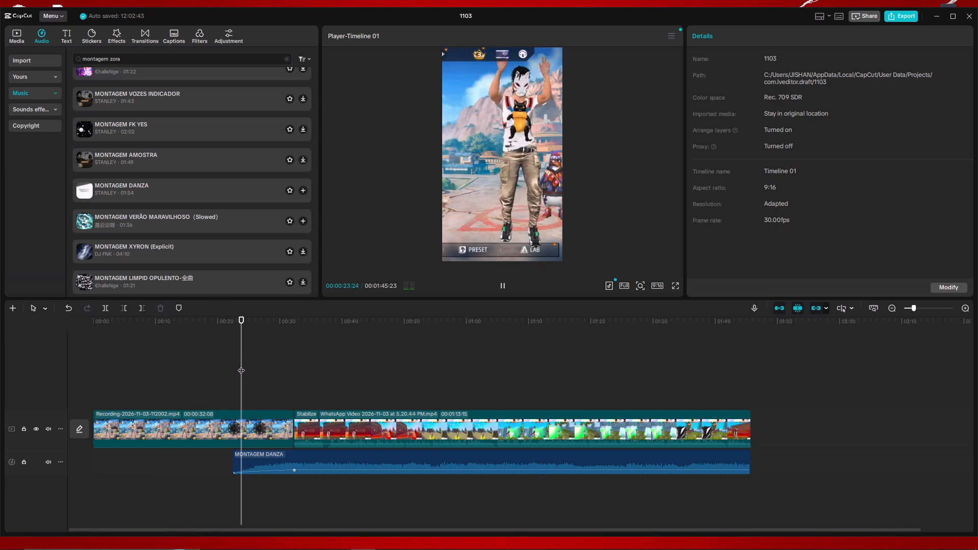
pyautogui.click(223, 373)
pyautogui.press('space')
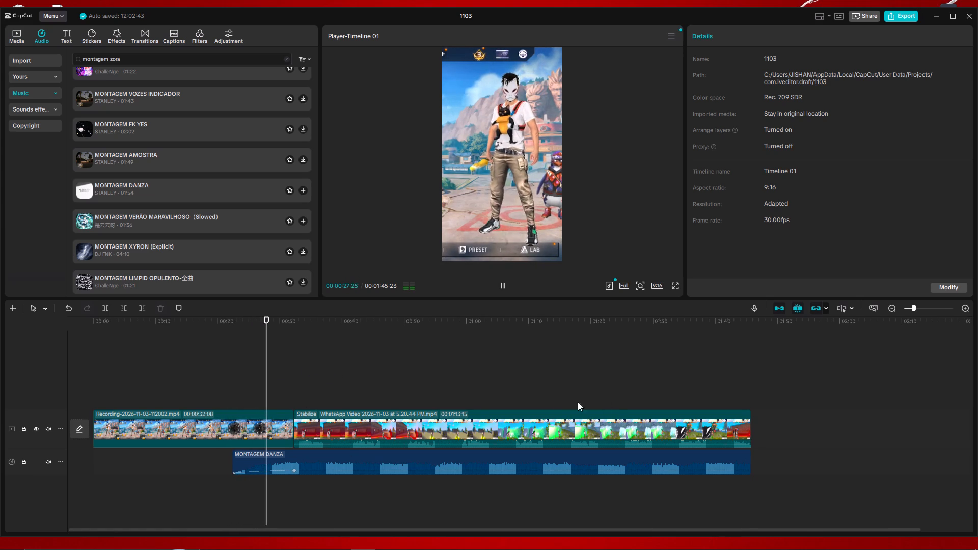
# Set the music volume at the 00:00:32:08 keyframe to about -9.0 dB.
pyautogui.click(293, 470)
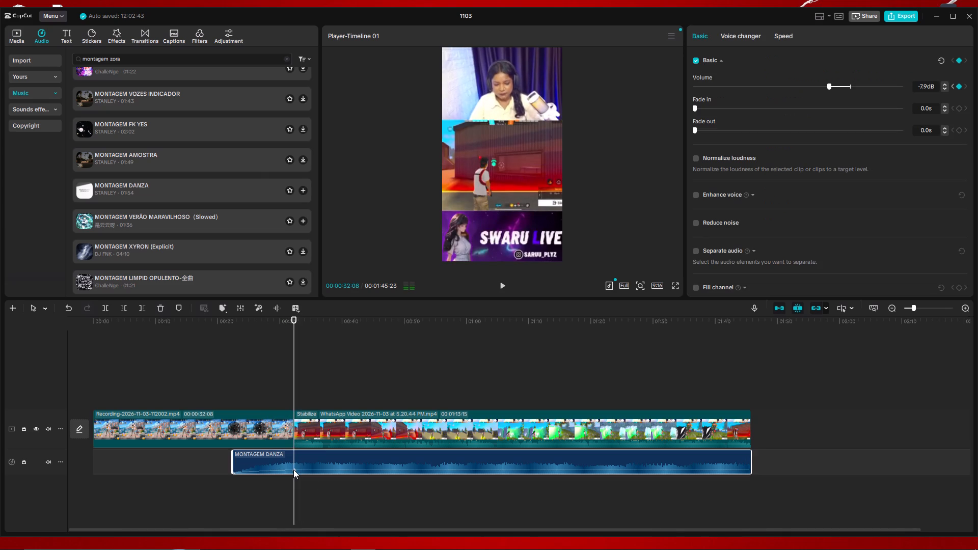
pyautogui.moveTo(827, 88); pyautogui.dragTo(814, 89)
pyautogui.moveTo(814, 89); pyautogui.dragTo(826, 87)
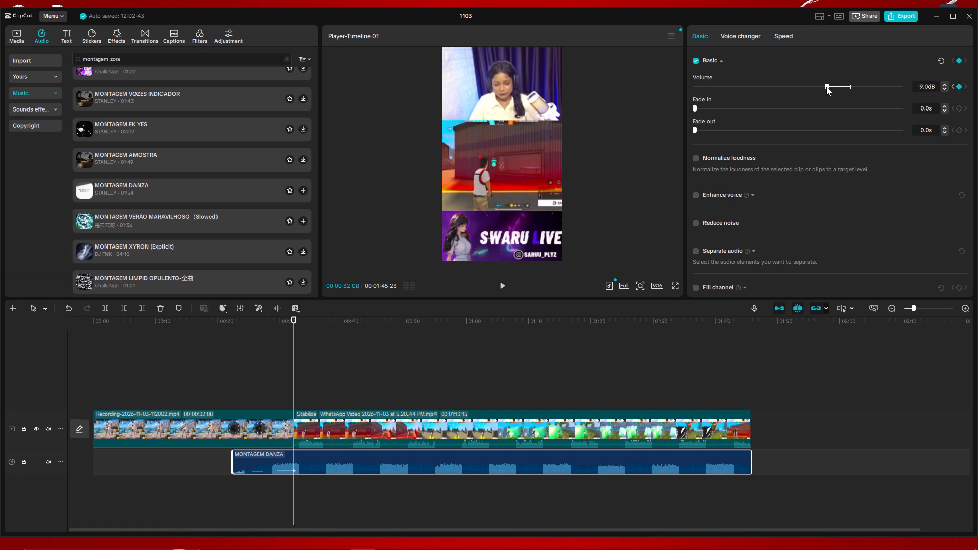
pyautogui.moveTo(826, 87); pyautogui.dragTo(774, 110)
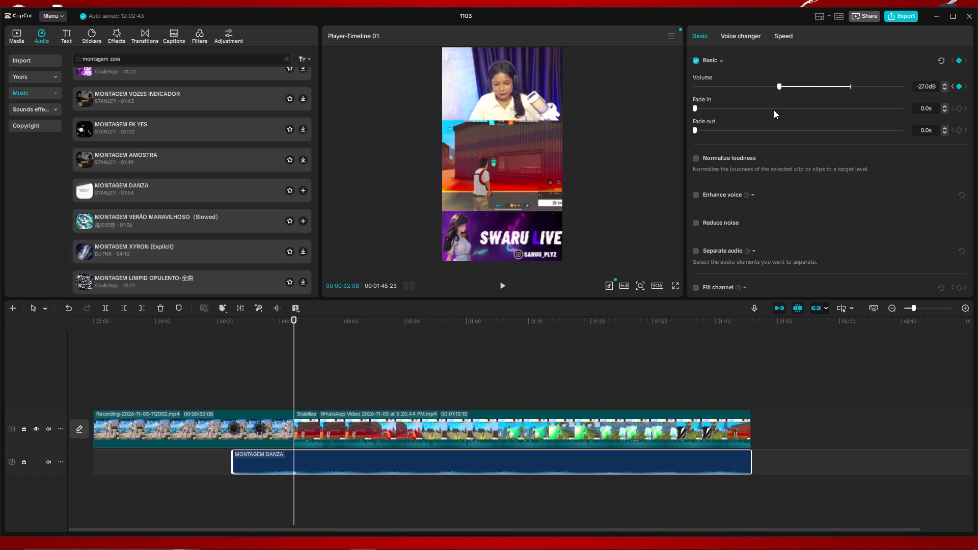
pyautogui.moveTo(774, 110); pyautogui.dragTo(792, 115)
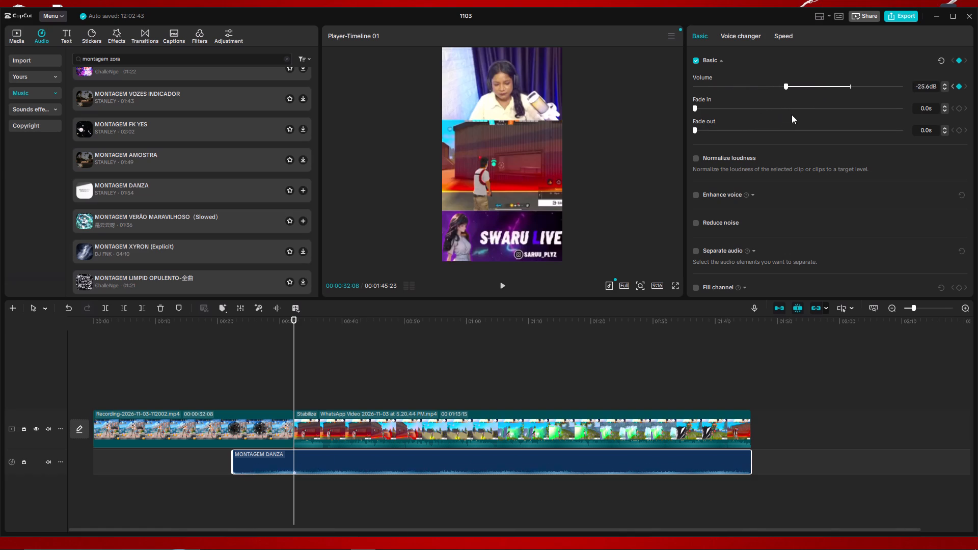
pyautogui.moveTo(792, 115); pyautogui.dragTo(804, 117)
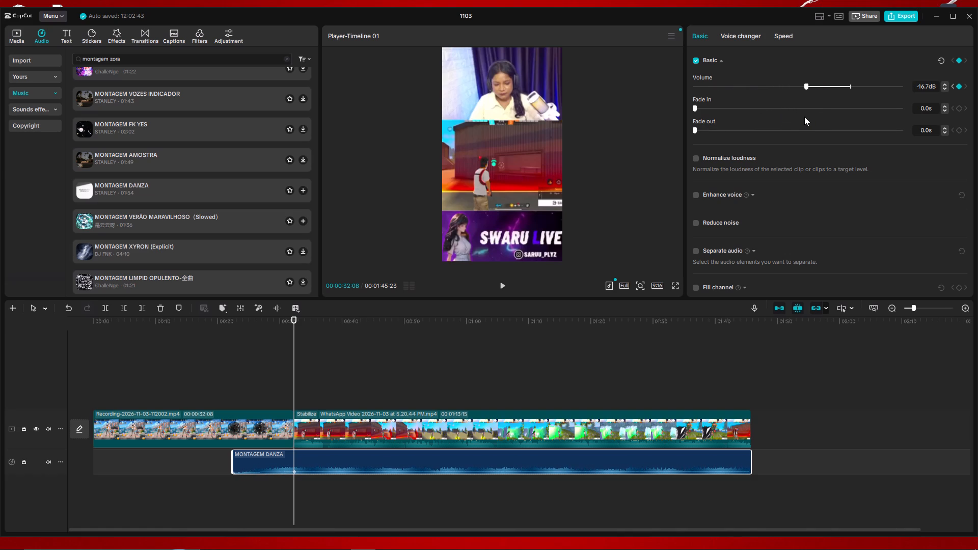
pyautogui.moveTo(804, 117); pyautogui.dragTo(824, 108)
# Play the early part of the second video clip and add a music keyframe at 00:00:36:13.
pyautogui.click(345, 377)
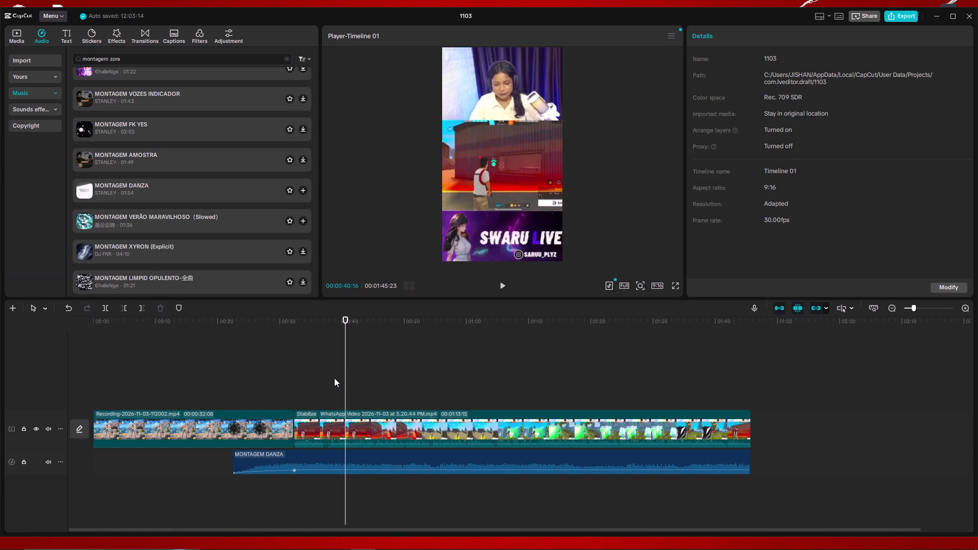
pyautogui.click(328, 376)
pyautogui.press('space')
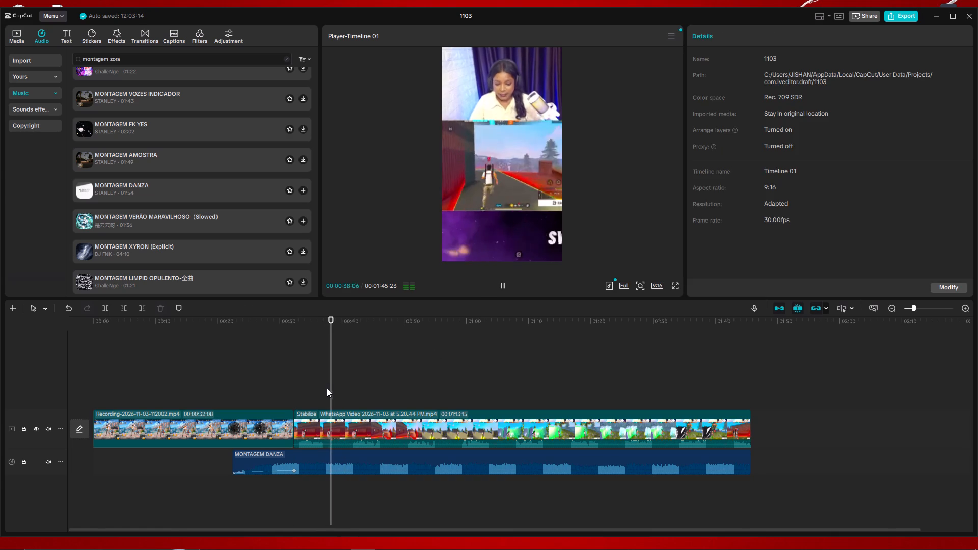
pyautogui.press('space')
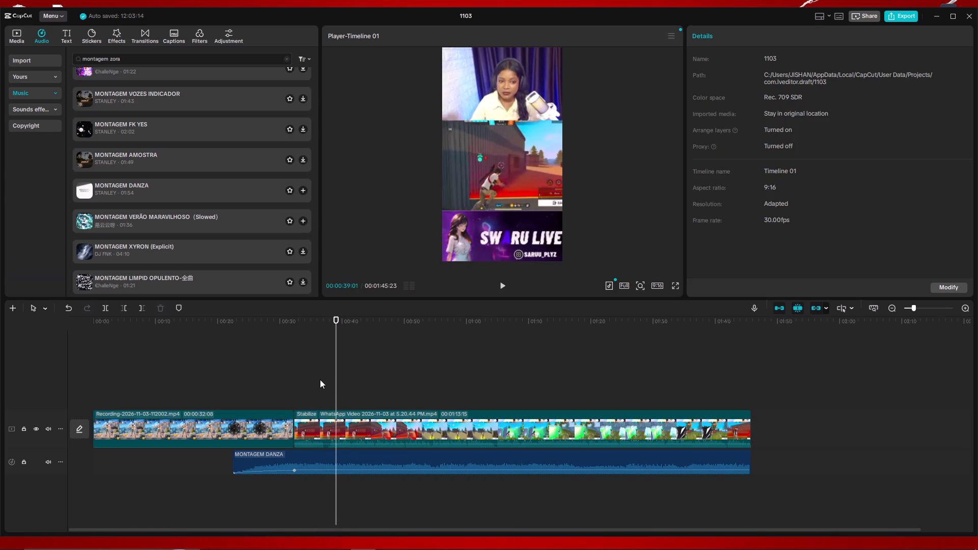
pyautogui.click(320, 379)
pyautogui.click(350, 455)
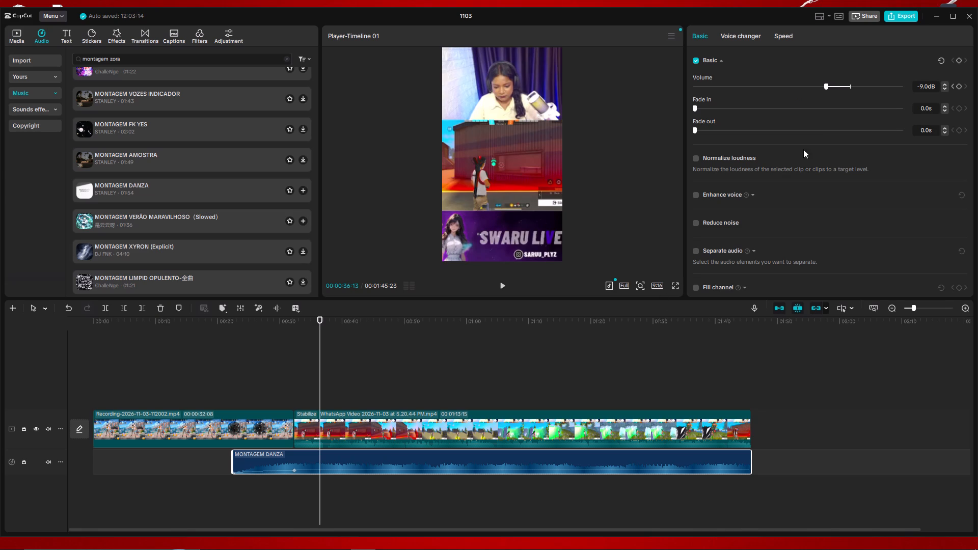
pyautogui.click(960, 62)
# Return to the music keyframe at 00:00:32:08, where the second clip starts, and lower its volume to about -18 dB.
pyautogui.click(306, 354)
pyautogui.click(300, 359)
pyautogui.click(295, 364)
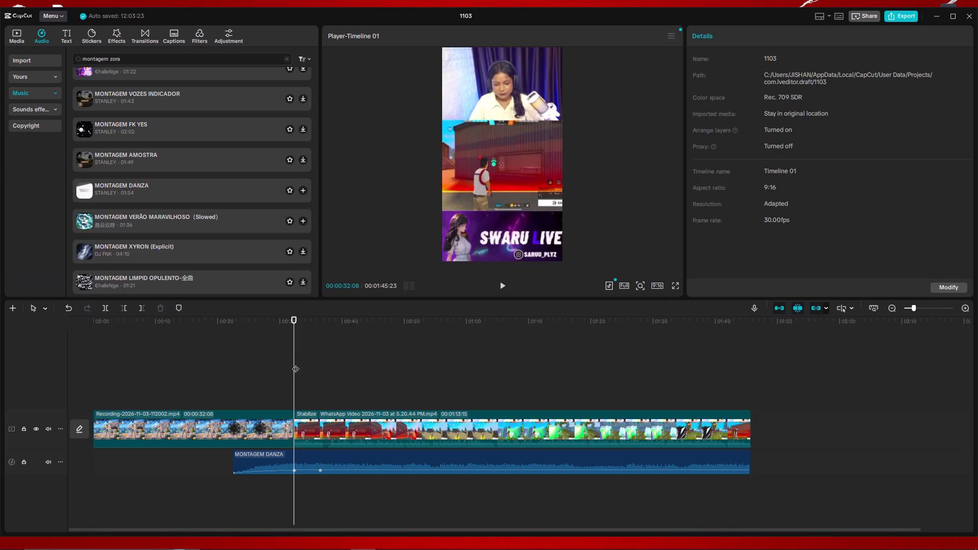
pyautogui.click(440, 455)
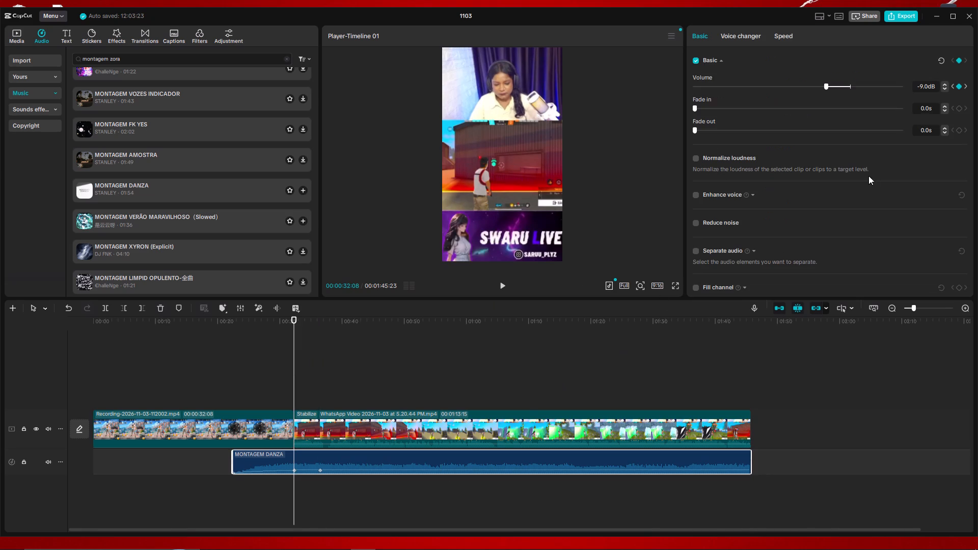
pyautogui.moveTo(823, 85); pyautogui.dragTo(801, 90)
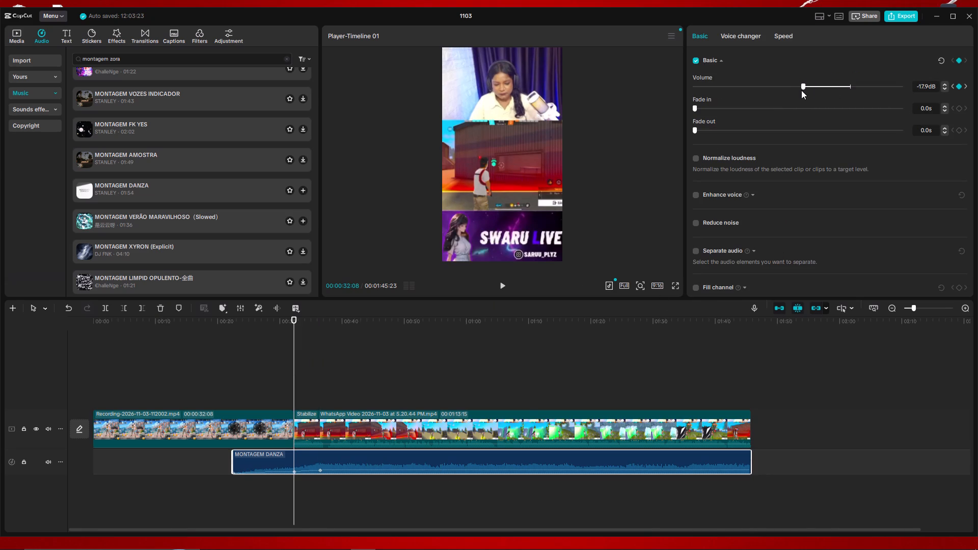
pyautogui.moveTo(801, 90); pyautogui.dragTo(804, 88)
# Play from the later part of the first clip into the second to check the music's volume rise.
pyautogui.click(231, 370)
pyautogui.press('space')
pyautogui.click(256, 362)
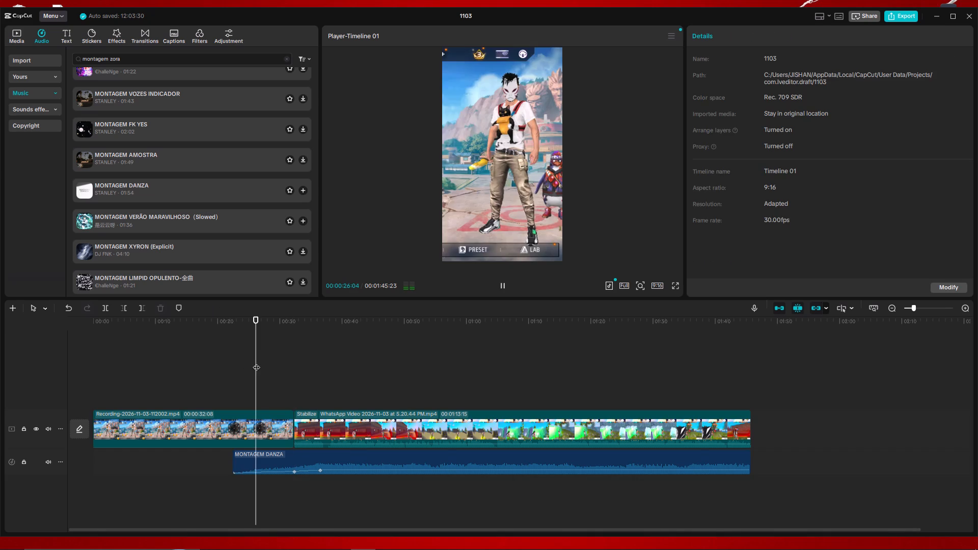
pyautogui.press('space')
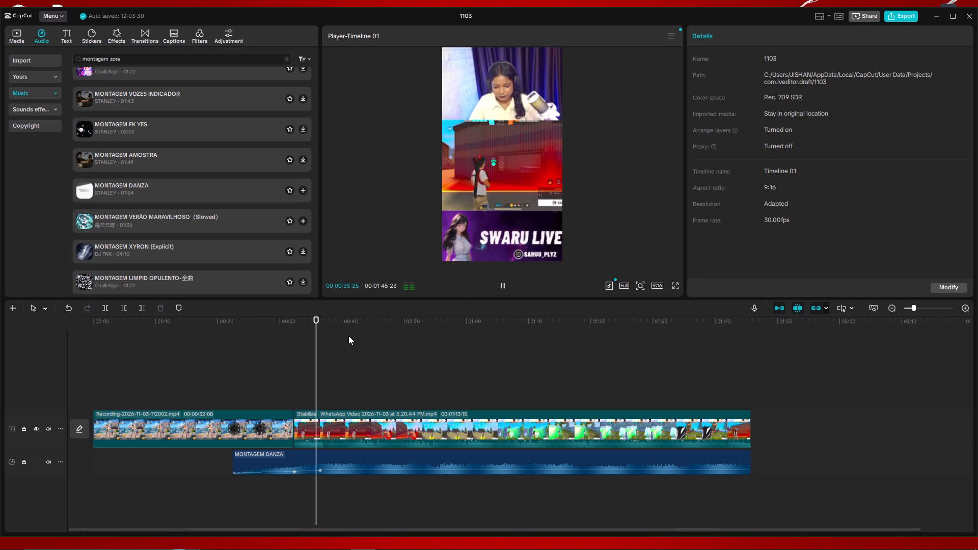
# Apply the Fade In animation to the start of the second video clip with a duration of 3.9 s.
pyautogui.click(289, 337)
pyautogui.moveTo(289, 335); pyautogui.dragTo(294, 334)
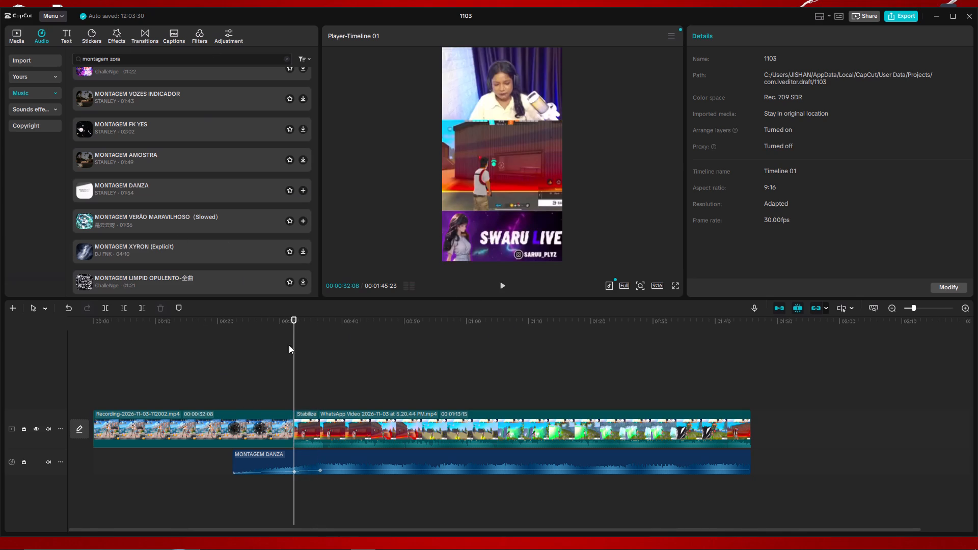
pyautogui.click(328, 411)
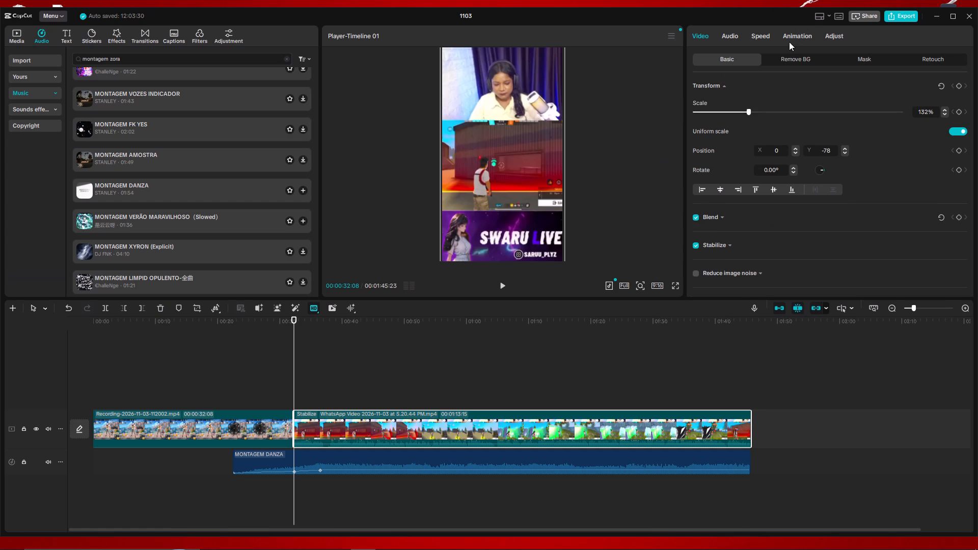
pyautogui.click(799, 38)
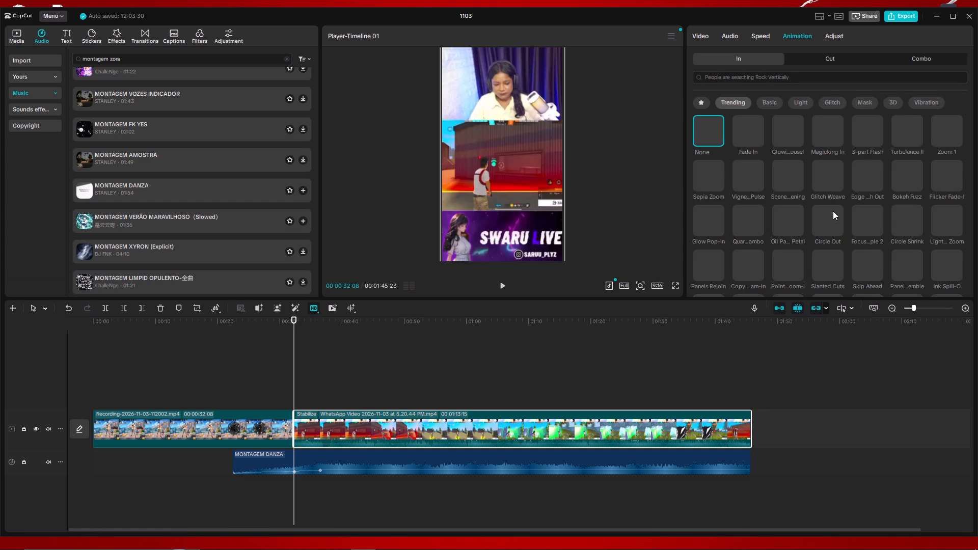
pyautogui.click(758, 132)
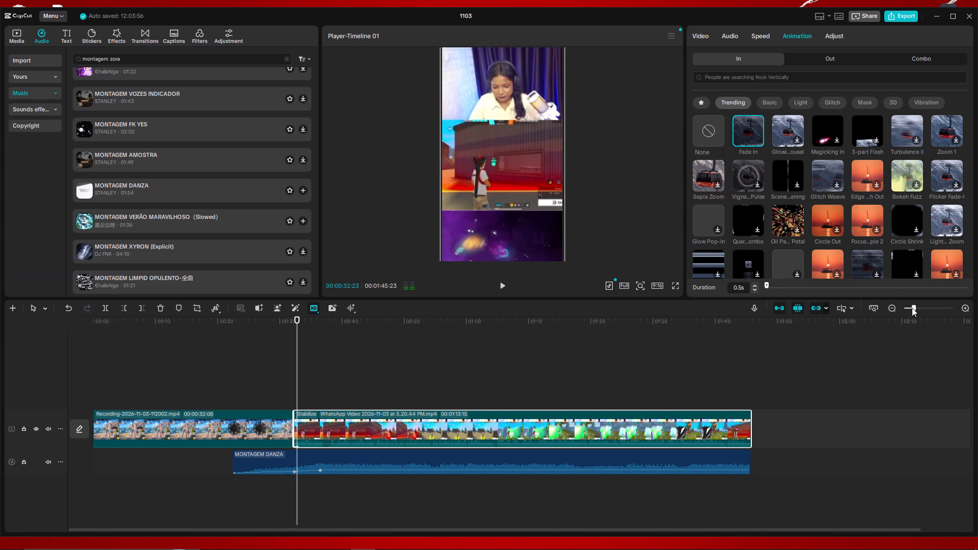
pyautogui.moveTo(767, 286); pyautogui.dragTo(777, 286)
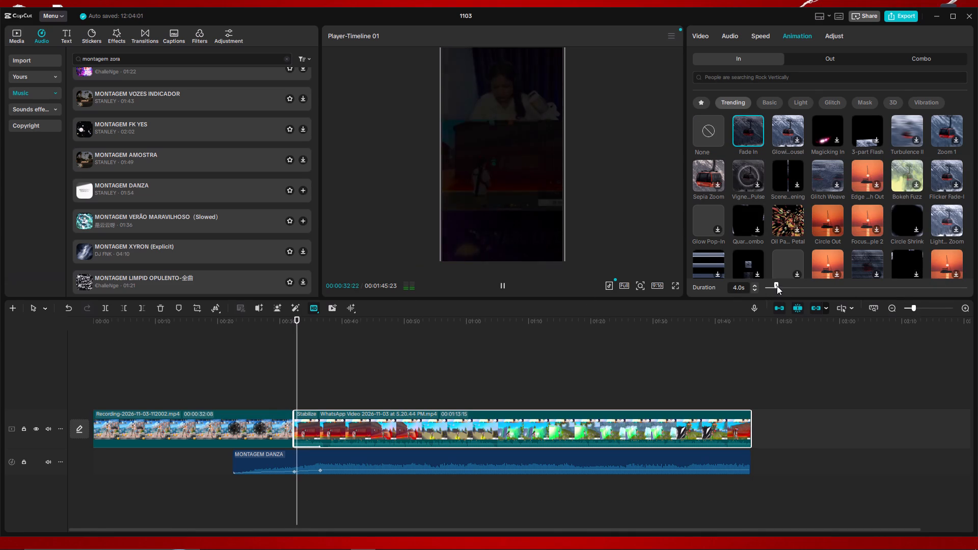
pyautogui.click(779, 285)
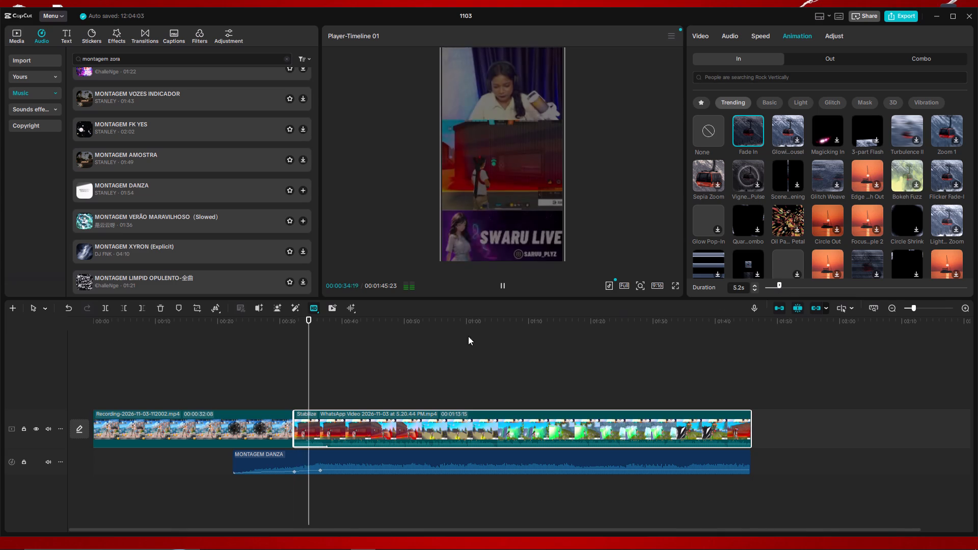
pyautogui.click(778, 288)
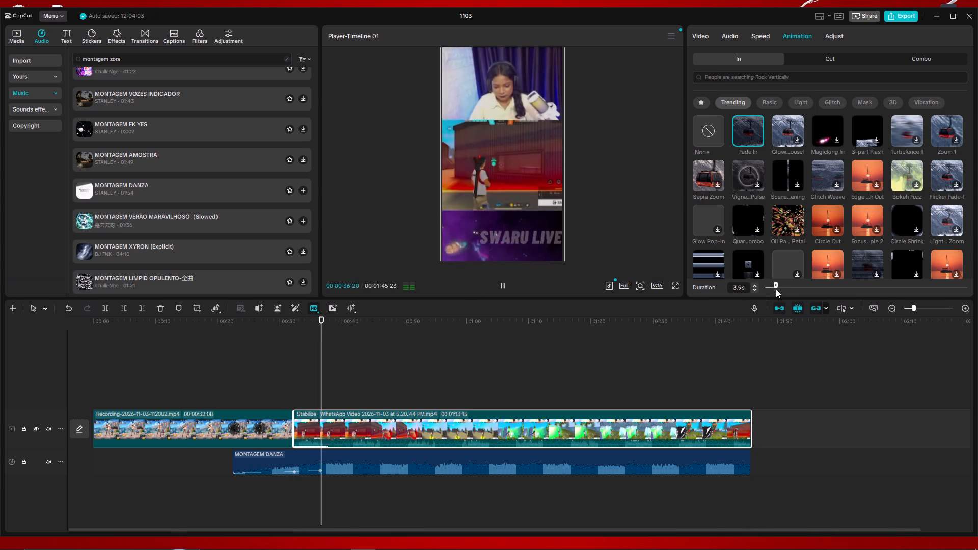
# Apply the Fade Out animation to the end of the first video clip with a duration of 1.9 s.
pyautogui.click(257, 428)
pyautogui.click(285, 373)
pyautogui.click(276, 417)
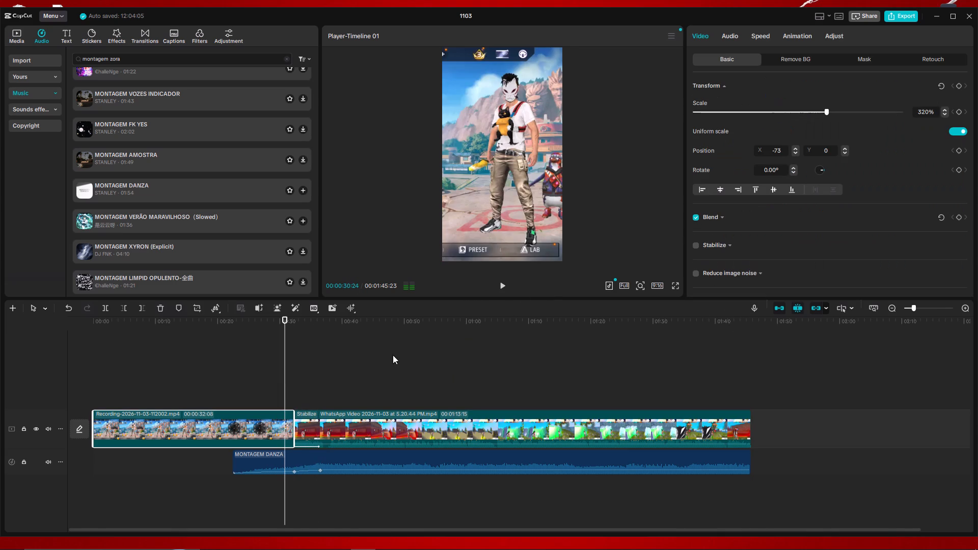
pyautogui.click(801, 37)
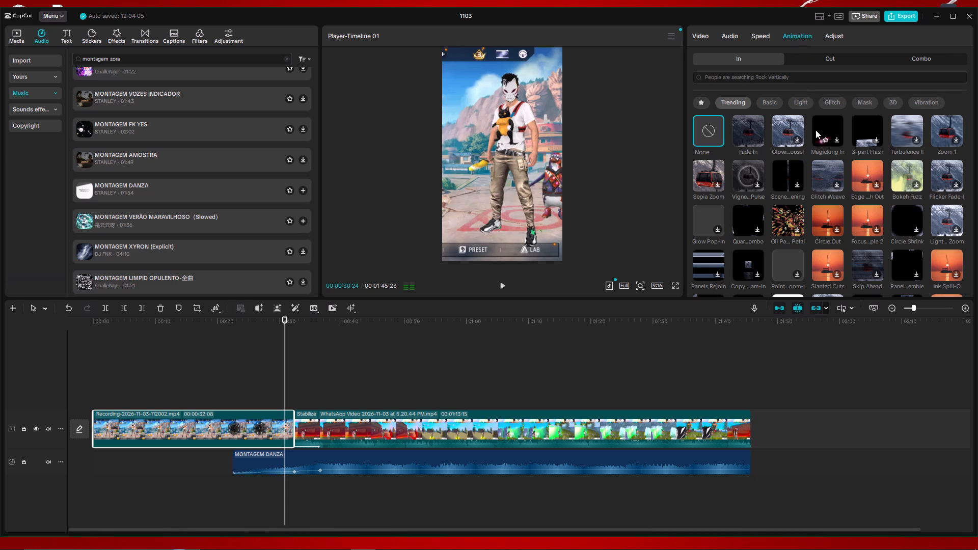
pyautogui.click(833, 59)
pyautogui.click(751, 128)
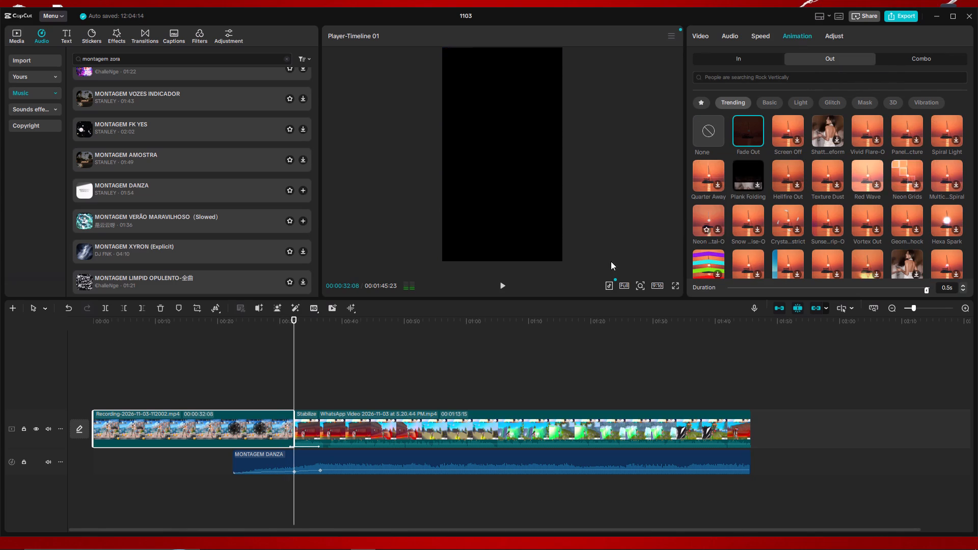
pyautogui.moveTo(924, 290); pyautogui.dragTo(920, 290)
pyautogui.moveTo(920, 290); pyautogui.dragTo(918, 291)
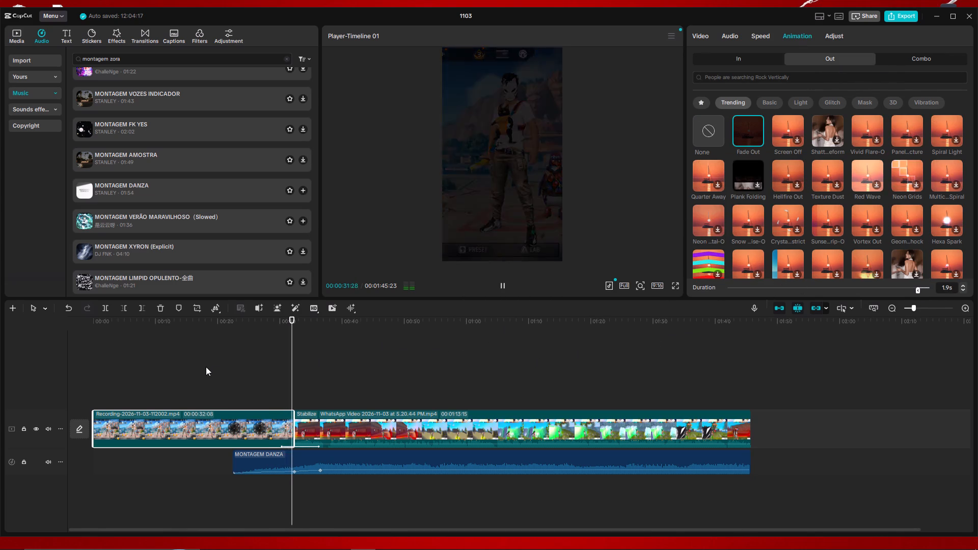
# Play the last seconds of the first clip to review the fade transition between the two clips with the music.
pyautogui.click(236, 347)
pyautogui.click(245, 355)
pyautogui.press('space')
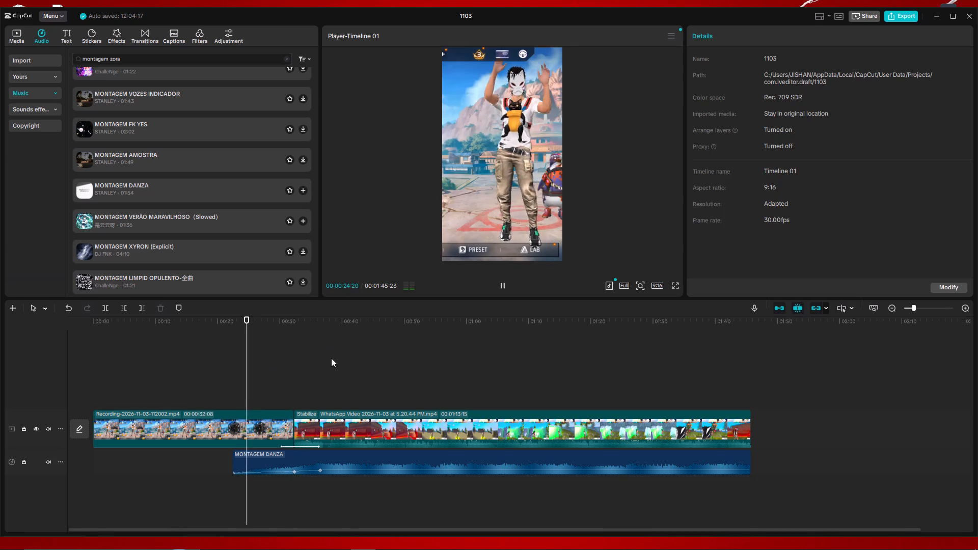
pyautogui.click(279, 381)
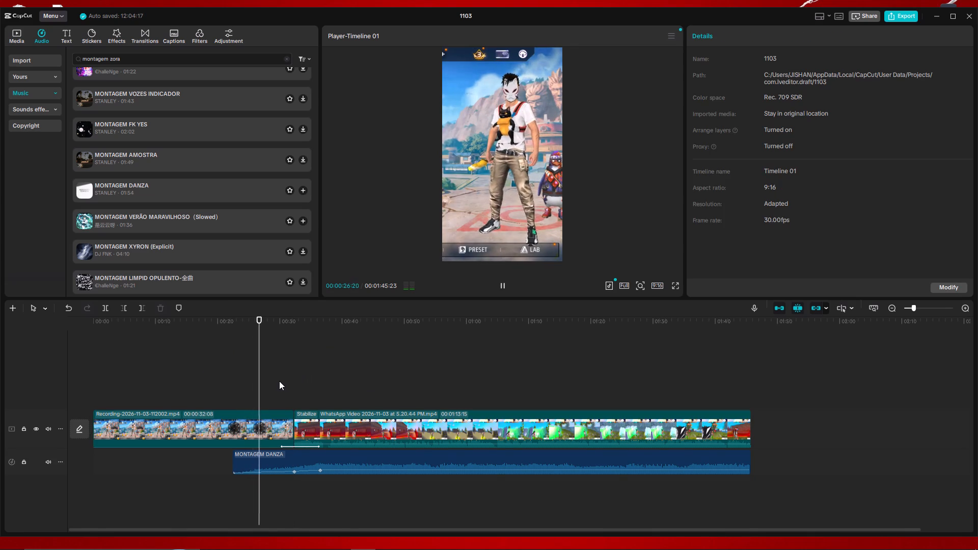
pyautogui.click(274, 381)
pyautogui.press('space')
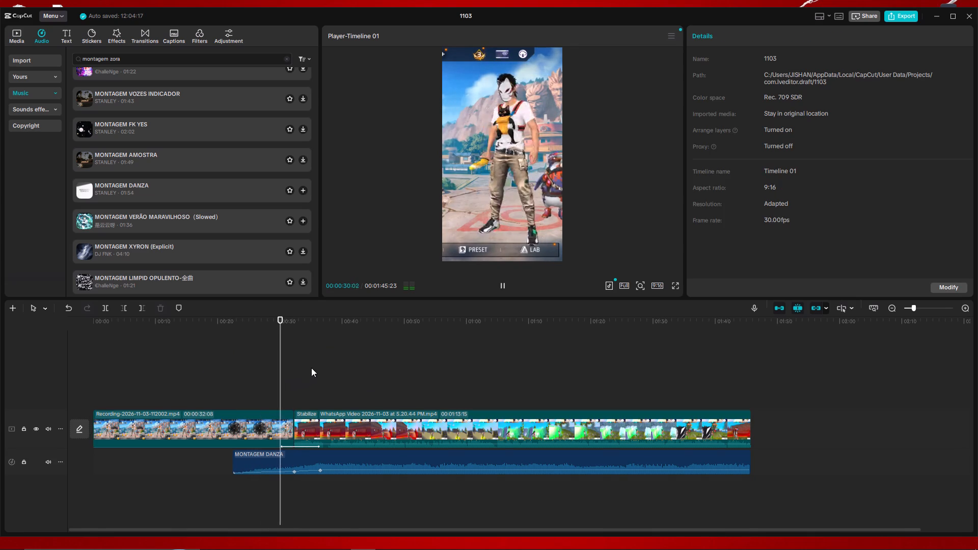
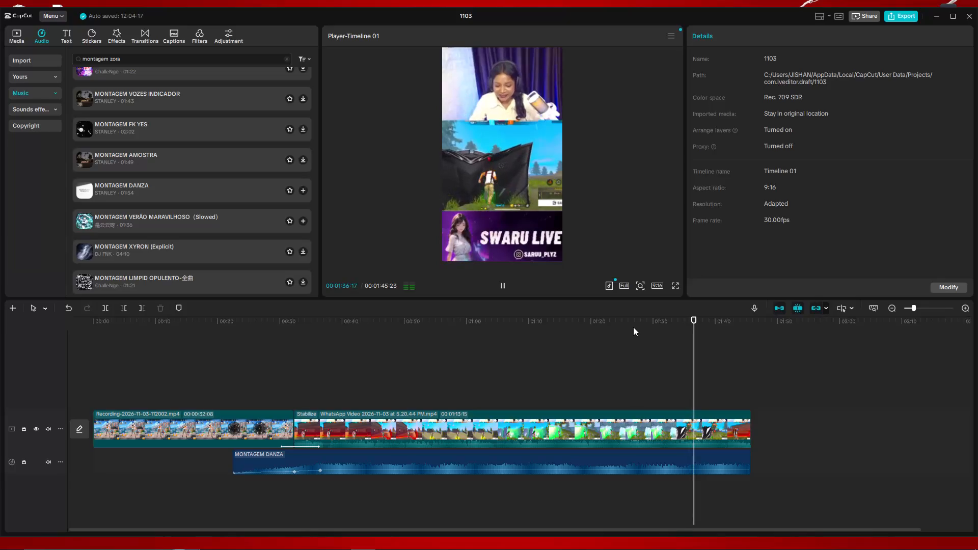
# Play and step through the second clip between about 00:01:34 and 00:01:37 to find the moment to cut.
pyautogui.press('space')
pyautogui.press('Left')
pyautogui.press('Left')
pyautogui.press('Left')
pyautogui.press('Left')
pyautogui.press('Left')
pyautogui.press('Left')
pyautogui.press('Left')
pyautogui.press('Left')
pyautogui.press('Left')
pyautogui.press('Left')
pyautogui.press('Left')
pyautogui.press('Left')
pyautogui.press('Left')
pyautogui.press('Left')
pyautogui.press('Left')
pyautogui.press('Left')
pyautogui.press('Left')
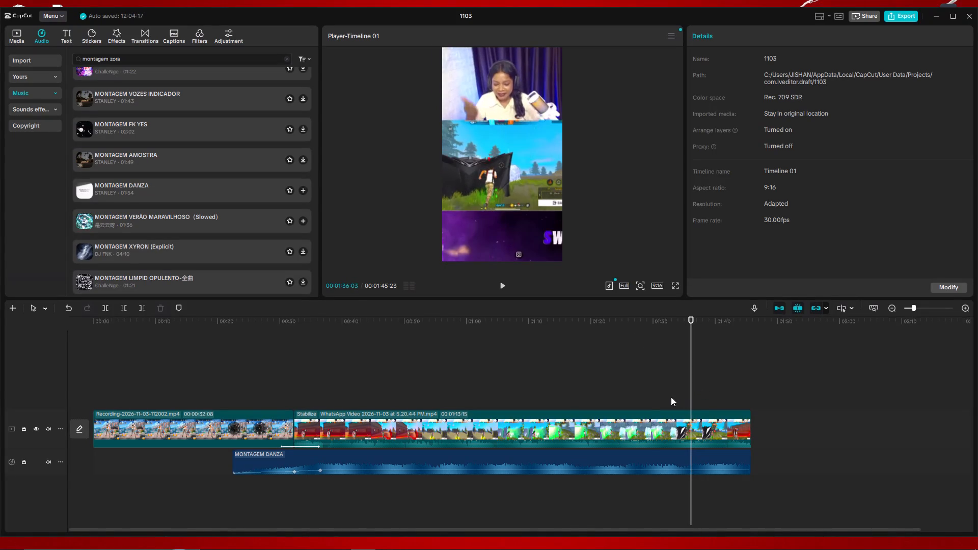
pyautogui.click(651, 368)
pyautogui.press('space')
pyautogui.click(667, 370)
pyautogui.click(684, 370)
pyautogui.press('space')
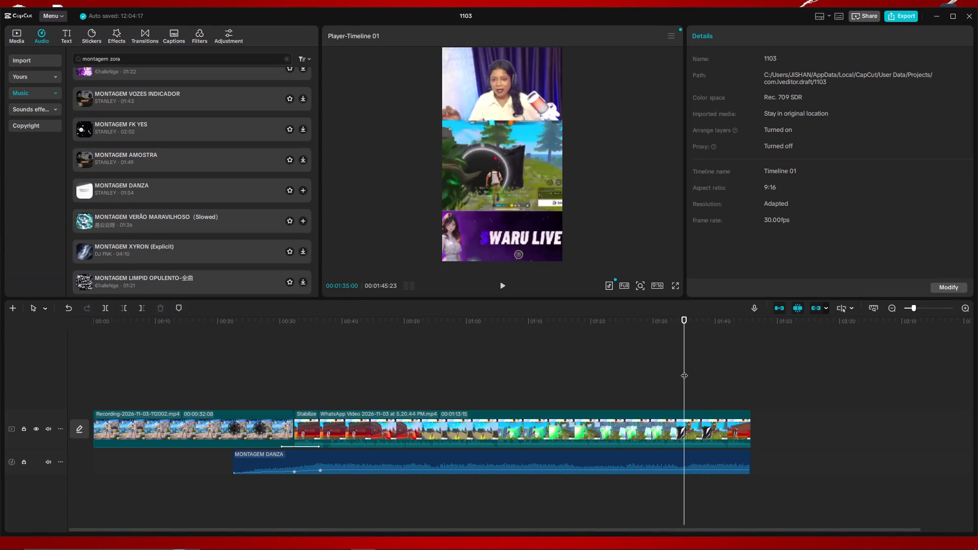
pyautogui.press('space')
pyautogui.press('space')
pyautogui.press('space')
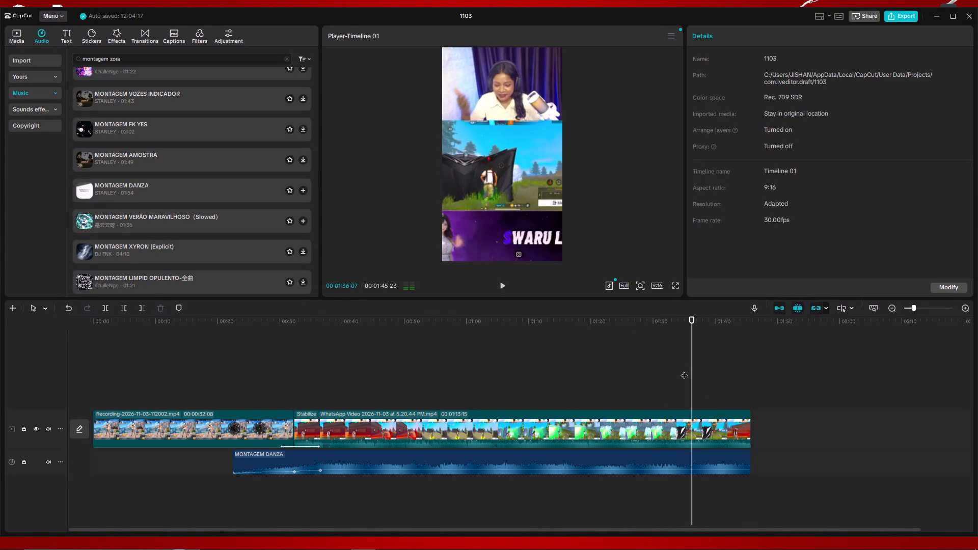
pyautogui.press('space')
pyautogui.press('space')
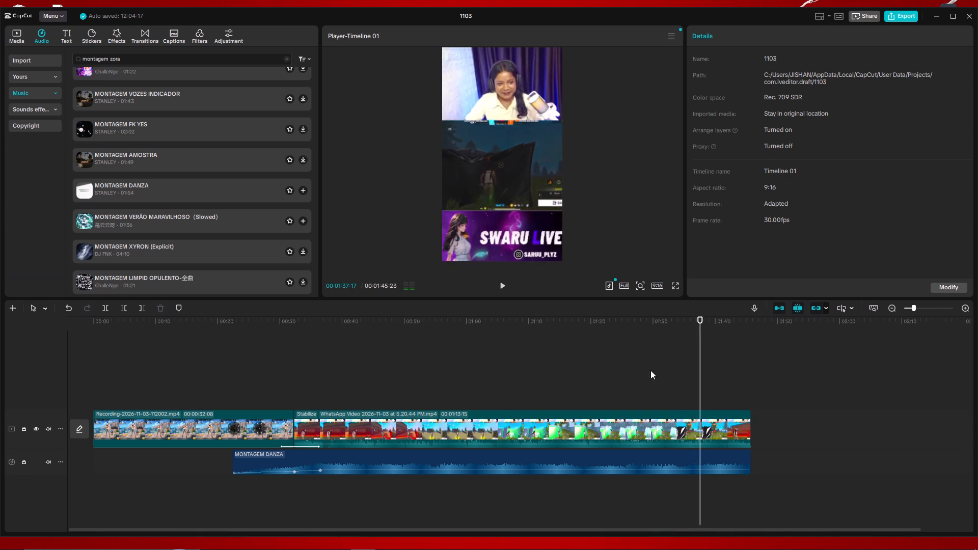
pyautogui.click(650, 370)
pyautogui.press('space')
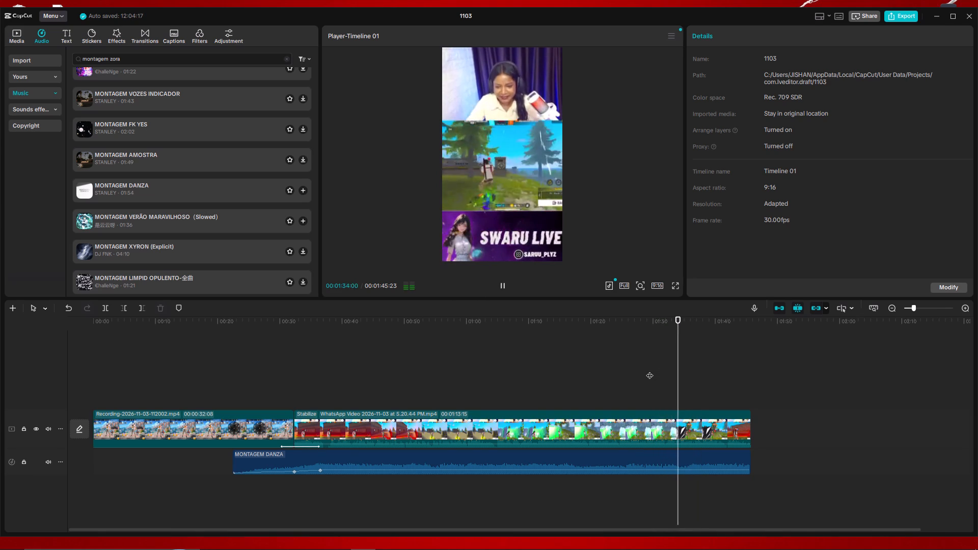
pyautogui.press('space')
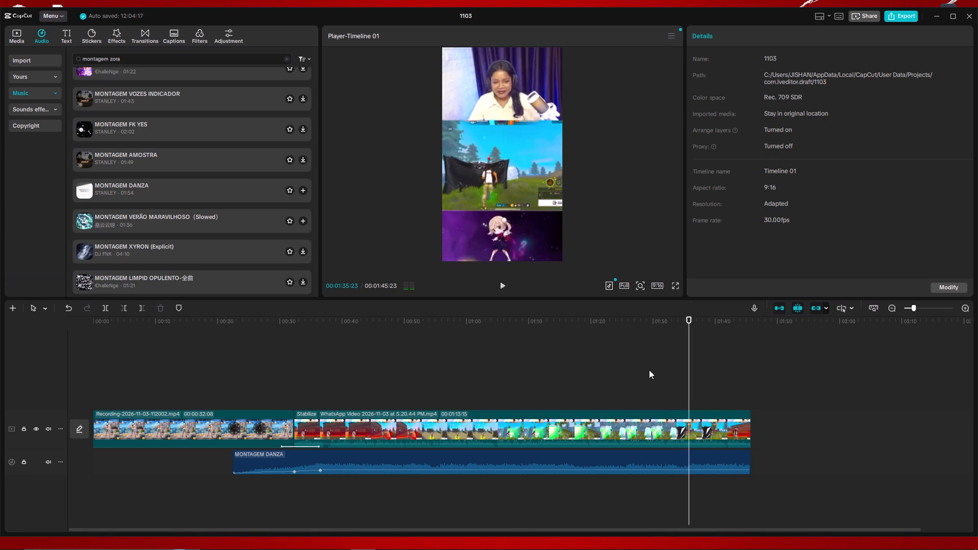
# Split the second video clip at 00:01:35:23 and again at 00:01:36:07 to isolate a short segment.
pyautogui.click(706, 425)
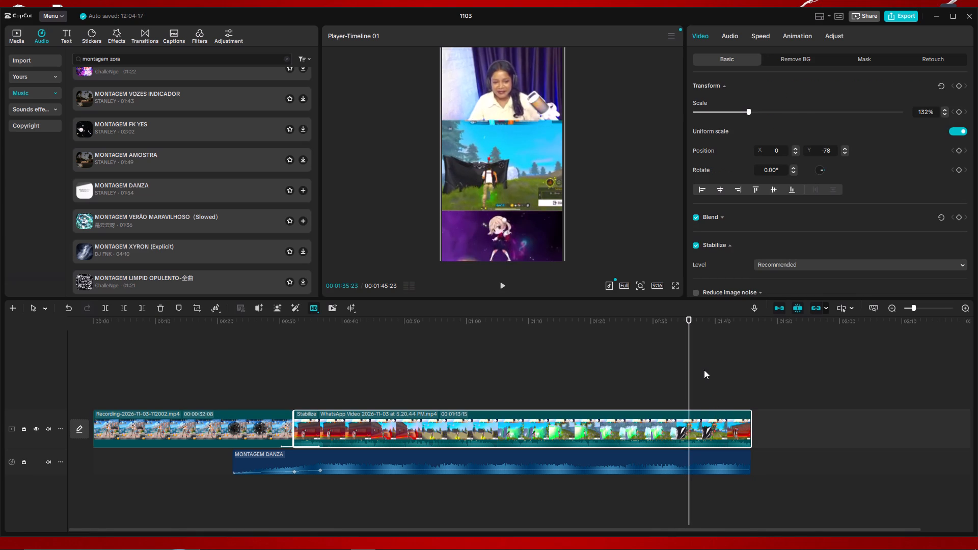
pyautogui.hotkey('ctrl', 'b')
pyautogui.press('Right')
pyautogui.press('Right')
pyautogui.press('Right')
pyautogui.press('Right')
pyautogui.press('Right')
pyautogui.press('Right')
pyautogui.press('Right')
pyautogui.press('Right')
pyautogui.press('Right')
pyautogui.press('Right')
pyautogui.press('Right')
pyautogui.press('Right')
pyautogui.press('Right')
pyautogui.press('Right')
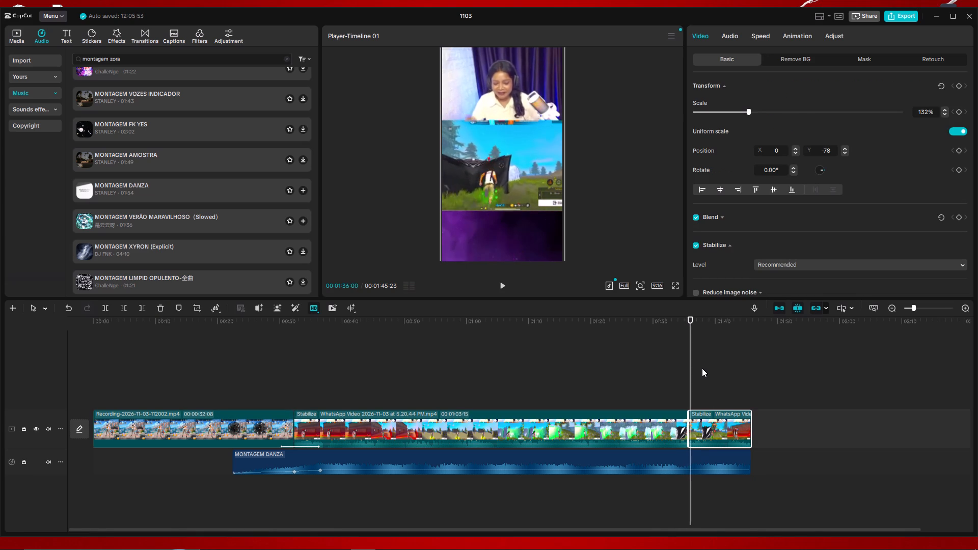
pyautogui.hotkey('ctrl', 'b')
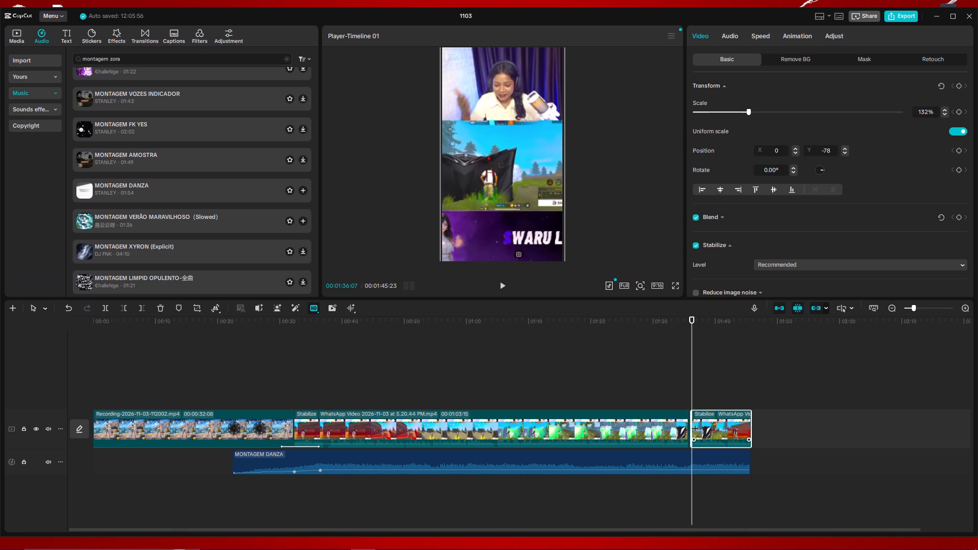
# Insert a 3-second freeze frame at 00:01:36:02 inside the short isolated segment and play it back.
pyautogui.click(919, 309)
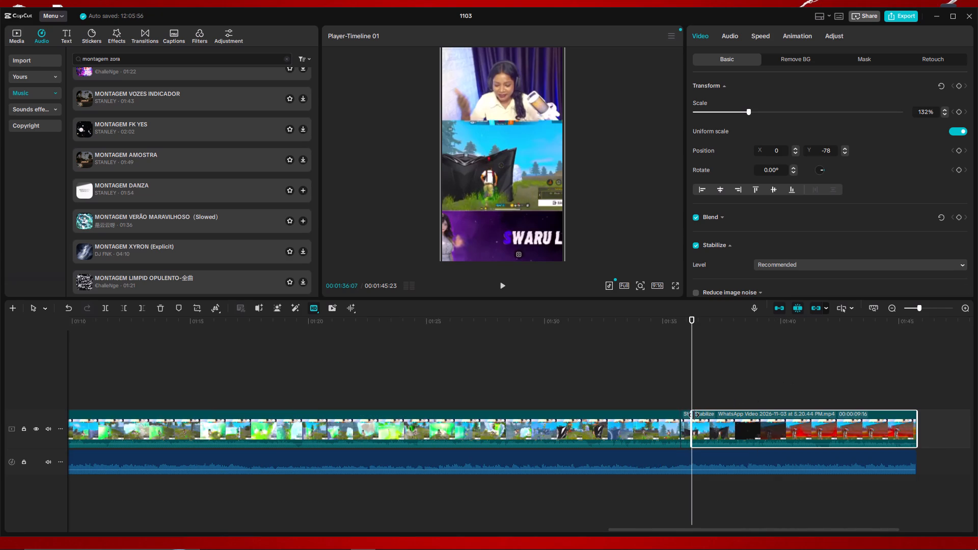
pyautogui.click(688, 391)
pyautogui.click(688, 420)
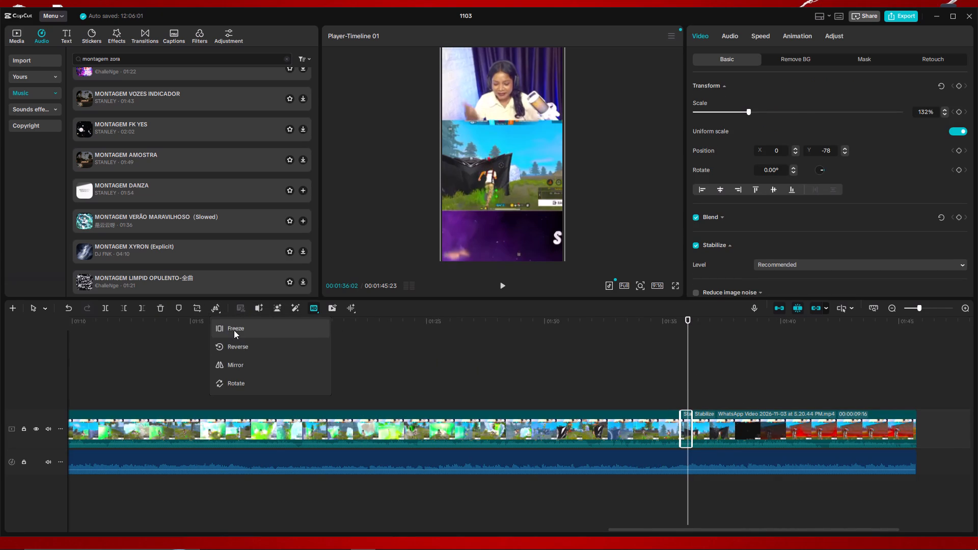
pyautogui.click(234, 330)
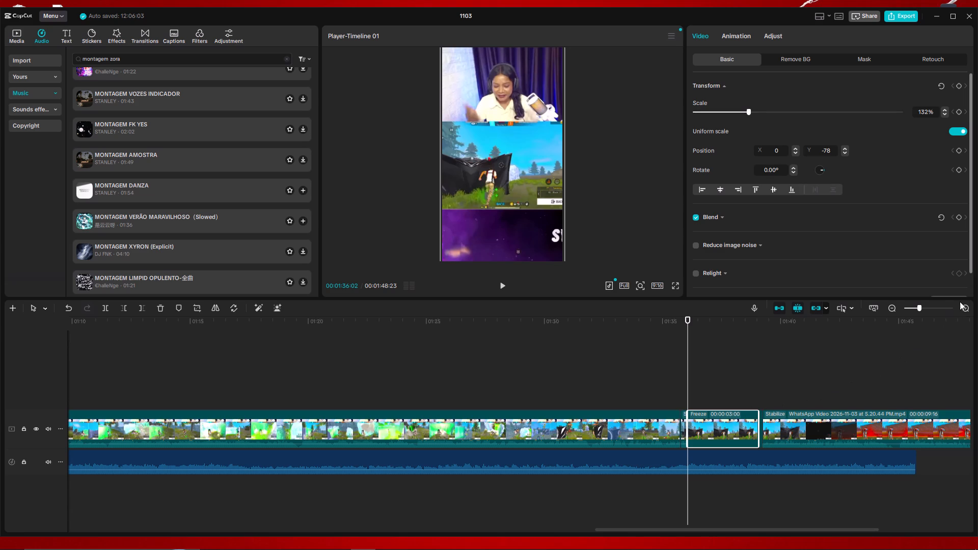
pyautogui.click(918, 309)
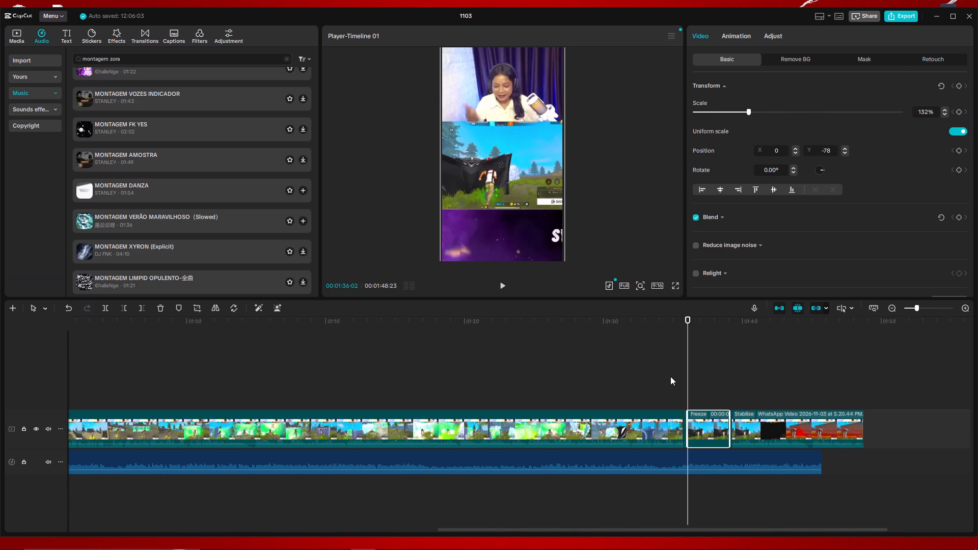
pyautogui.click(670, 376)
pyautogui.press('space')
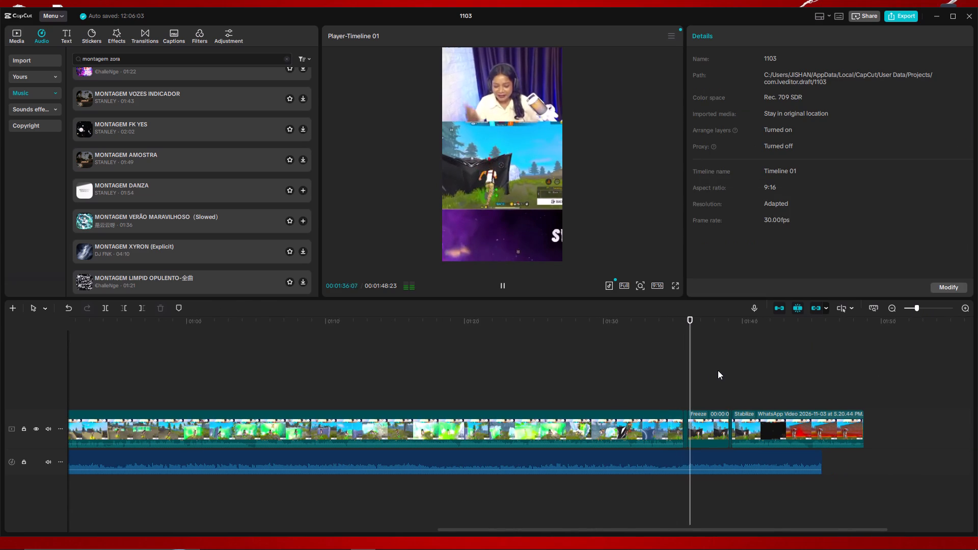
pyautogui.press('space')
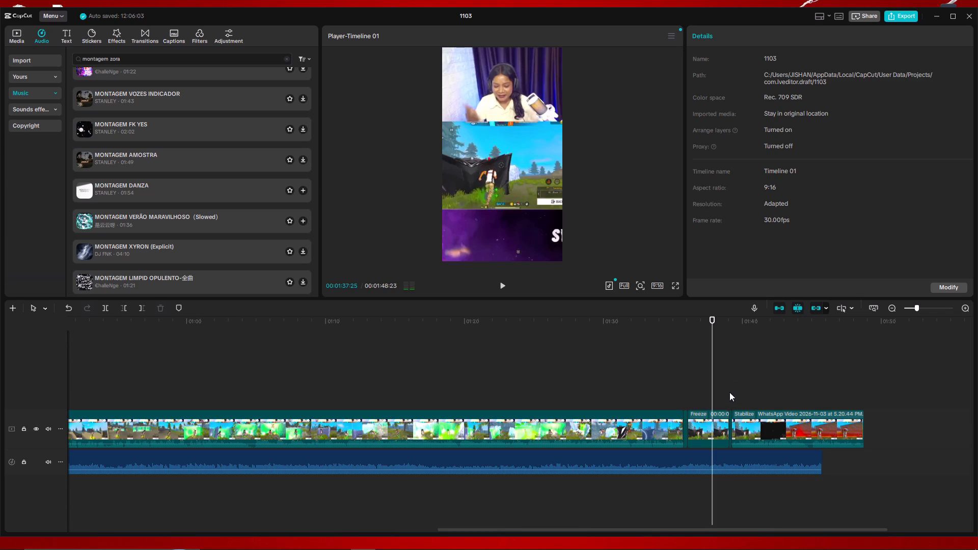
# Enlarge the freeze frame to 169% and reposition its picture to X 124, Y 160.
pyautogui.click(715, 416)
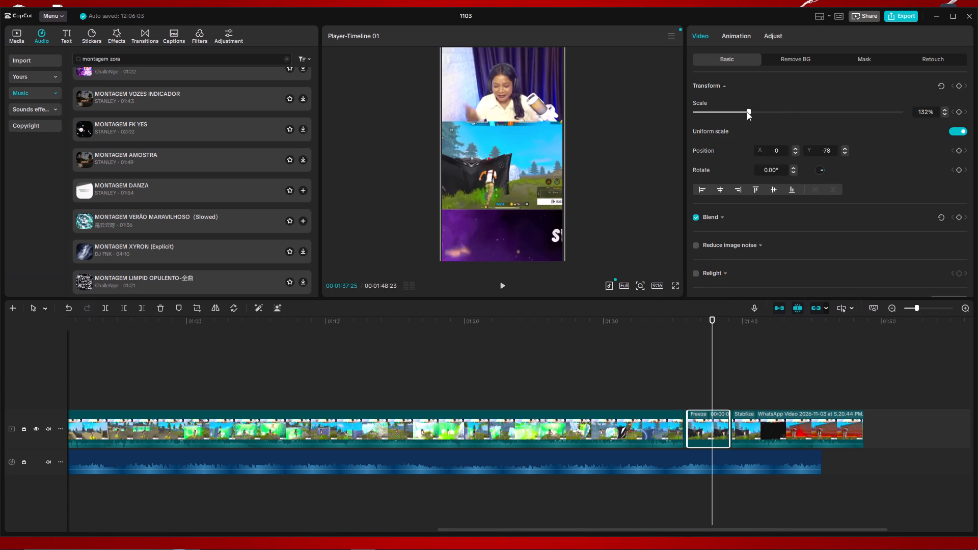
pyautogui.moveTo(749, 110); pyautogui.dragTo(764, 111)
pyautogui.moveTo(501, 182); pyautogui.dragTo(508, 169)
# Play the ending, the opening, the fade between the two clips and the enlarged freeze frame to review the edit.
pyautogui.press('space')
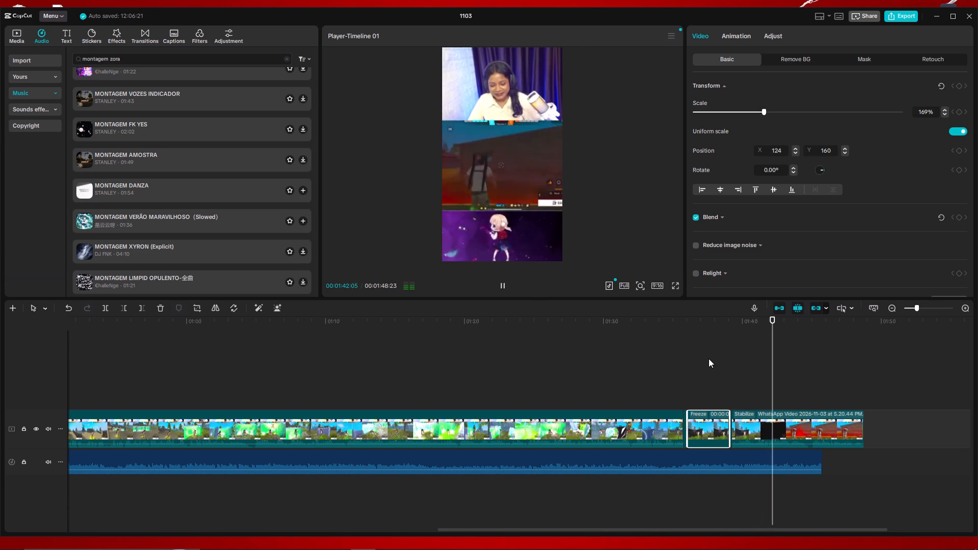
pyautogui.press('space')
pyautogui.press('space')
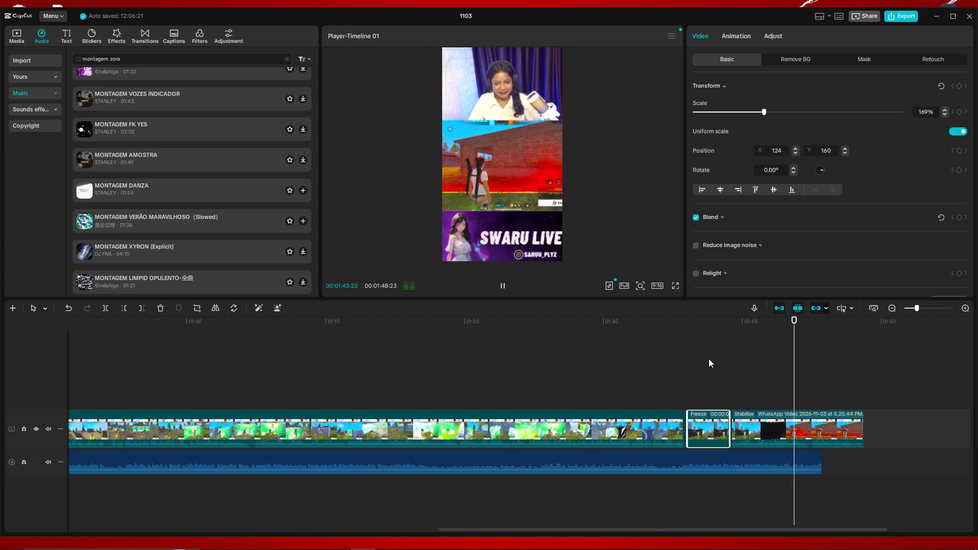
pyautogui.press('space')
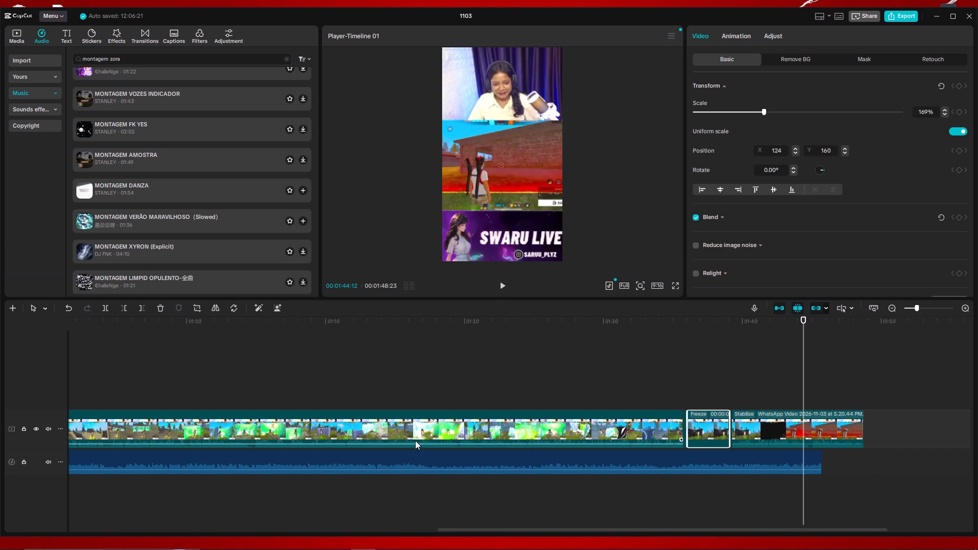
pyautogui.click(231, 360)
pyautogui.moveTo(231, 360); pyautogui.dragTo(194, 356)
pyautogui.press('space')
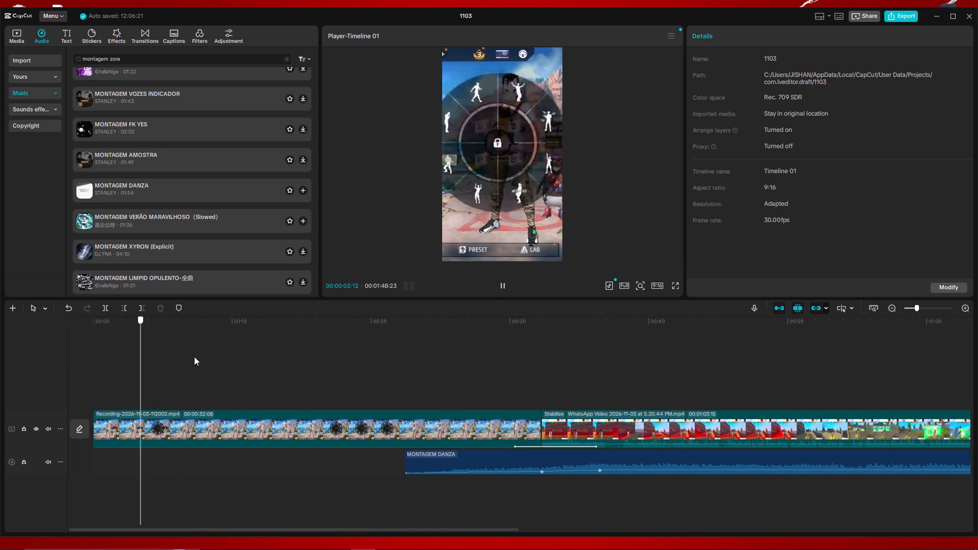
pyautogui.moveTo(194, 356); pyautogui.dragTo(519, 352)
pyautogui.press('space')
pyautogui.press('space')
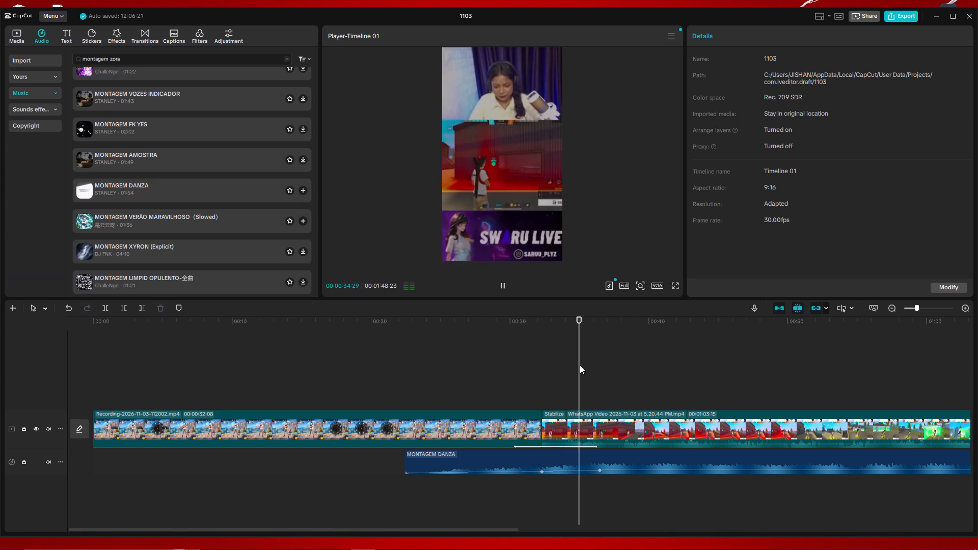
pyautogui.click(792, 362)
pyautogui.moveTo(795, 361); pyautogui.dragTo(975, 374)
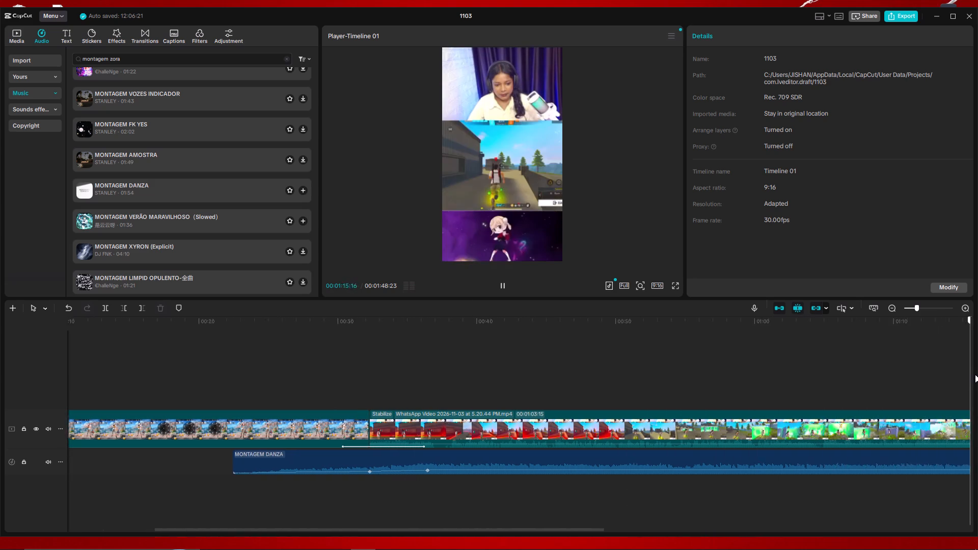
pyautogui.moveTo(975, 374); pyautogui.dragTo(777, 395)
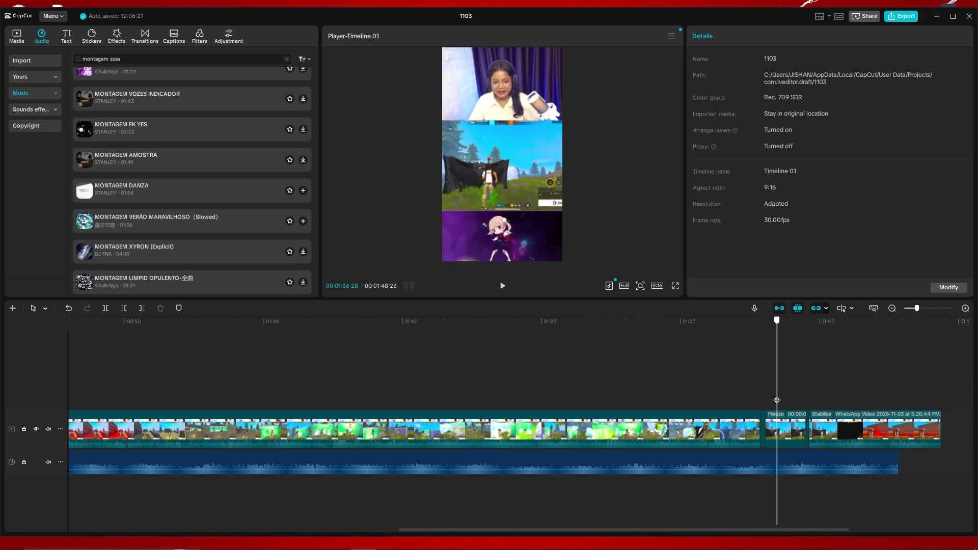
pyautogui.moveTo(777, 395); pyautogui.dragTo(762, 393)
pyautogui.press('space')
pyautogui.press('space')
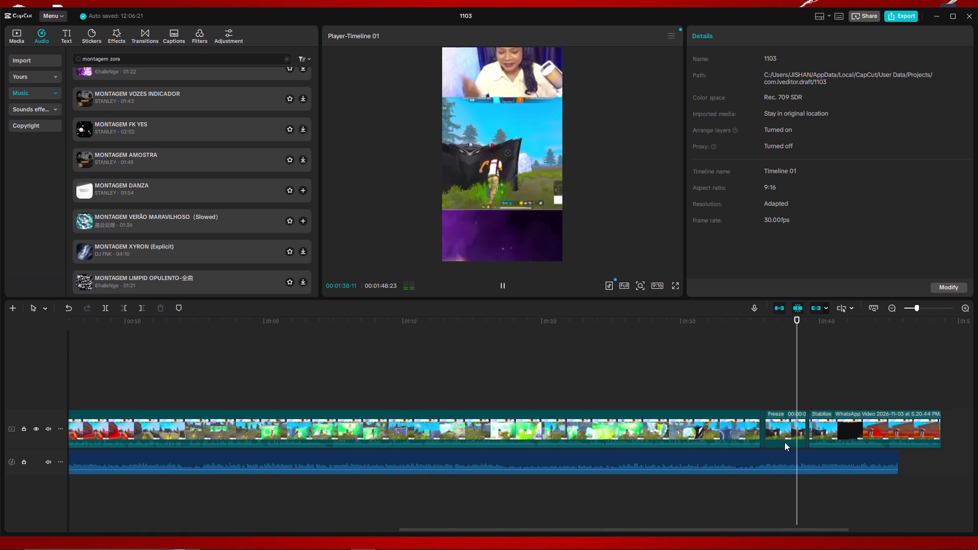
pyautogui.press('space')
# Preview trending stickers and place the blue emoji with a raised finger above the freeze frame, starting at 00:01:36:02.
pyautogui.click(785, 387)
pyautogui.moveTo(783, 386); pyautogui.dragTo(766, 390)
pyautogui.click(797, 426)
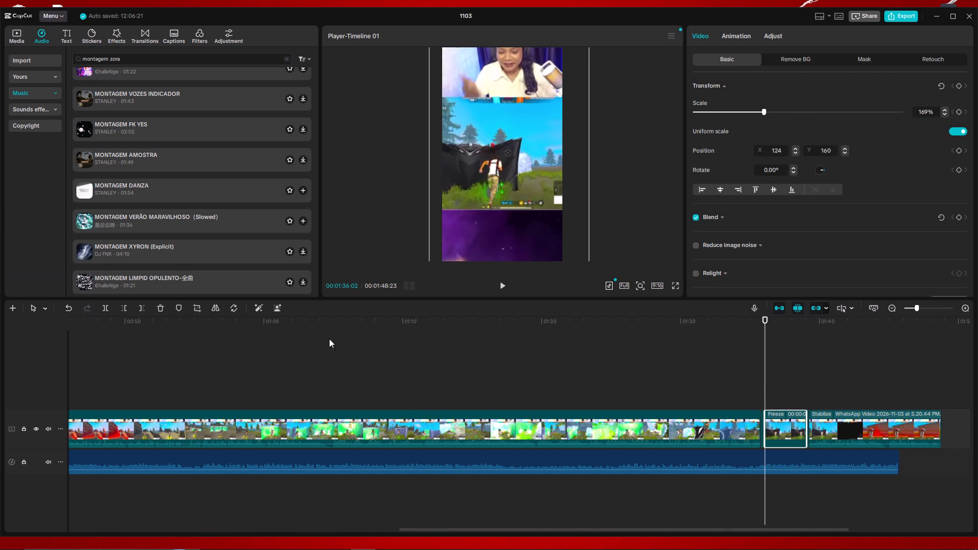
pyautogui.click(88, 34)
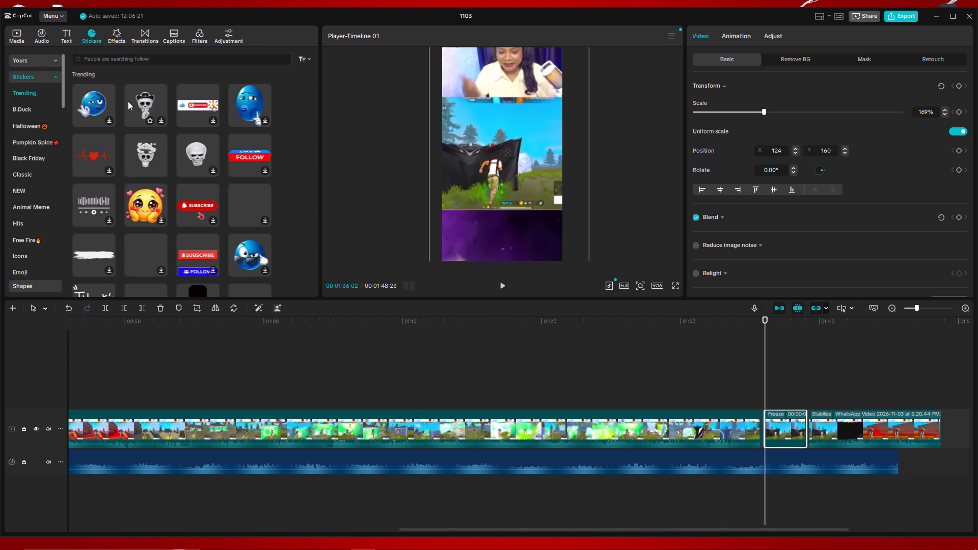
pyautogui.click(248, 99)
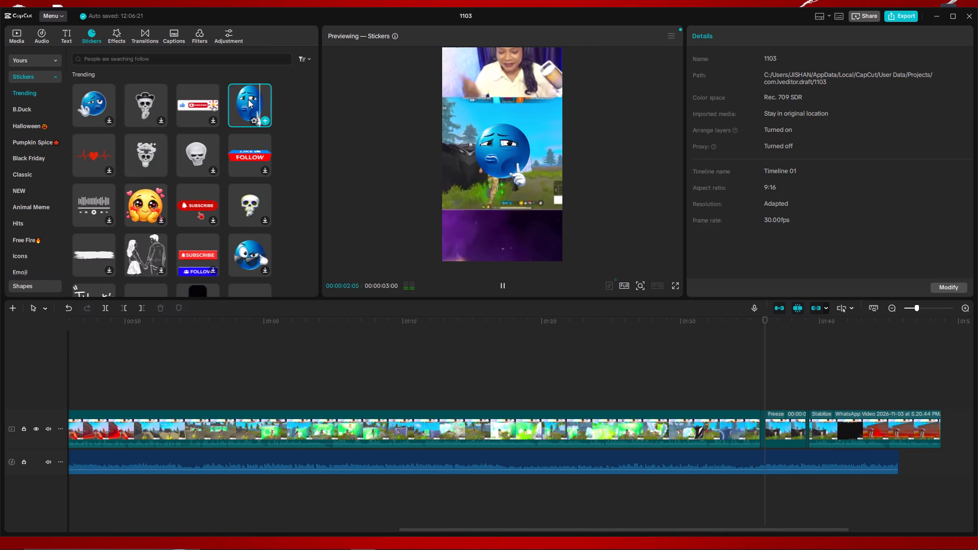
pyautogui.click(197, 143)
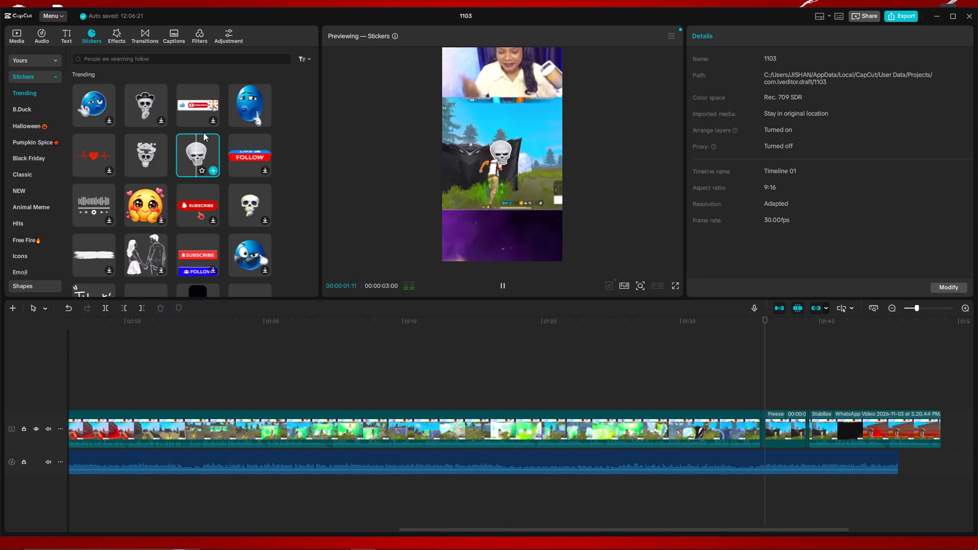
pyautogui.click(234, 93)
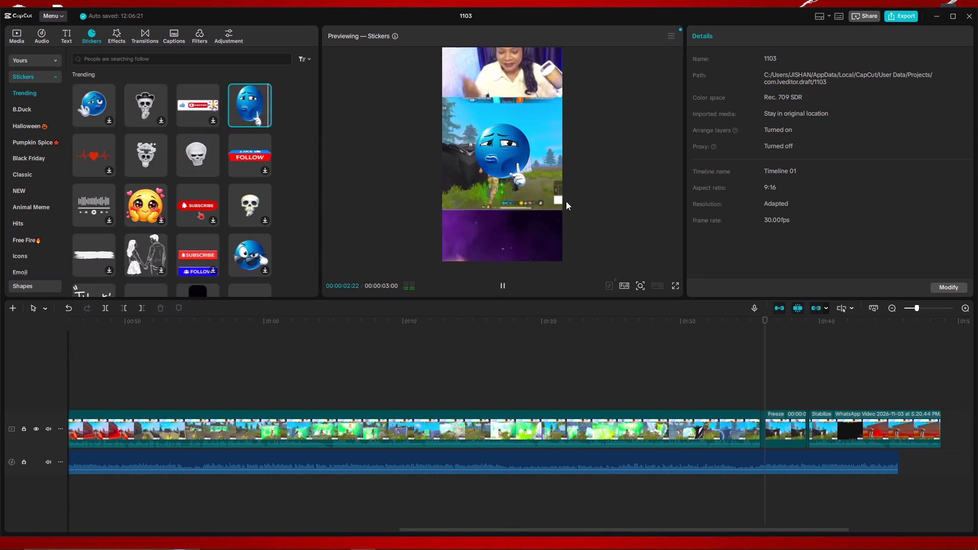
pyautogui.click(62, 109)
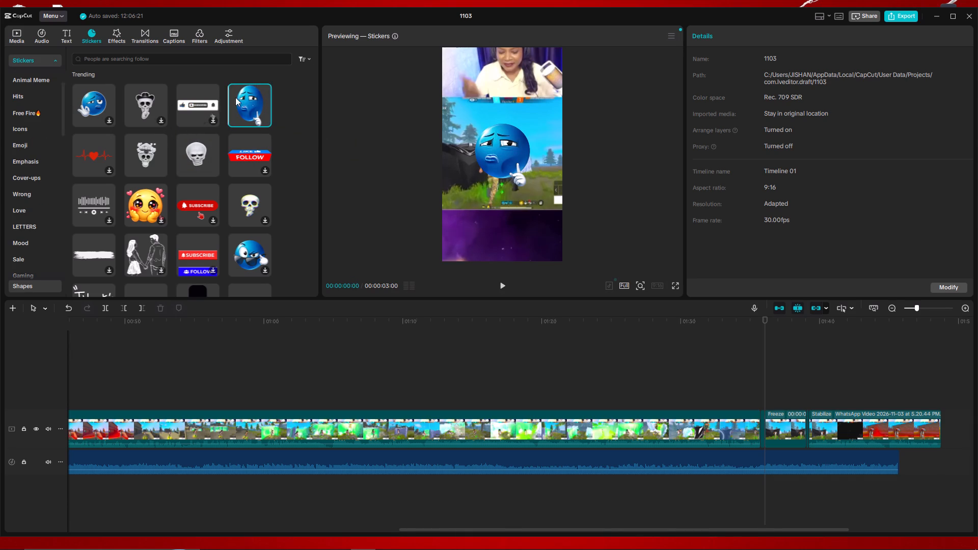
pyautogui.moveTo(253, 101); pyautogui.dragTo(764, 403)
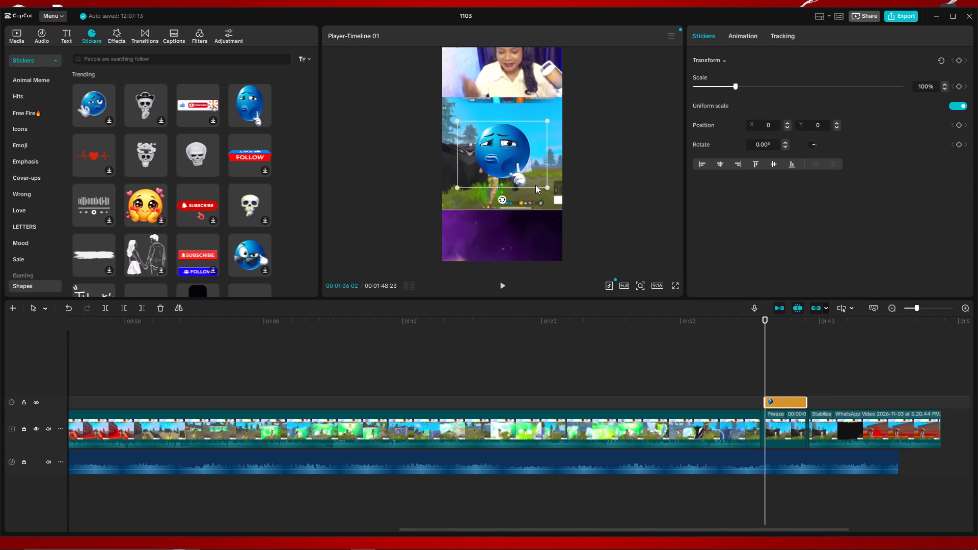
# Scale the blue emoji sticker to 82% and move it above the game character at X 0, Y 754.
pyautogui.moveTo(546, 185); pyautogui.dragTo(505, 158)
pyautogui.moveTo(499, 152); pyautogui.dragTo(499, 155)
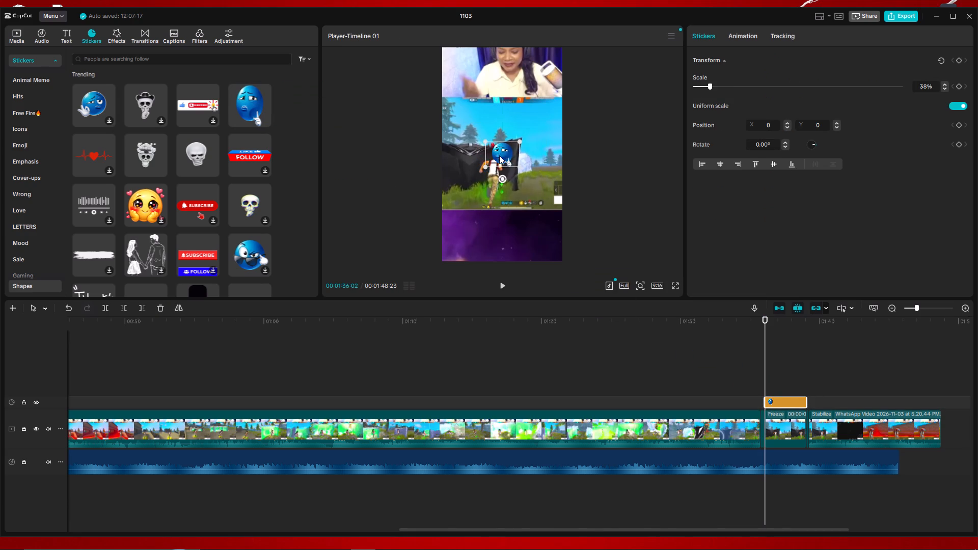
pyautogui.moveTo(499, 155); pyautogui.dragTo(502, 158)
pyautogui.moveTo(523, 173); pyautogui.dragTo(555, 191)
pyautogui.moveTo(504, 171); pyautogui.dragTo(501, 117)
pyautogui.click(538, 135)
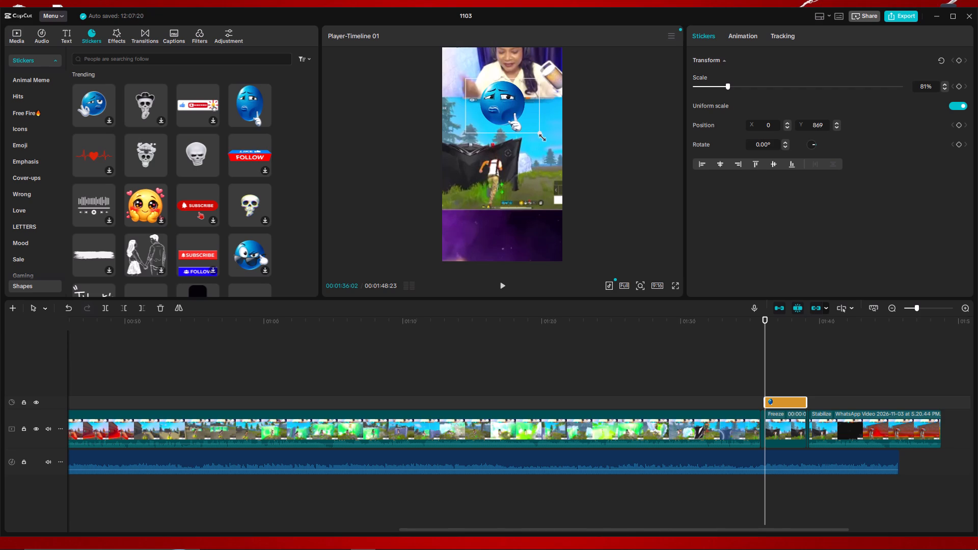
pyautogui.moveTo(500, 106); pyautogui.dragTo(499, 113)
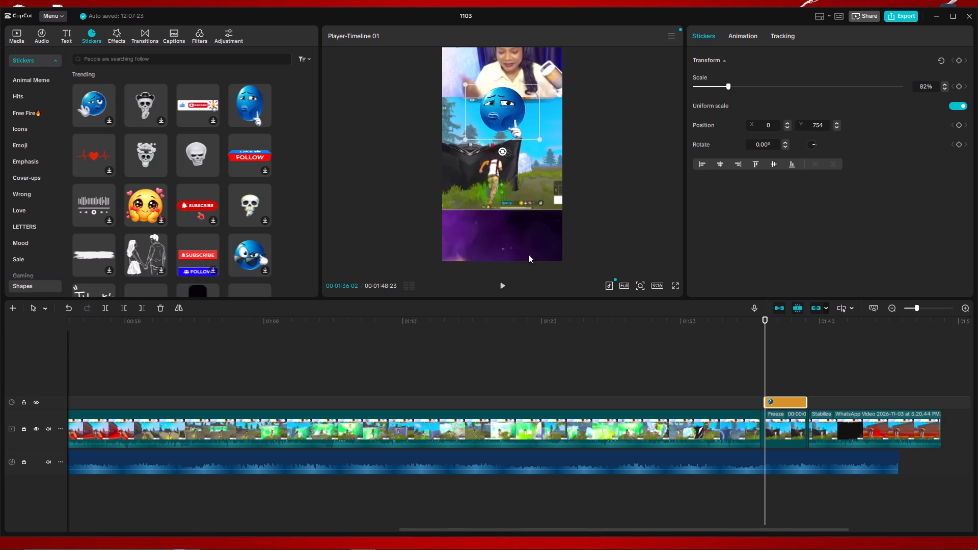
# Play the section leading into the freeze frame to review the blue emoji sticker.
pyautogui.click(649, 330)
pyautogui.press('space')
pyautogui.click(706, 342)
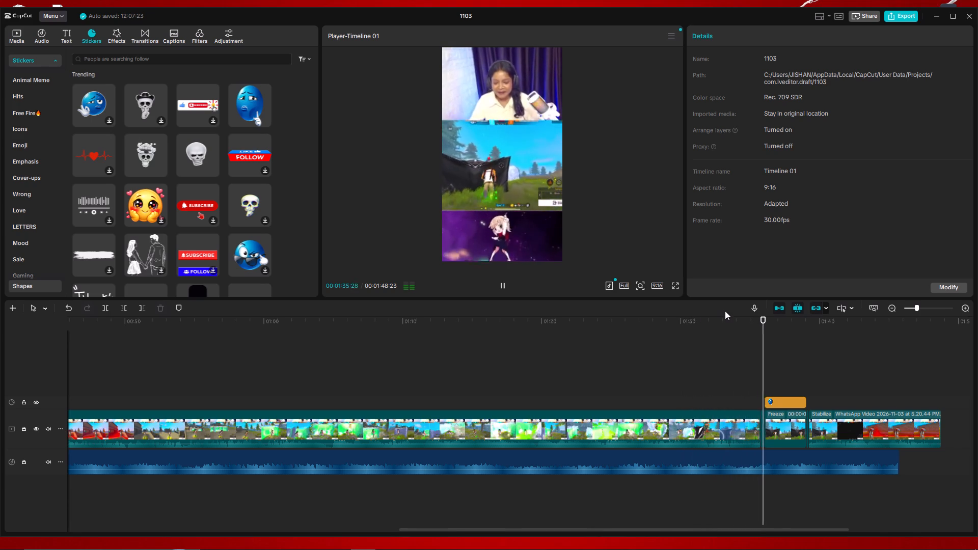
pyautogui.press('space')
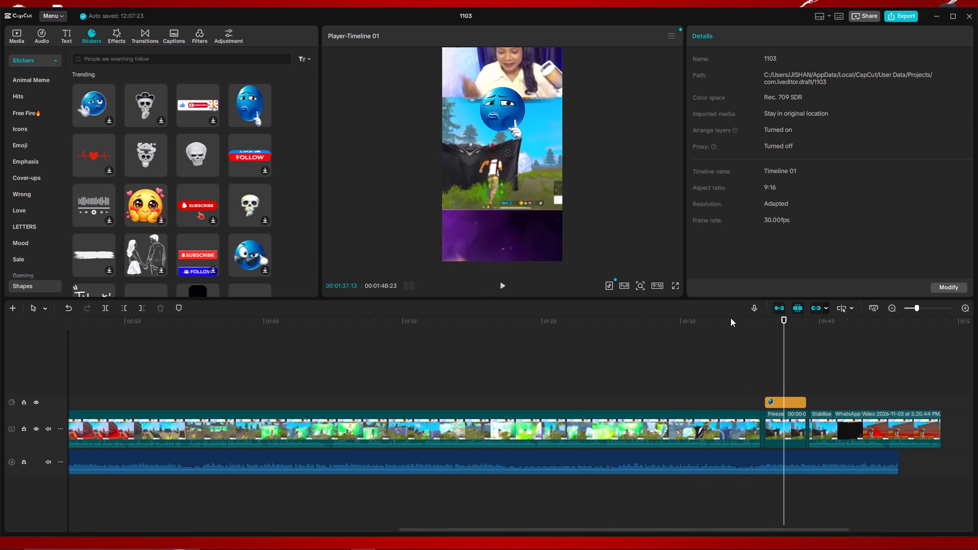
# Add the trending Shake effect above the emoji sticker over the freeze frame, starting at 00:01:36:02, and preview it.
pyautogui.click(759, 370)
pyautogui.click(762, 367)
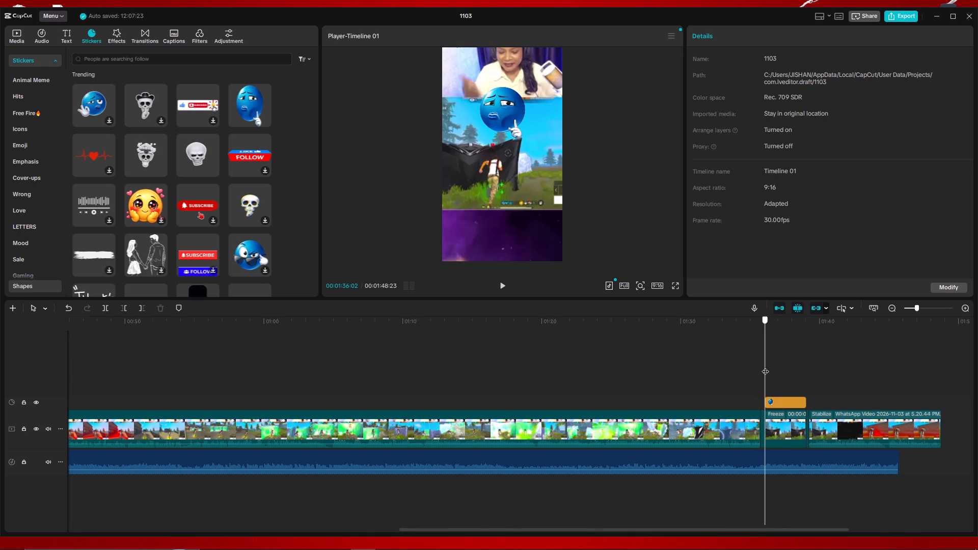
pyautogui.click(116, 34)
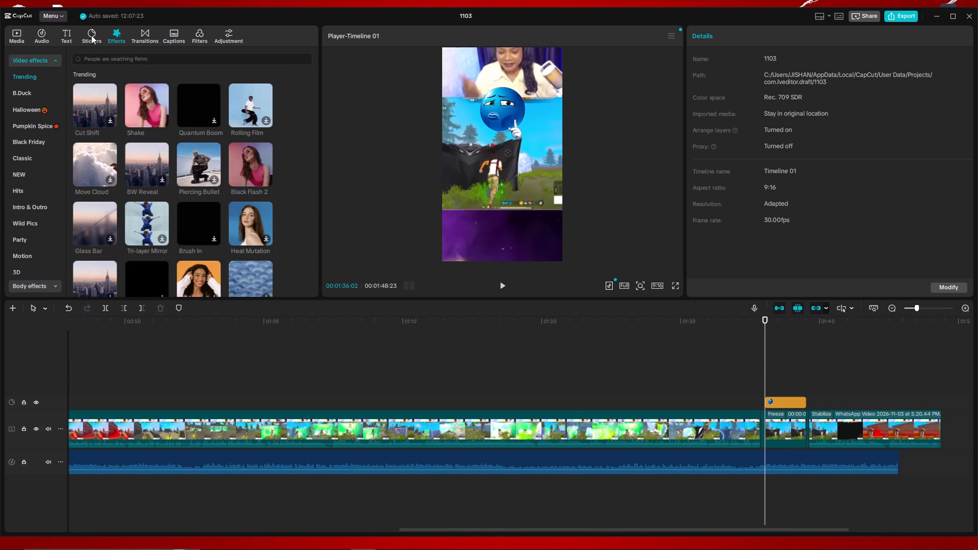
pyautogui.moveTo(137, 98); pyautogui.dragTo(748, 373)
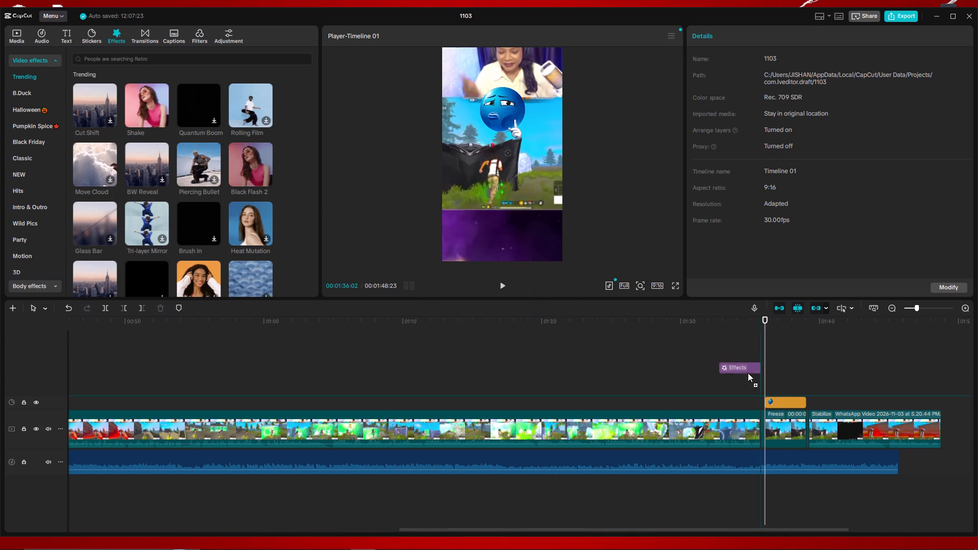
pyautogui.moveTo(748, 373); pyautogui.dragTo(766, 392)
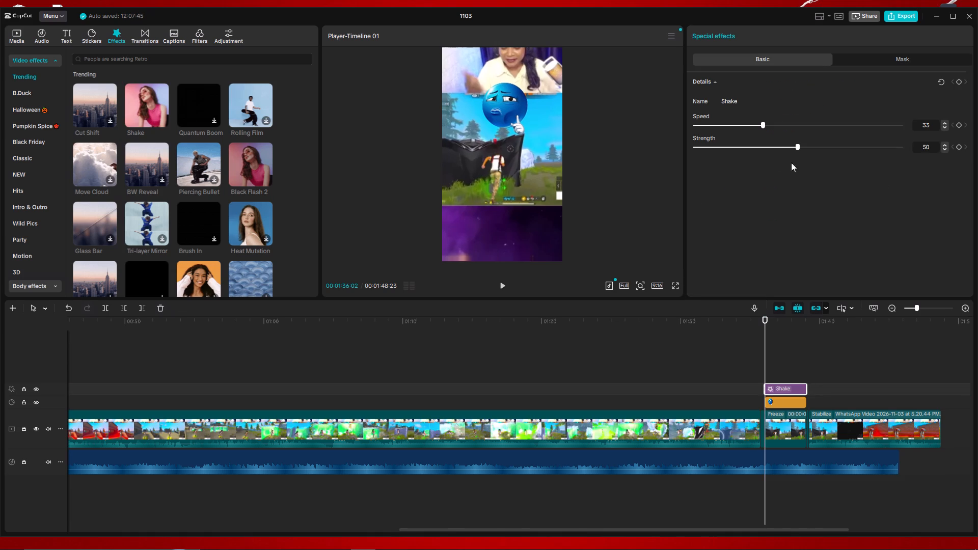
pyautogui.press('space')
pyautogui.press('space')
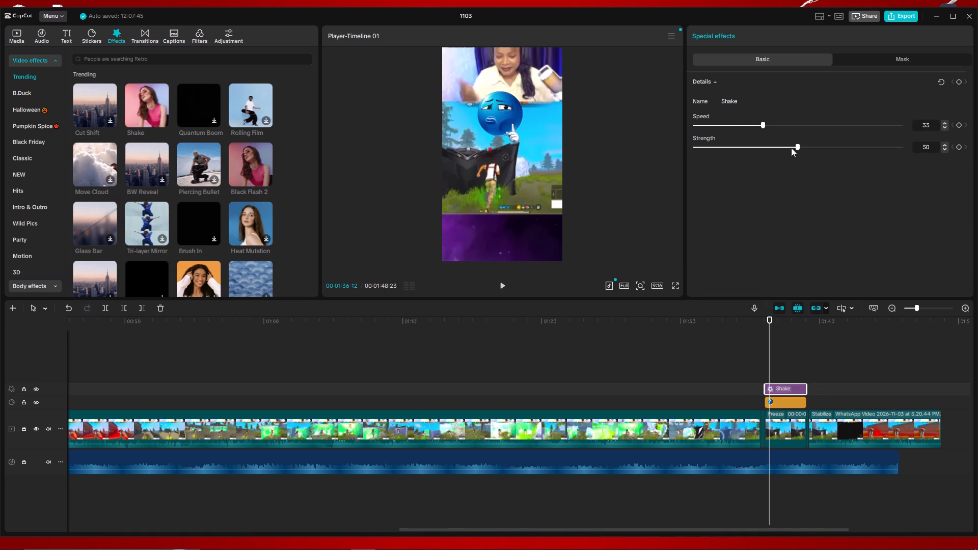
# Set the Shake effect's strength to 10 and its speed to 10, playing the freeze frame to check the motion.
pyautogui.moveTo(798, 148); pyautogui.dragTo(715, 160)
pyautogui.press('space')
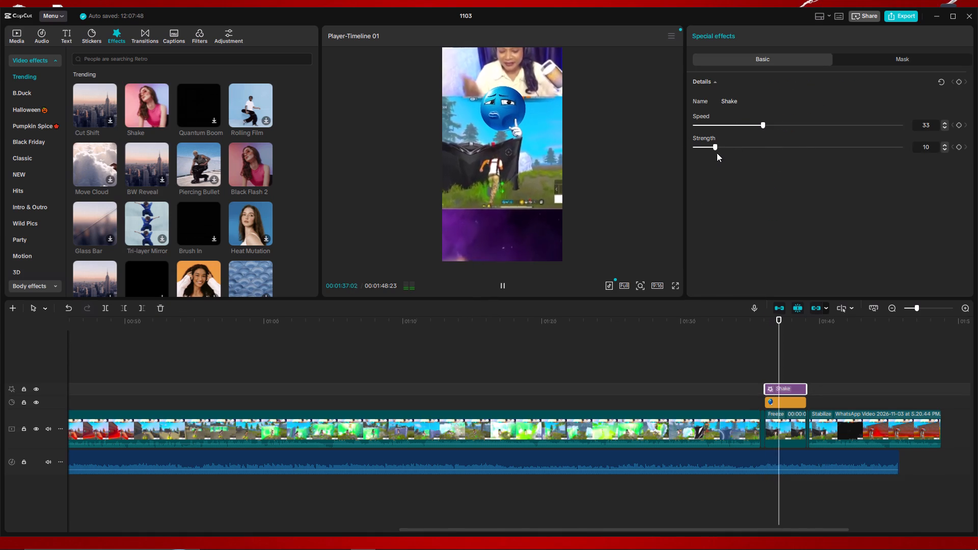
pyautogui.press('space')
pyautogui.moveTo(756, 126); pyautogui.dragTo(741, 127)
pyautogui.press('space')
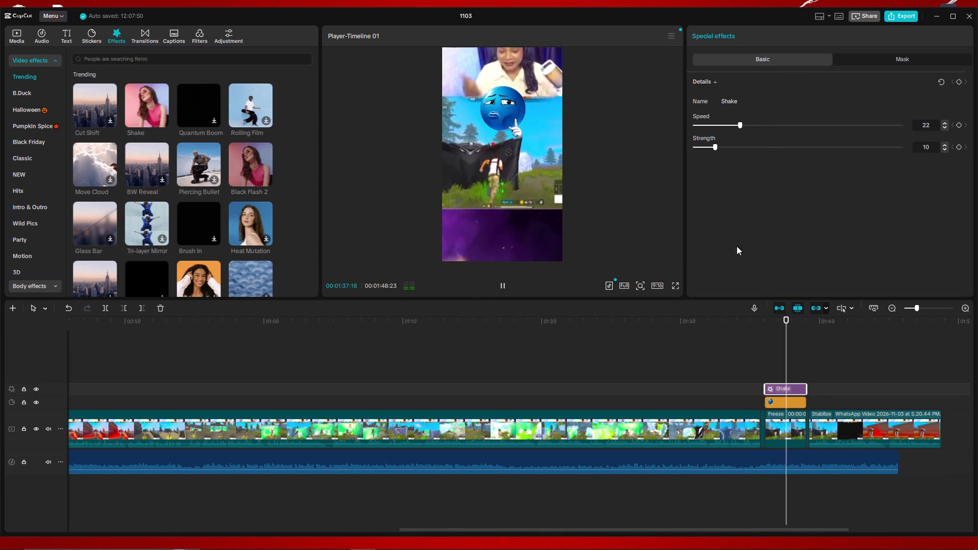
pyautogui.press('space')
pyautogui.moveTo(737, 126); pyautogui.dragTo(715, 126)
pyautogui.press('space')
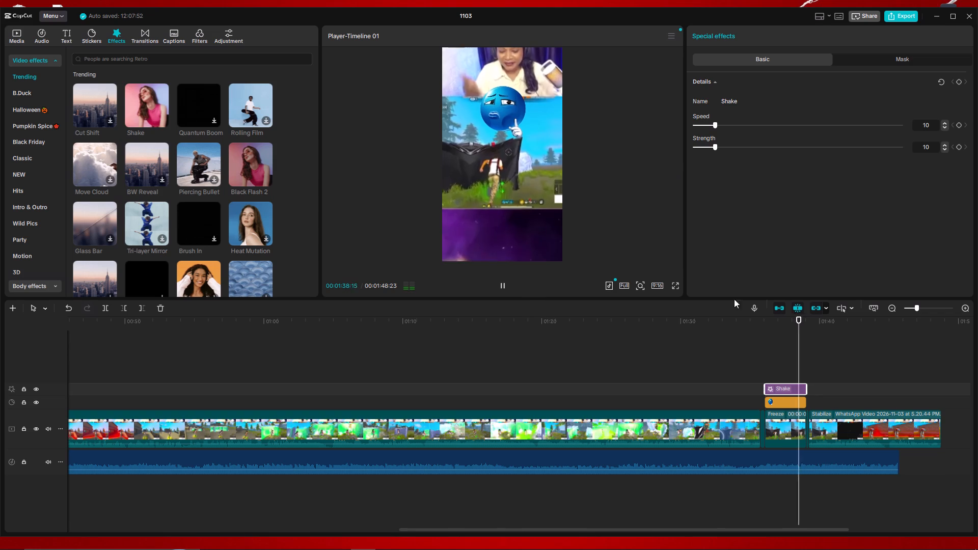
pyautogui.click(769, 363)
pyautogui.press('space')
pyautogui.click(764, 339)
pyautogui.press('space')
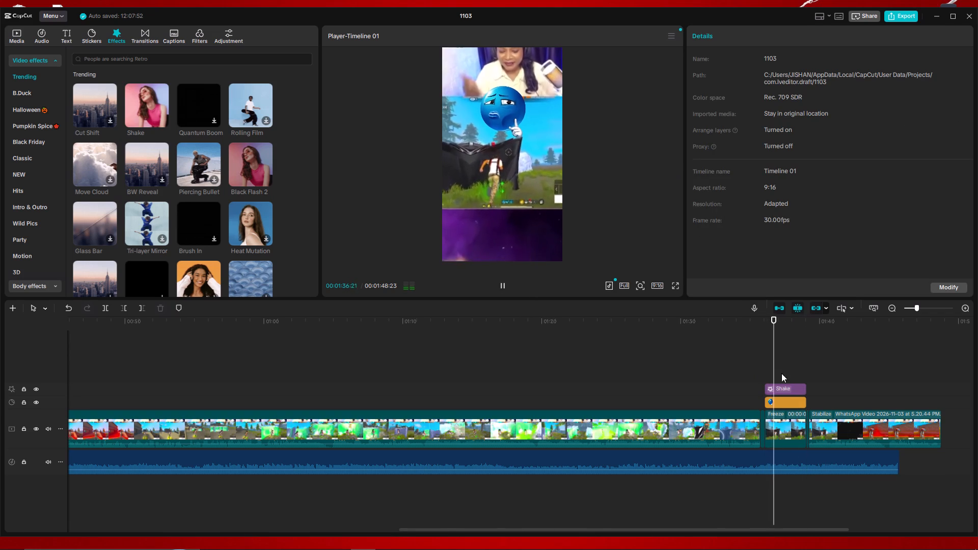
# Reduce the Shake effect's strength slightly below 10.
pyautogui.click(781, 383)
pyautogui.click(792, 388)
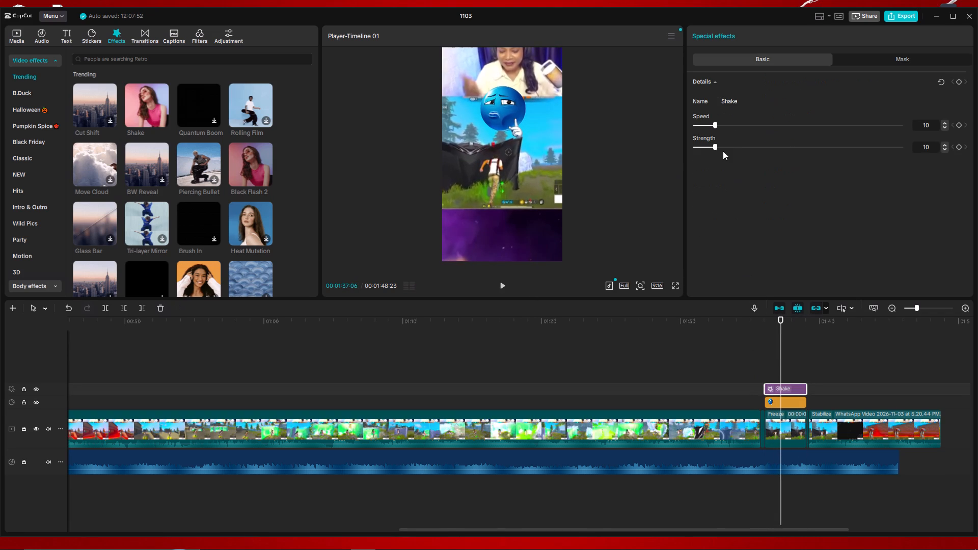
pyautogui.moveTo(712, 146); pyautogui.dragTo(706, 147)
# Play the freeze frame and the footage before and after it to review the softened shake.
pyautogui.click(755, 358)
pyautogui.press('space')
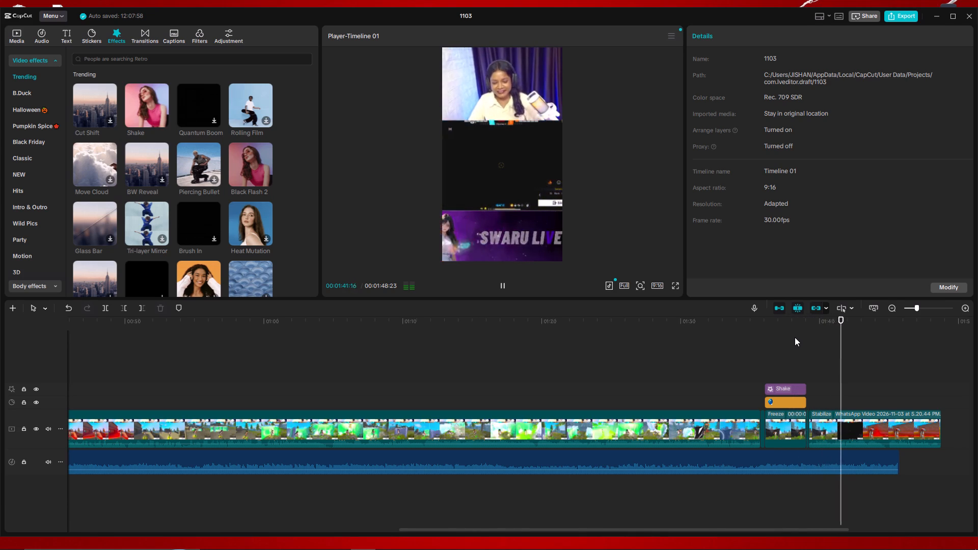
pyautogui.click(607, 358)
pyautogui.press('space')
pyautogui.press('space')
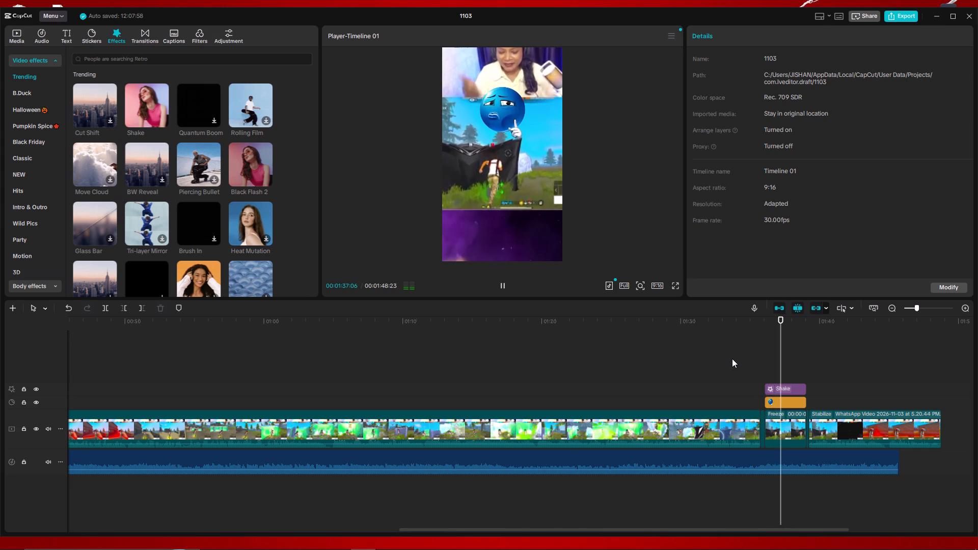
pyautogui.press('space')
# Open the entrance animation options of the blue emoji sticker at 00:01:36:02.
pyautogui.click(765, 369)
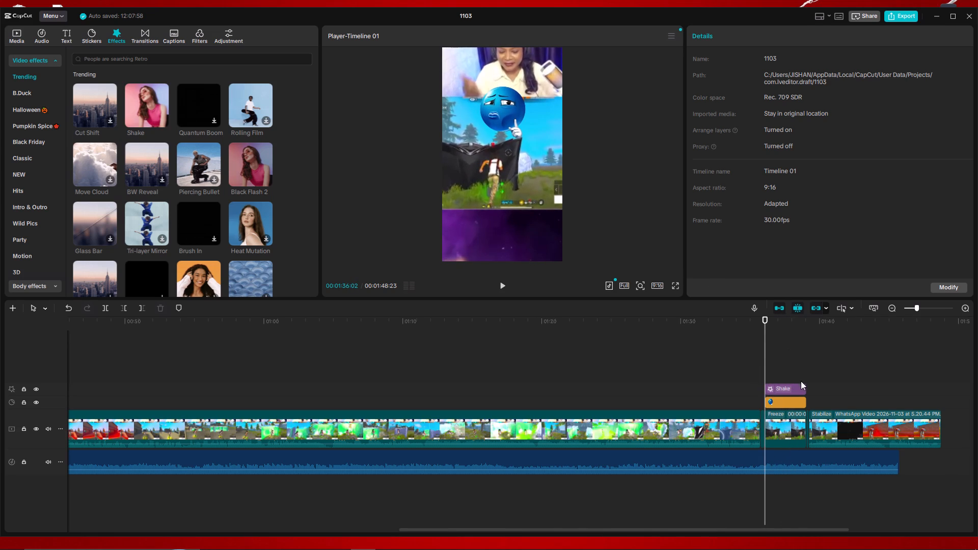
pyautogui.click(796, 399)
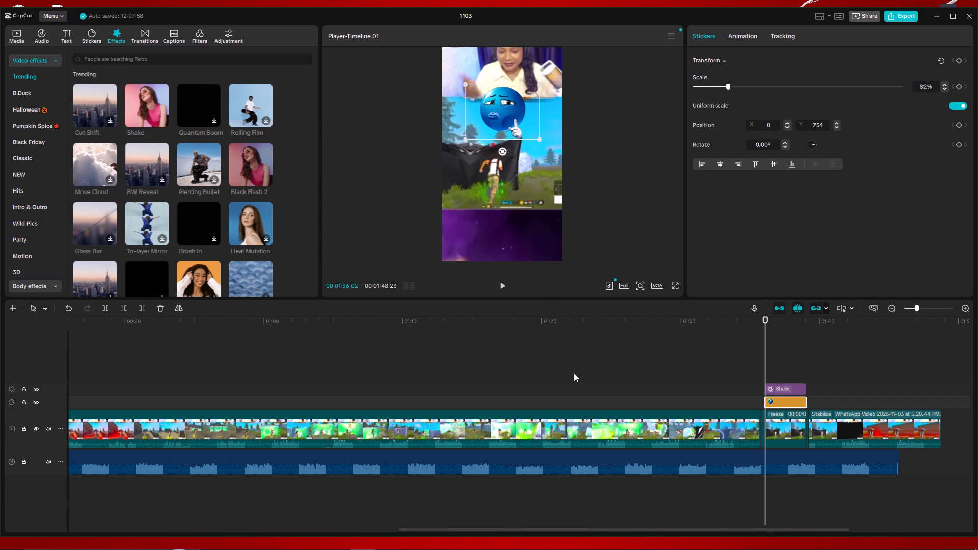
pyautogui.click(738, 33)
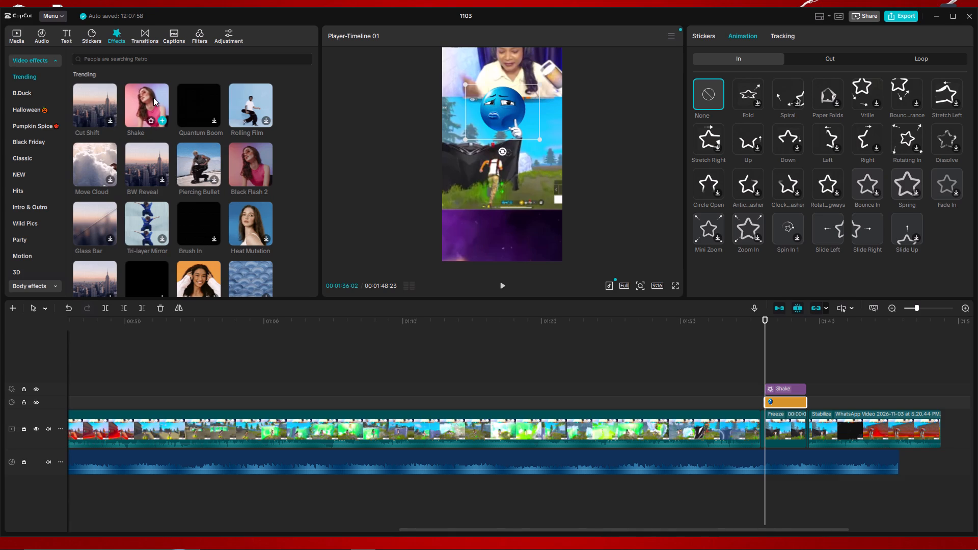
# Browse the video effects and add the Classic Vignette effect above Shake over the freeze frame, starting at 00:01:36:02.
pyautogui.scroll(-4, 184, 146)
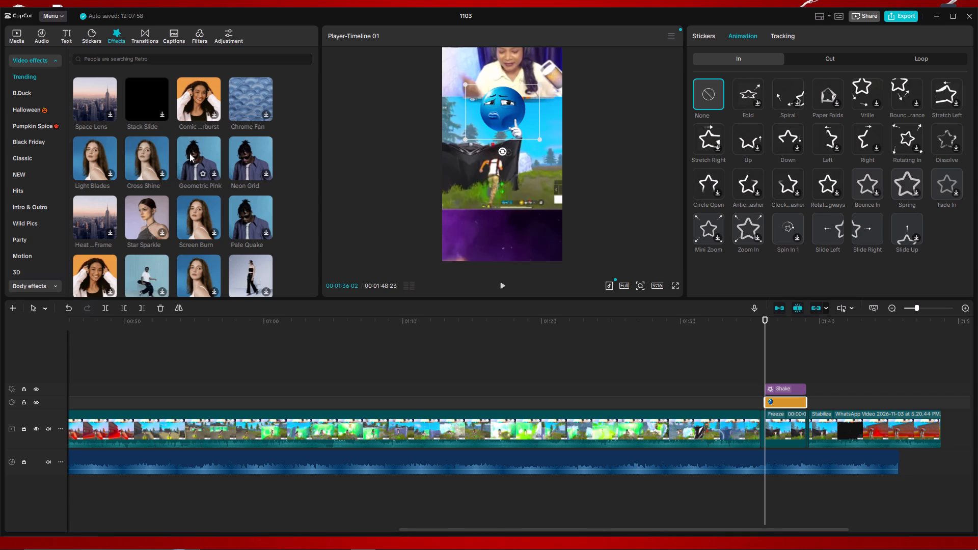
pyautogui.click(33, 160)
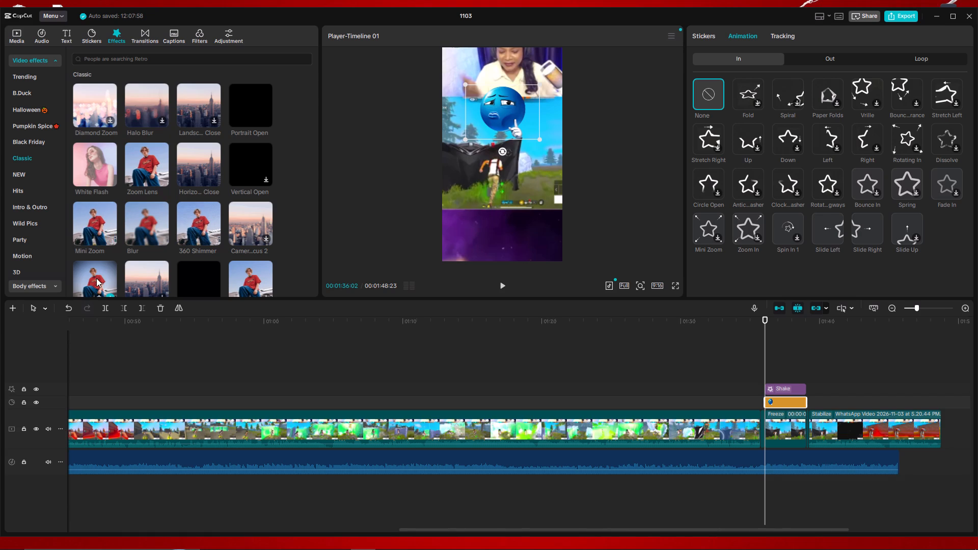
pyautogui.moveTo(96, 278); pyautogui.dragTo(781, 366)
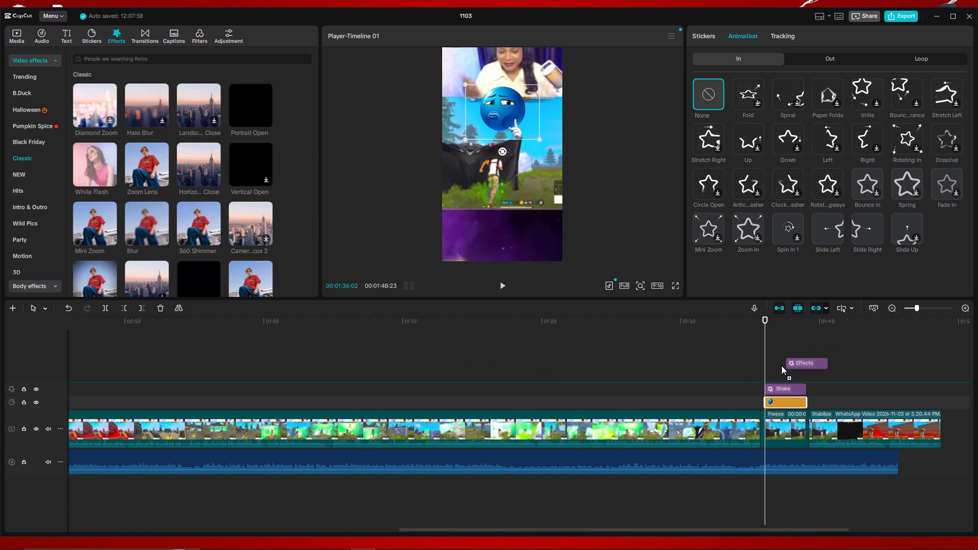
pyautogui.moveTo(781, 366); pyautogui.dragTo(765, 375)
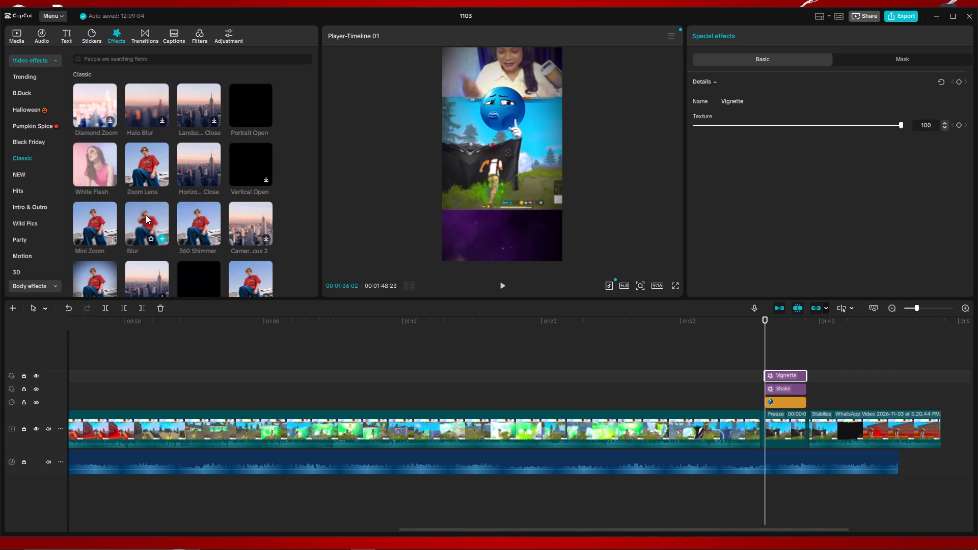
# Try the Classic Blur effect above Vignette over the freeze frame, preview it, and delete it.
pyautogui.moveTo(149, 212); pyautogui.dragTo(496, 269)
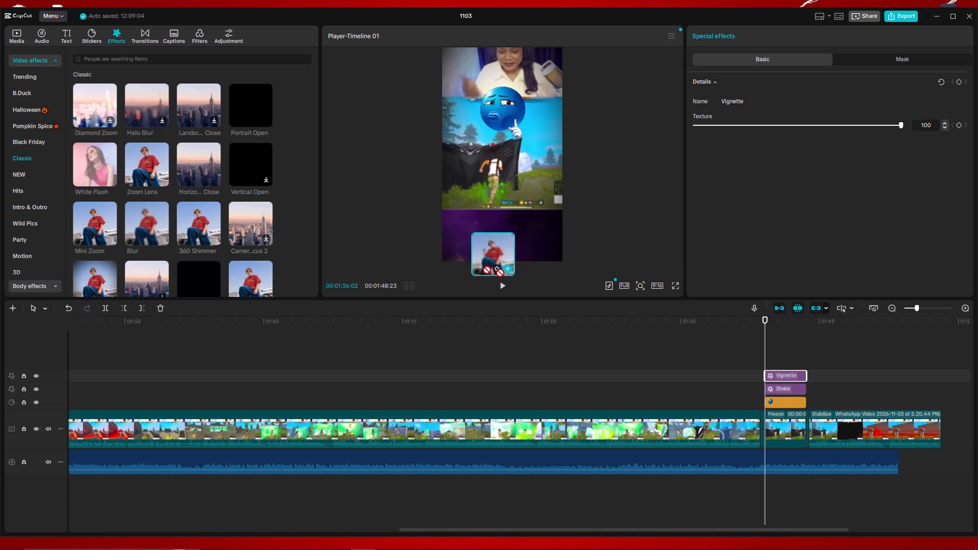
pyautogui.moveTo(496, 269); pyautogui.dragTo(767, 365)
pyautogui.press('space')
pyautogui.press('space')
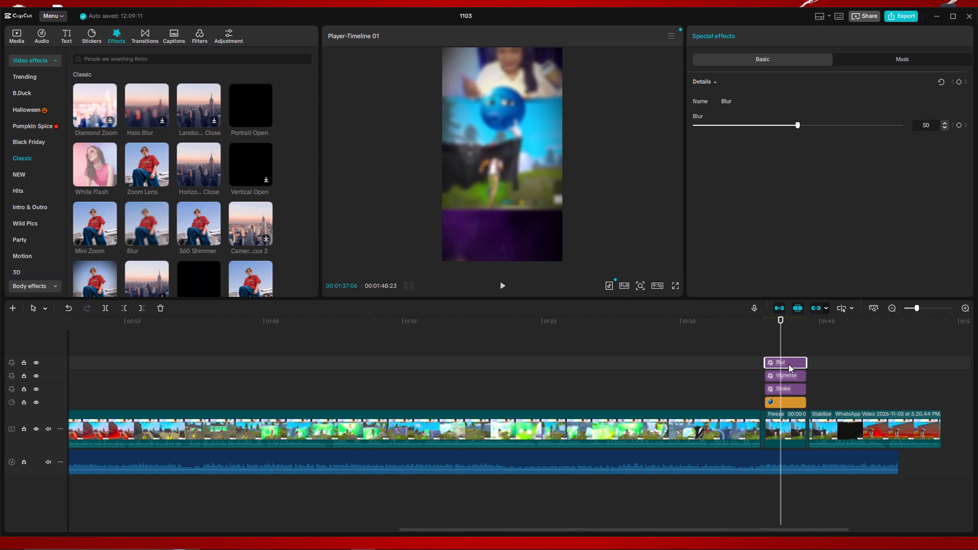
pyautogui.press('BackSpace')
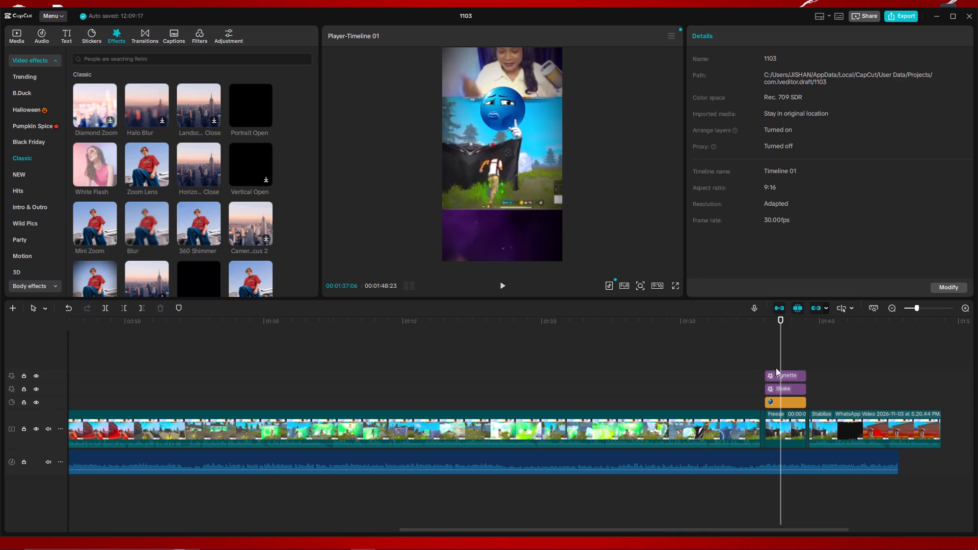
# Preview the Classic effects Dynamic Blur, Motion Blur, Blur, Cinema and Swing on the freeze frame.
pyautogui.click(762, 355)
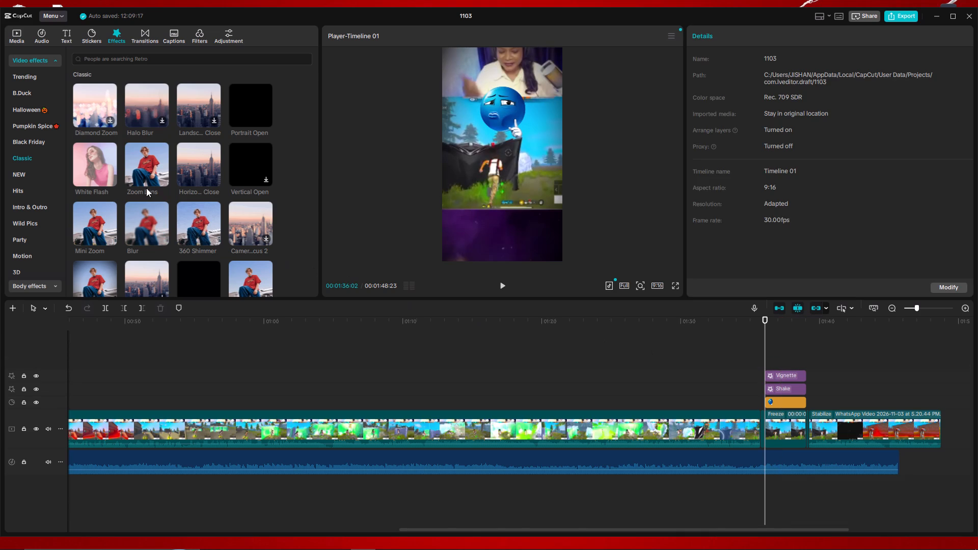
pyautogui.scroll(-2, 214, 157)
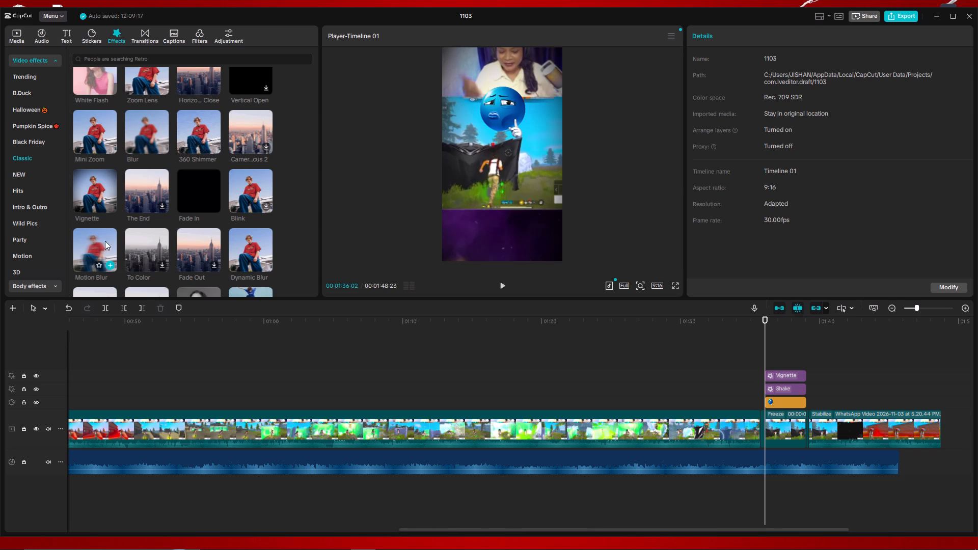
pyautogui.click(252, 243)
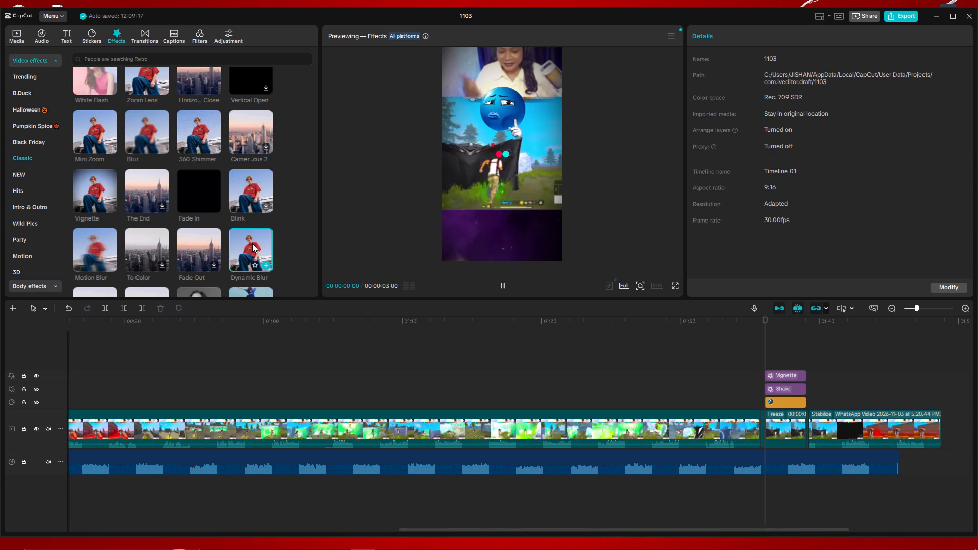
pyautogui.click(94, 243)
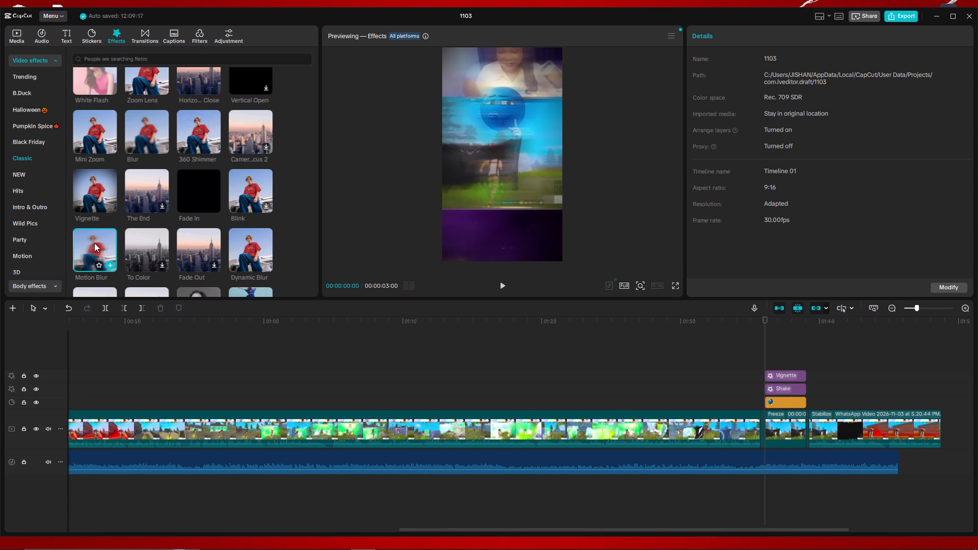
pyautogui.scroll(-3, 133, 222)
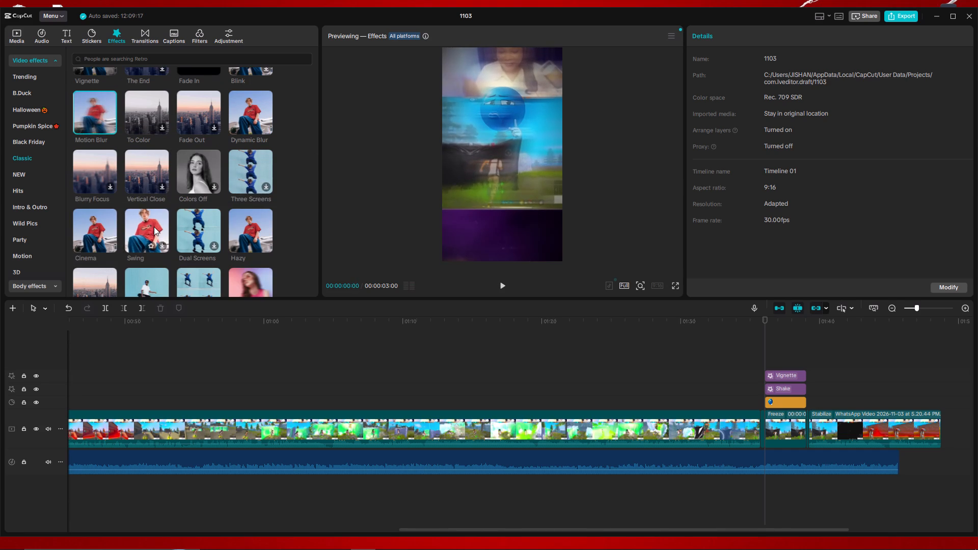
pyautogui.scroll(-2, 164, 222)
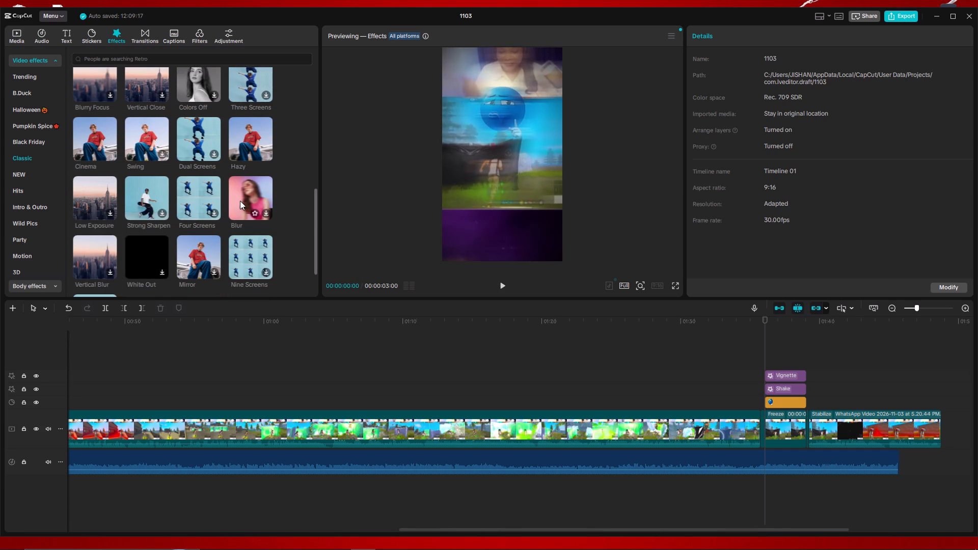
pyautogui.click(243, 194)
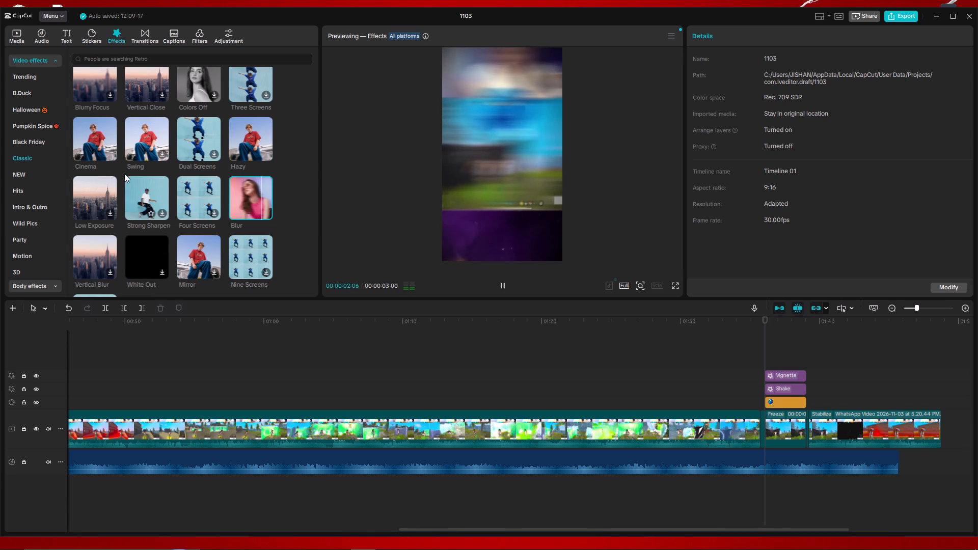
pyautogui.click(104, 140)
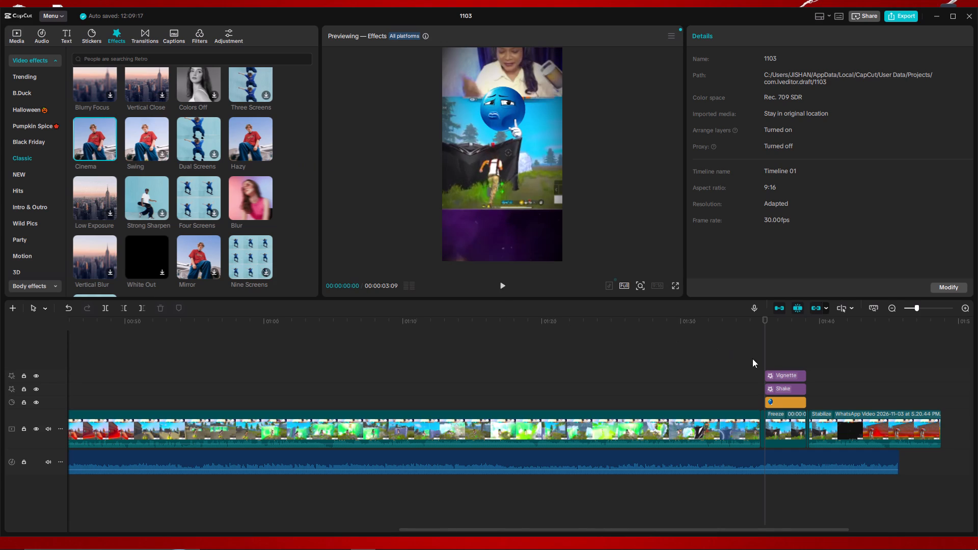
pyautogui.click(158, 129)
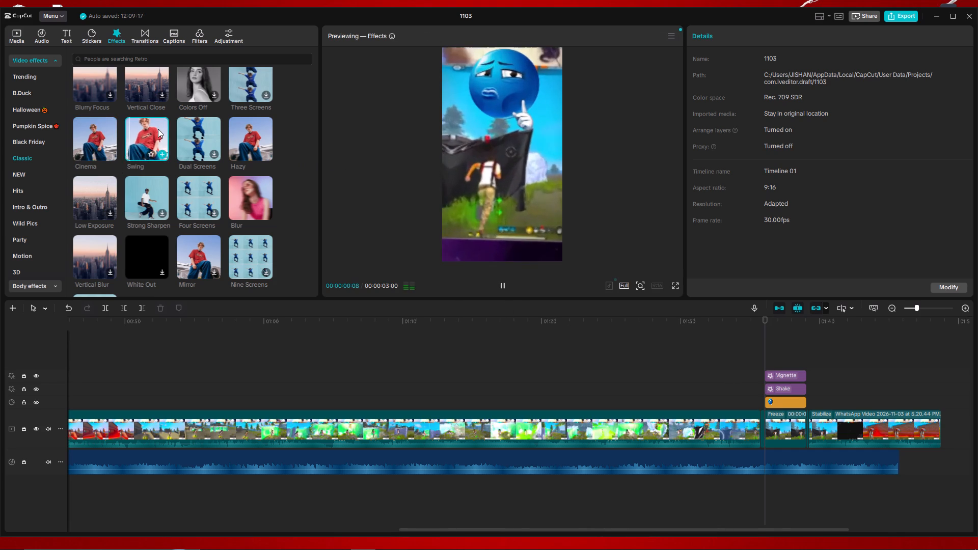
# Add the Classic Cinema effect above Vignette over the freeze frame, starting at 00:01:36:02.
pyautogui.moveTo(94, 127); pyautogui.dragTo(606, 272)
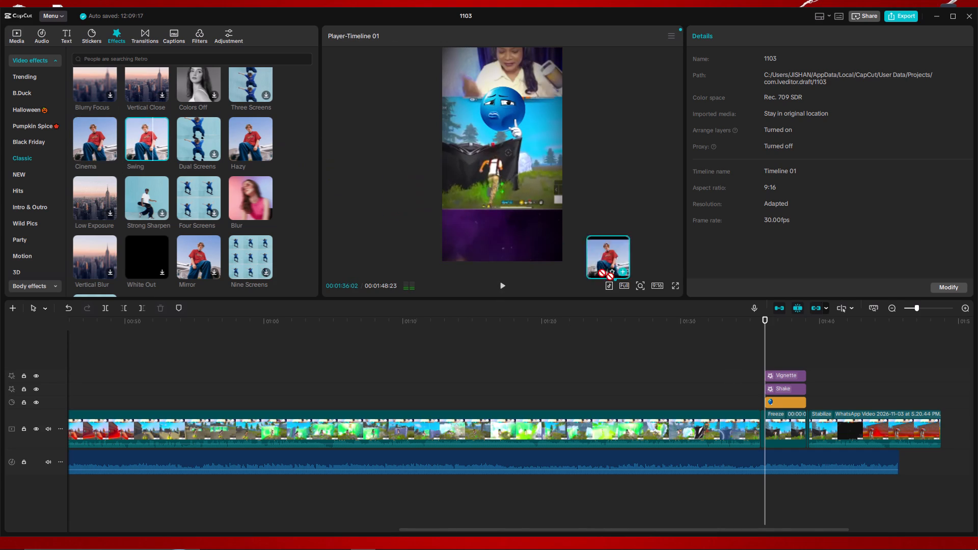
pyautogui.moveTo(606, 272); pyautogui.dragTo(765, 367)
pyautogui.click(716, 352)
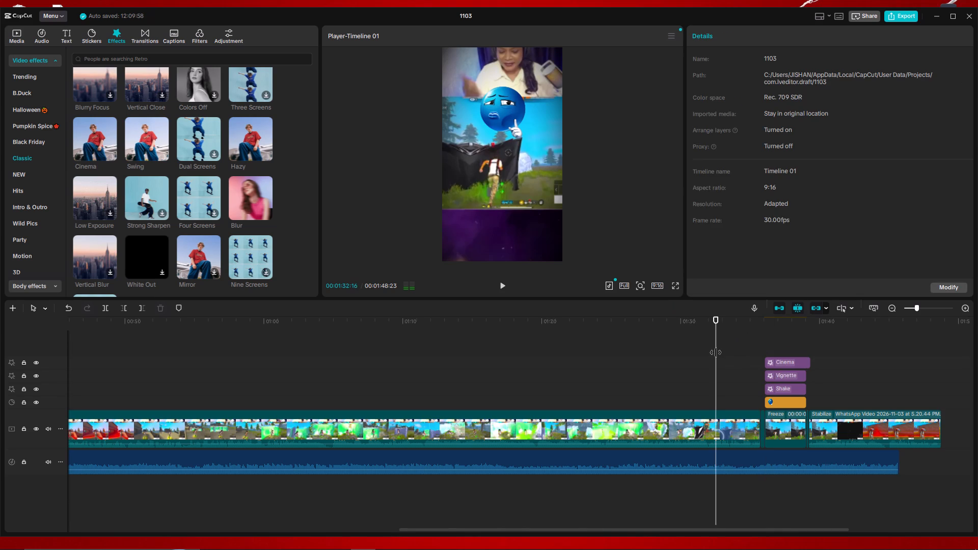
# Preview the freeze frame effects, and extend the emoji sticker's start earlier than the freeze frame, to about 00:01:34:01.
pyautogui.press('space')
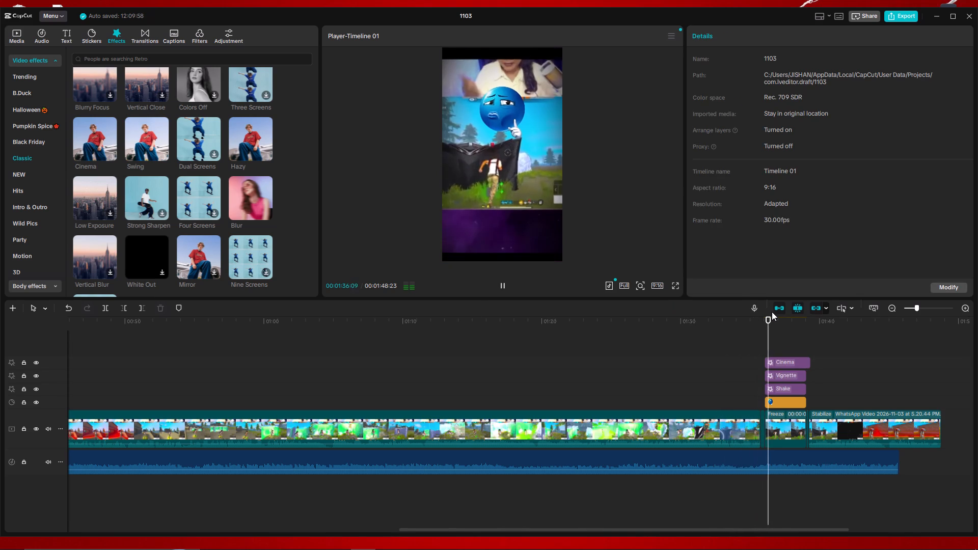
pyautogui.press('space')
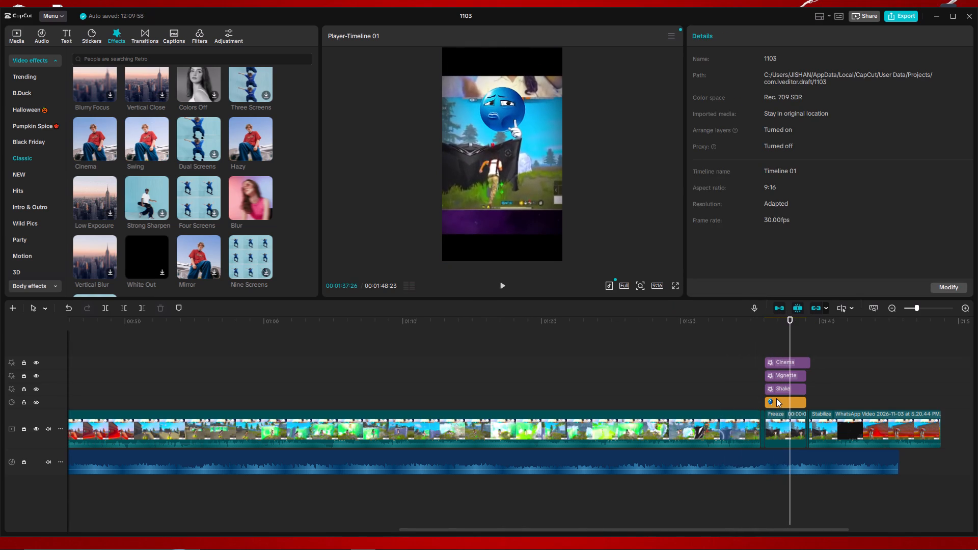
pyautogui.click(776, 399)
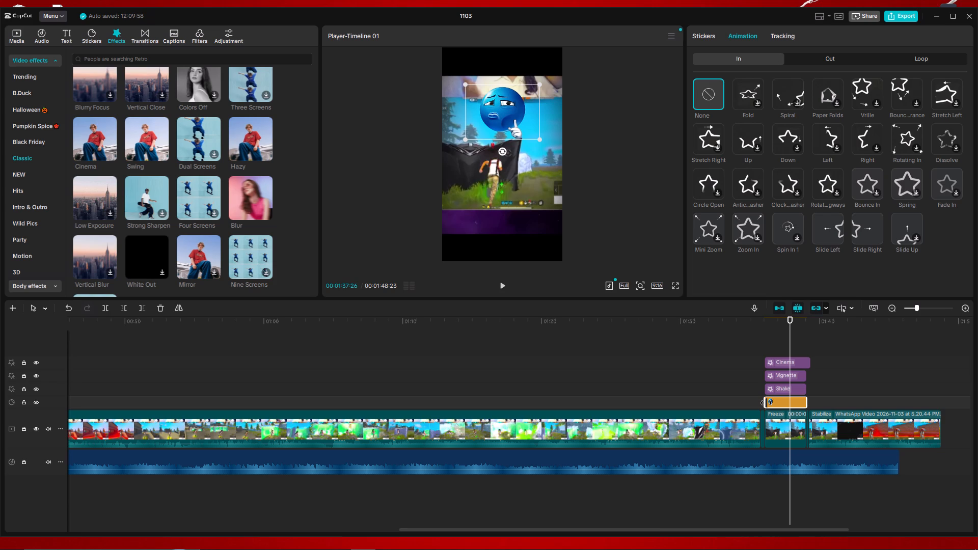
pyautogui.click(757, 347)
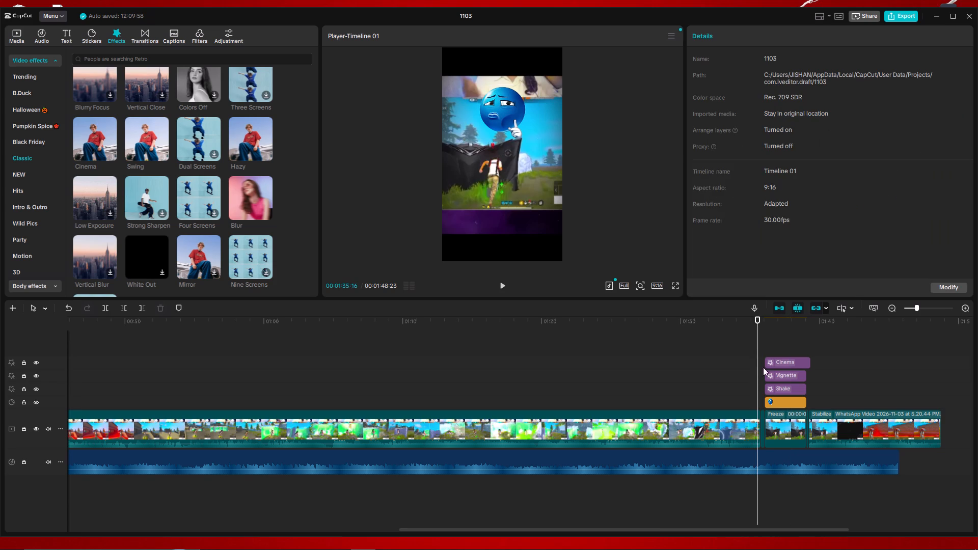
pyautogui.click(765, 345)
pyautogui.click(777, 398)
pyautogui.moveTo(763, 402); pyautogui.dragTo(748, 402)
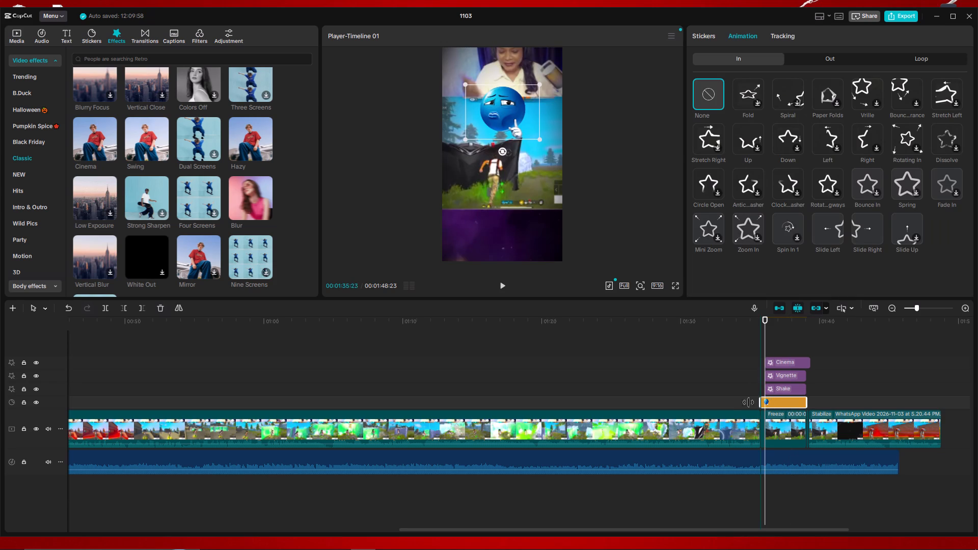
pyautogui.moveTo(748, 402); pyautogui.dragTo(737, 402)
# Search the effects for white flash, add White Flash above Cinema at 00:01:36:02, and shorten it to a very brief flash.
pyautogui.click(157, 59)
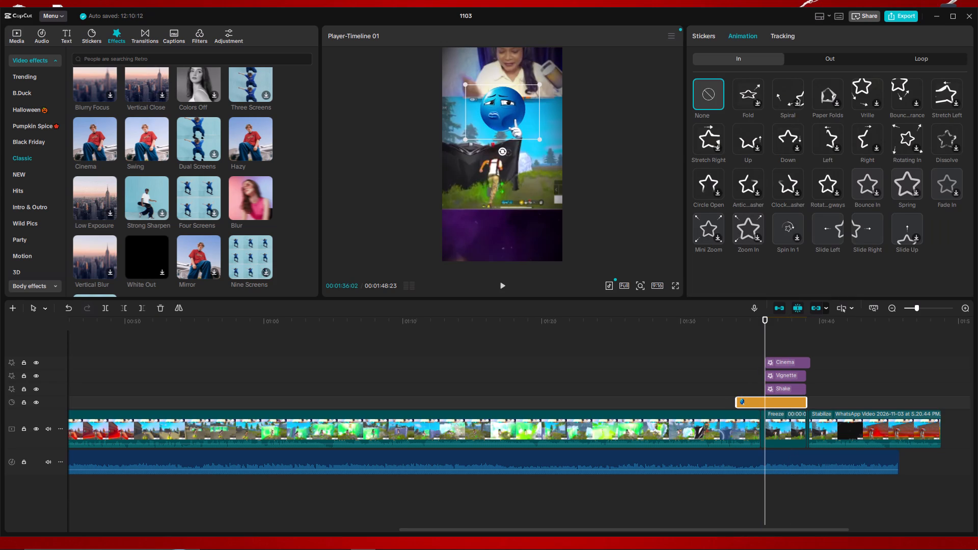
pyautogui.click(139, 85)
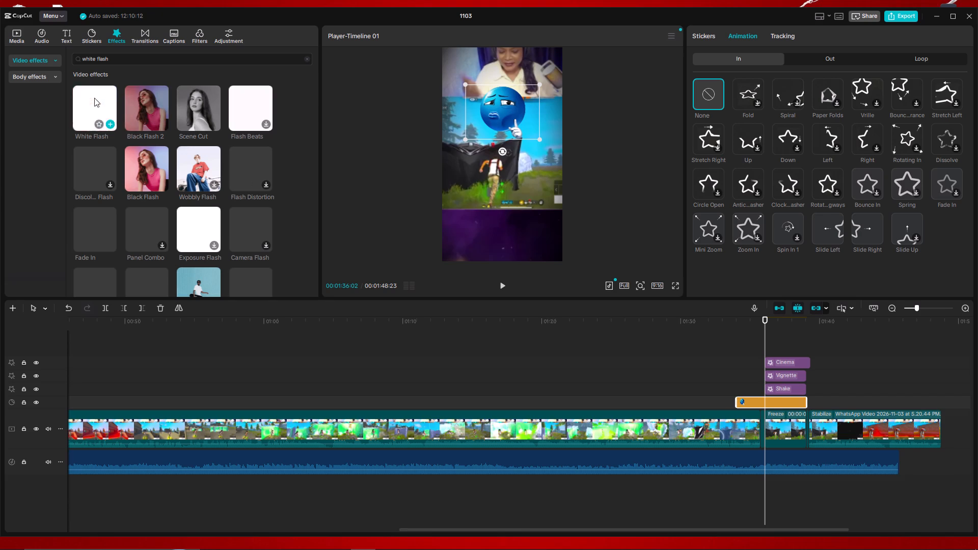
pyautogui.moveTo(94, 98); pyautogui.dragTo(767, 355)
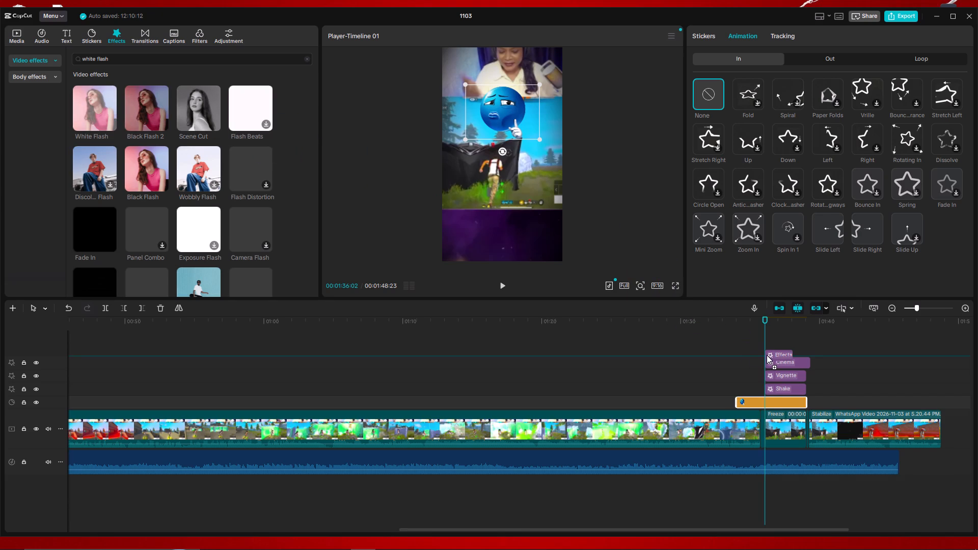
pyautogui.moveTo(767, 355); pyautogui.dragTo(763, 352)
pyautogui.moveTo(792, 362); pyautogui.dragTo(777, 361)
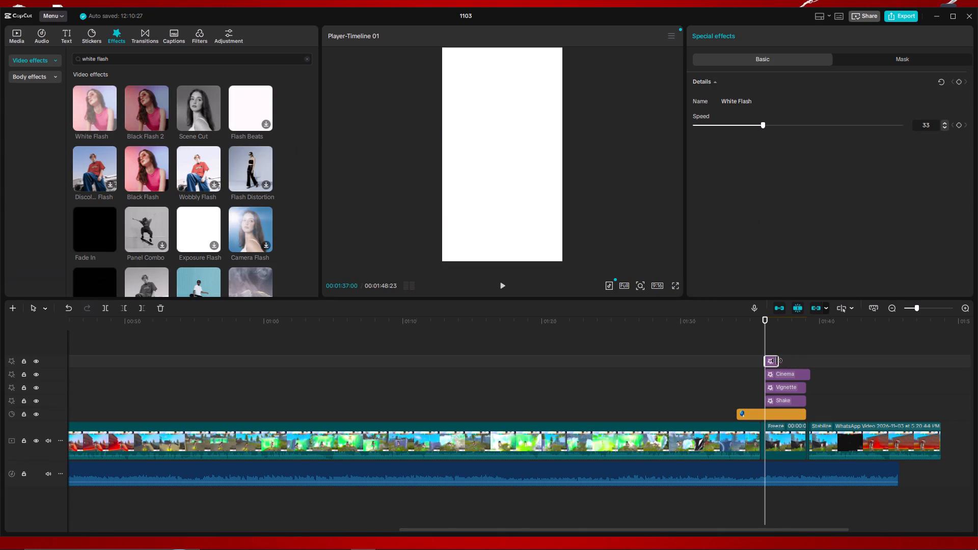
pyautogui.moveTo(777, 361); pyautogui.dragTo(769, 365)
# Add a Transform keyframe to the emoji sticker at 00:01:36:02, keeping its centred position and 82% scale.
pyautogui.click(760, 413)
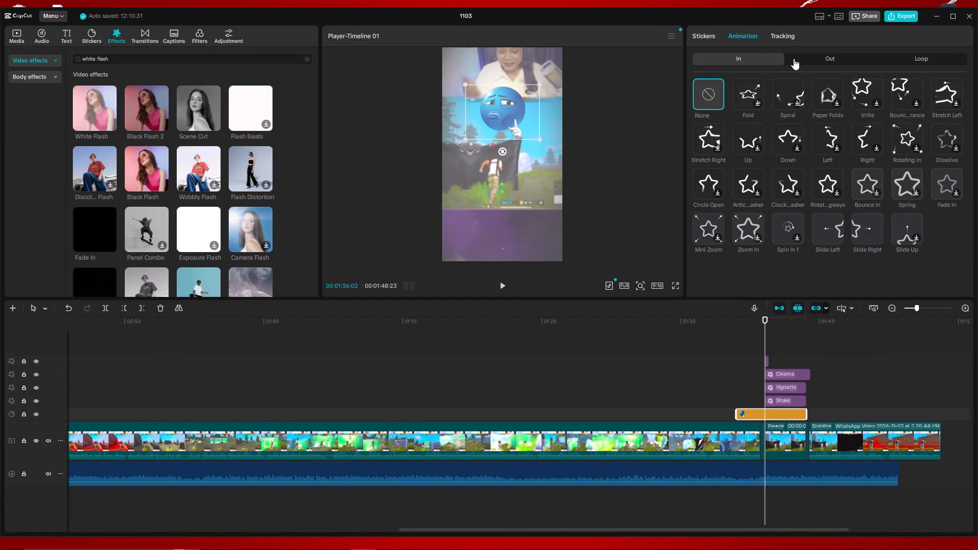
pyautogui.click(738, 58)
pyautogui.click(814, 56)
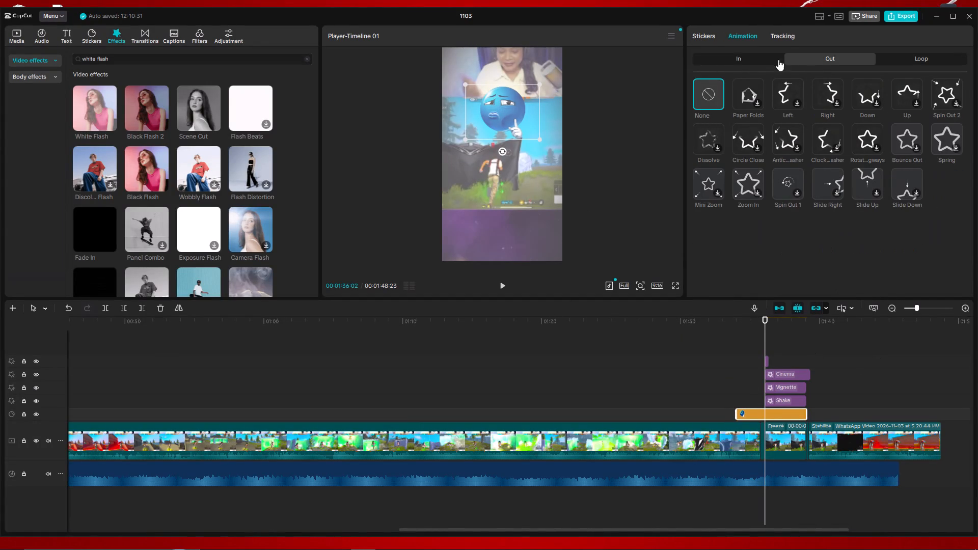
pyautogui.click(705, 33)
pyautogui.click(959, 59)
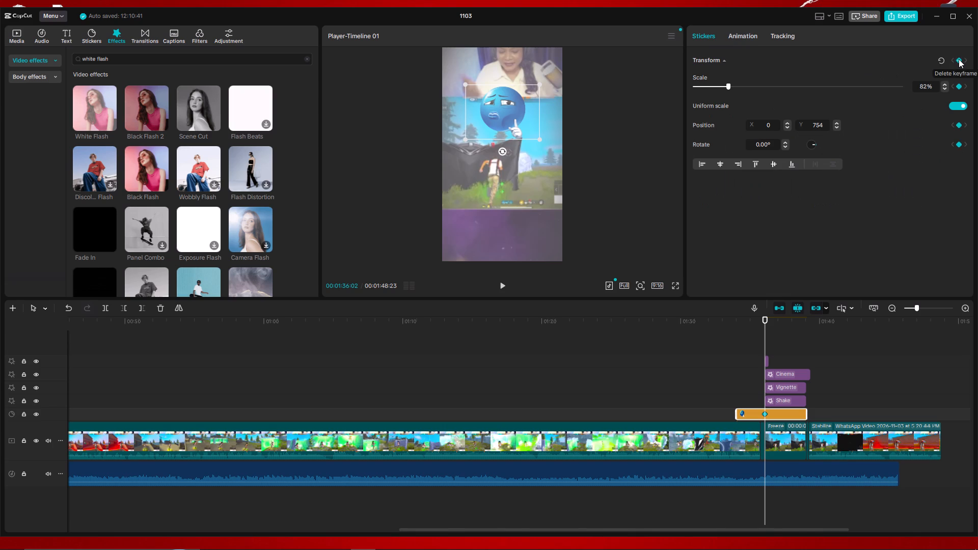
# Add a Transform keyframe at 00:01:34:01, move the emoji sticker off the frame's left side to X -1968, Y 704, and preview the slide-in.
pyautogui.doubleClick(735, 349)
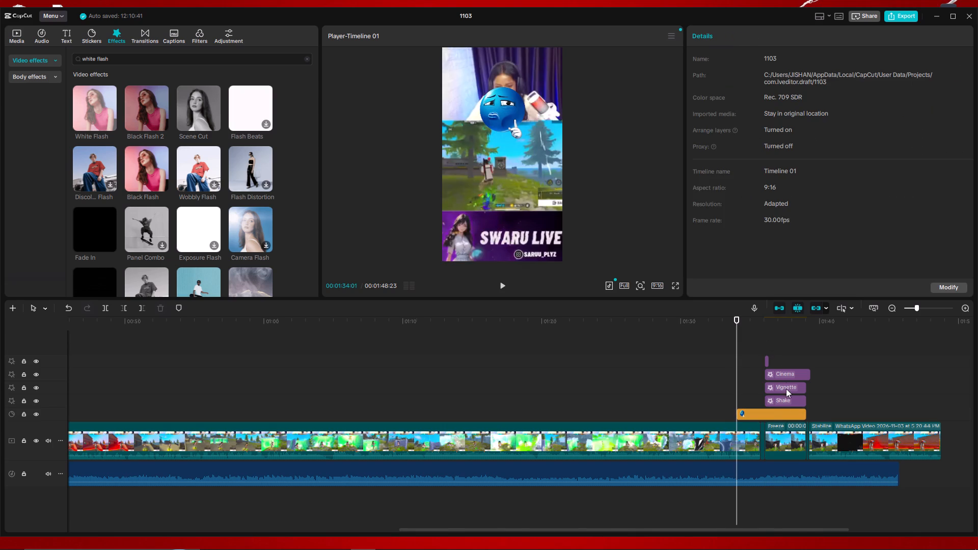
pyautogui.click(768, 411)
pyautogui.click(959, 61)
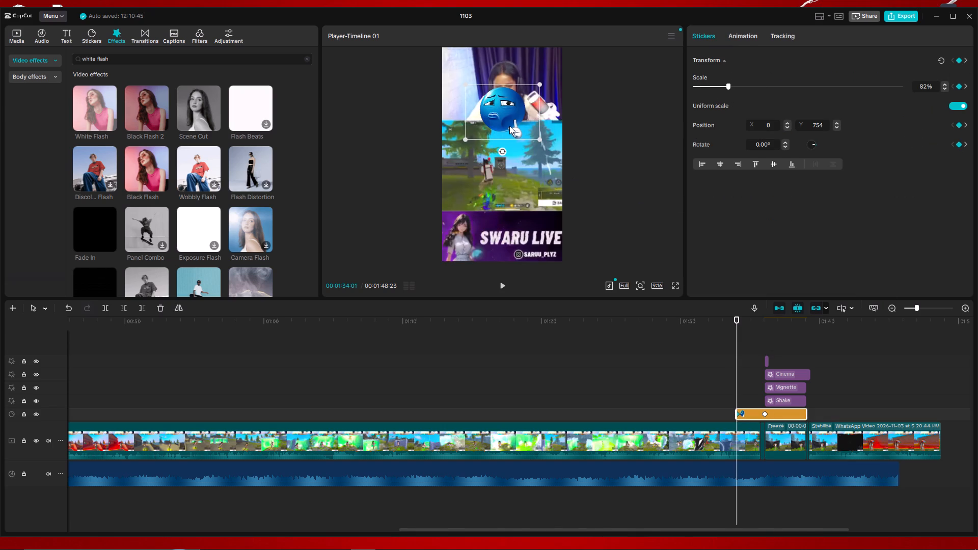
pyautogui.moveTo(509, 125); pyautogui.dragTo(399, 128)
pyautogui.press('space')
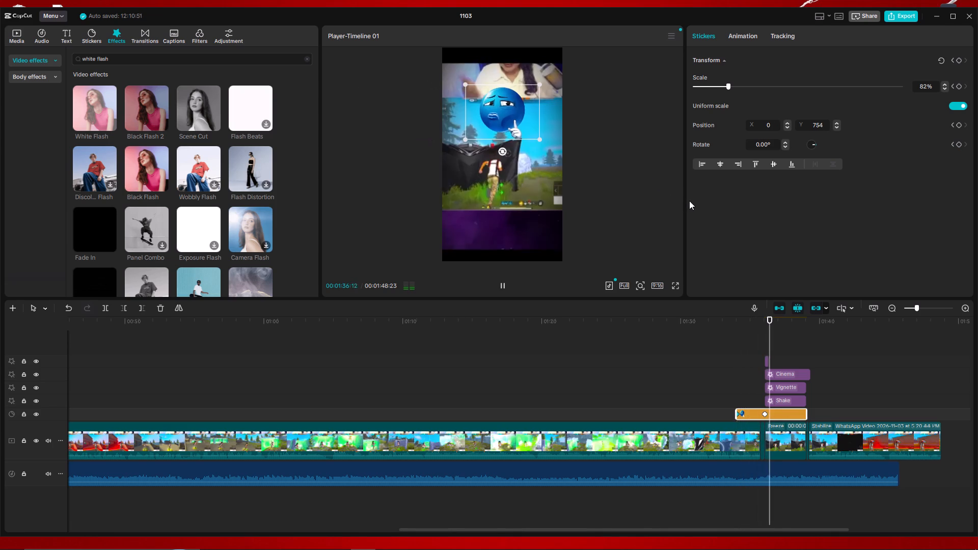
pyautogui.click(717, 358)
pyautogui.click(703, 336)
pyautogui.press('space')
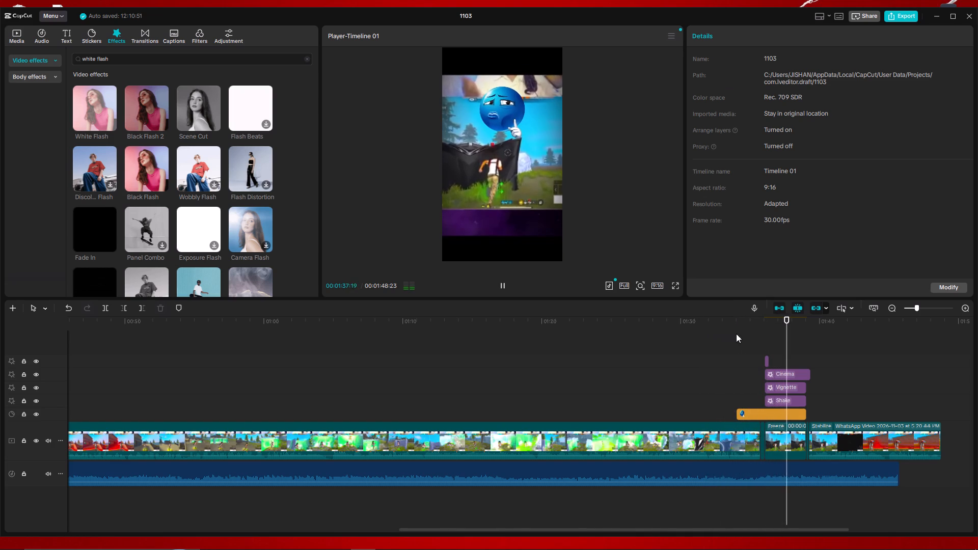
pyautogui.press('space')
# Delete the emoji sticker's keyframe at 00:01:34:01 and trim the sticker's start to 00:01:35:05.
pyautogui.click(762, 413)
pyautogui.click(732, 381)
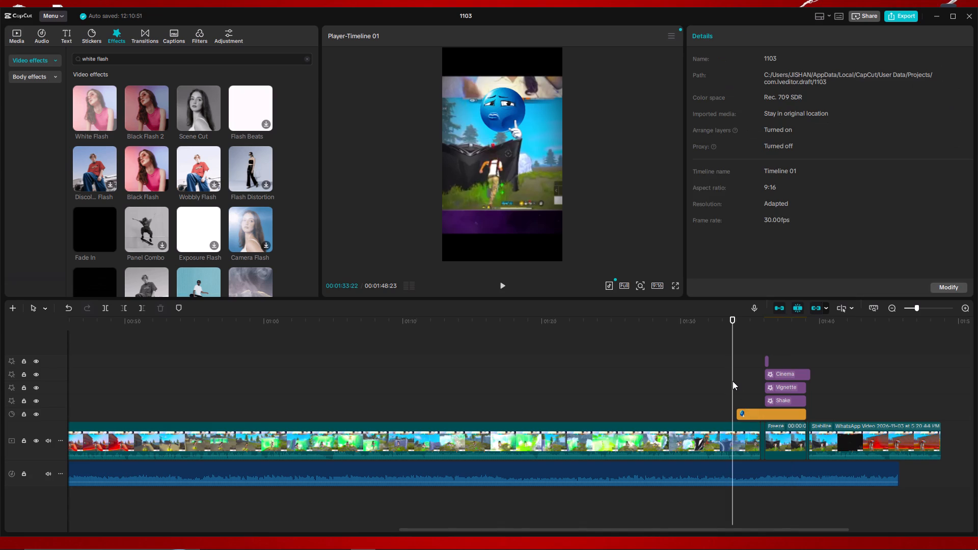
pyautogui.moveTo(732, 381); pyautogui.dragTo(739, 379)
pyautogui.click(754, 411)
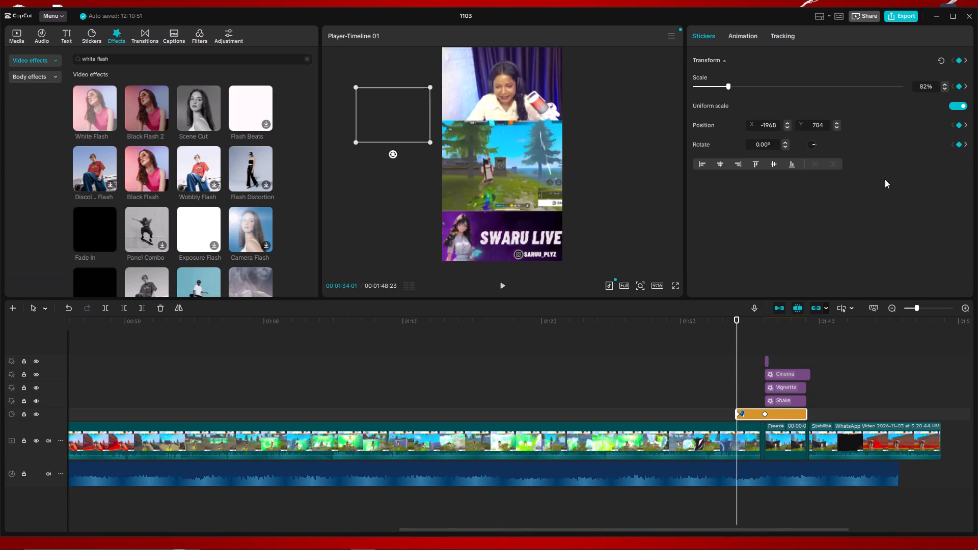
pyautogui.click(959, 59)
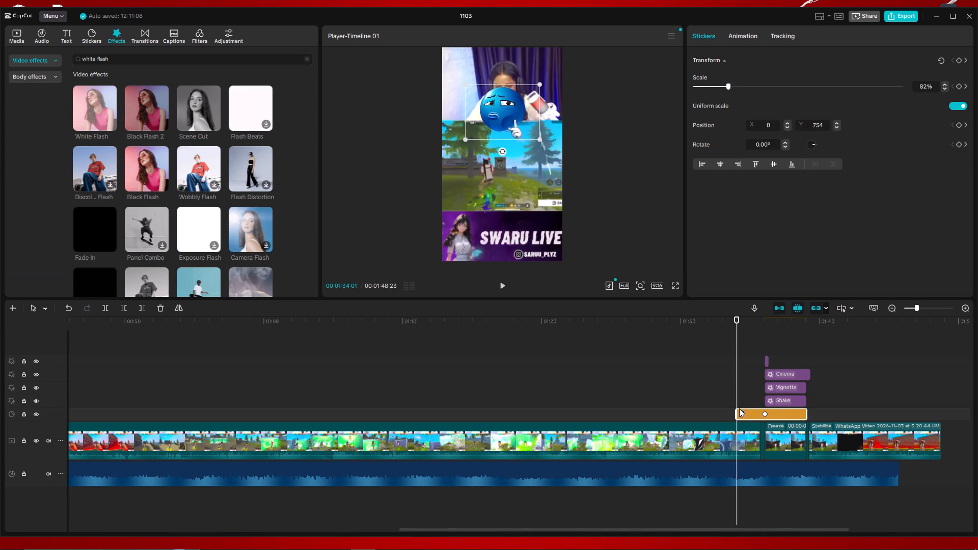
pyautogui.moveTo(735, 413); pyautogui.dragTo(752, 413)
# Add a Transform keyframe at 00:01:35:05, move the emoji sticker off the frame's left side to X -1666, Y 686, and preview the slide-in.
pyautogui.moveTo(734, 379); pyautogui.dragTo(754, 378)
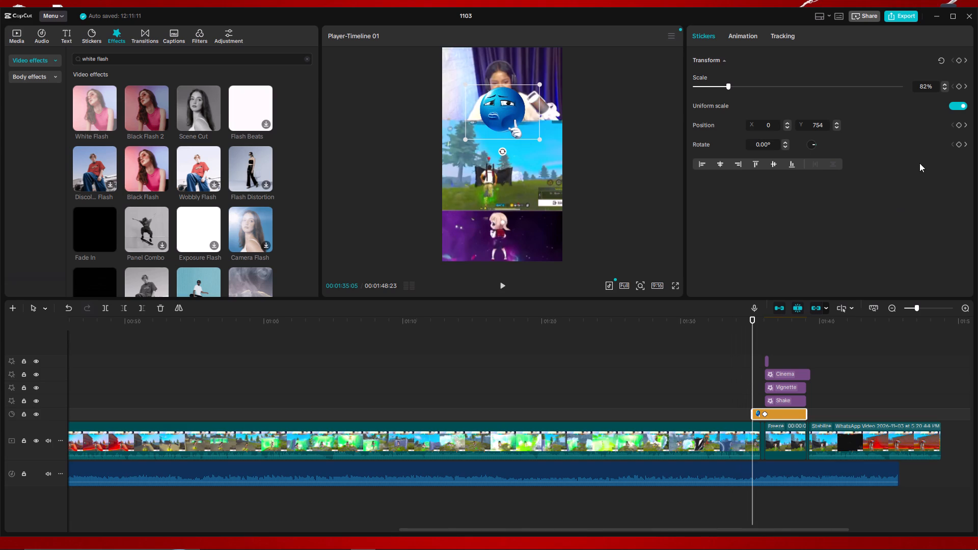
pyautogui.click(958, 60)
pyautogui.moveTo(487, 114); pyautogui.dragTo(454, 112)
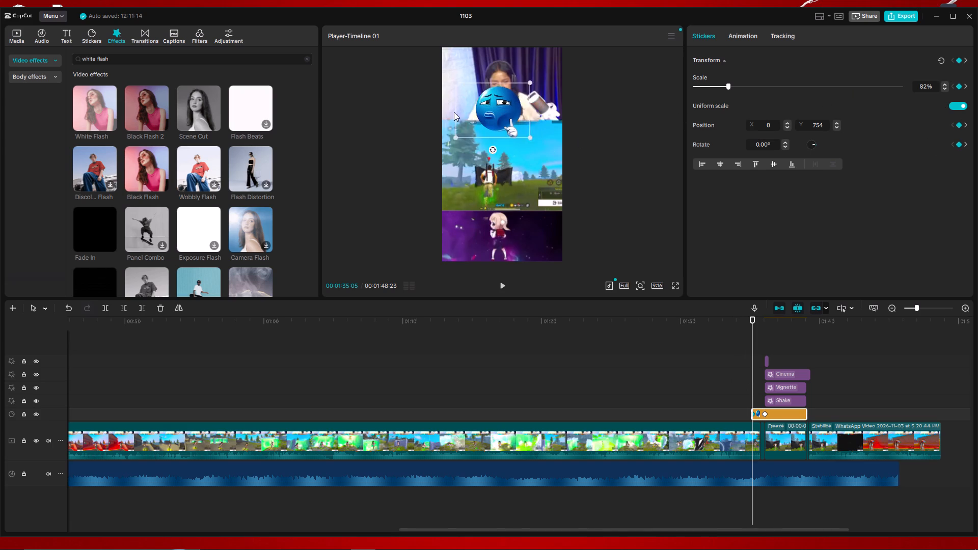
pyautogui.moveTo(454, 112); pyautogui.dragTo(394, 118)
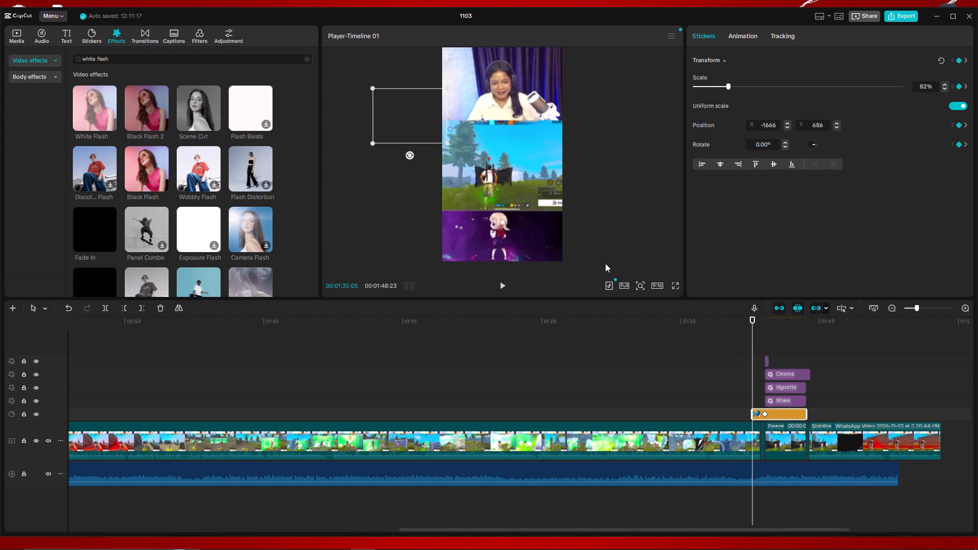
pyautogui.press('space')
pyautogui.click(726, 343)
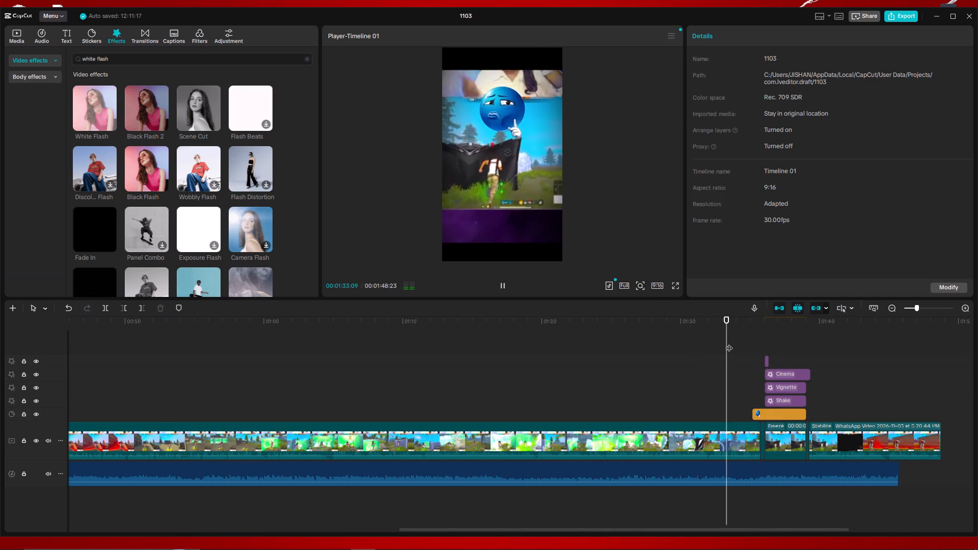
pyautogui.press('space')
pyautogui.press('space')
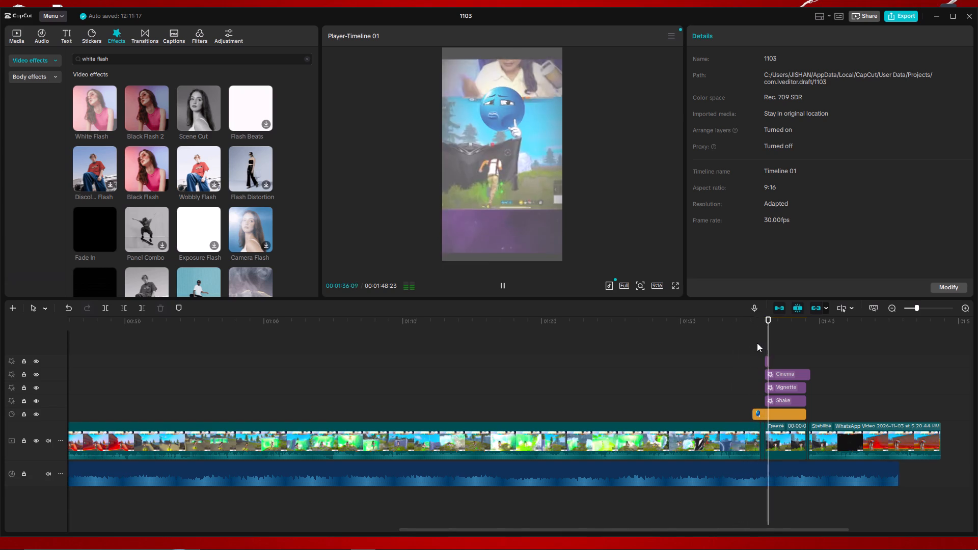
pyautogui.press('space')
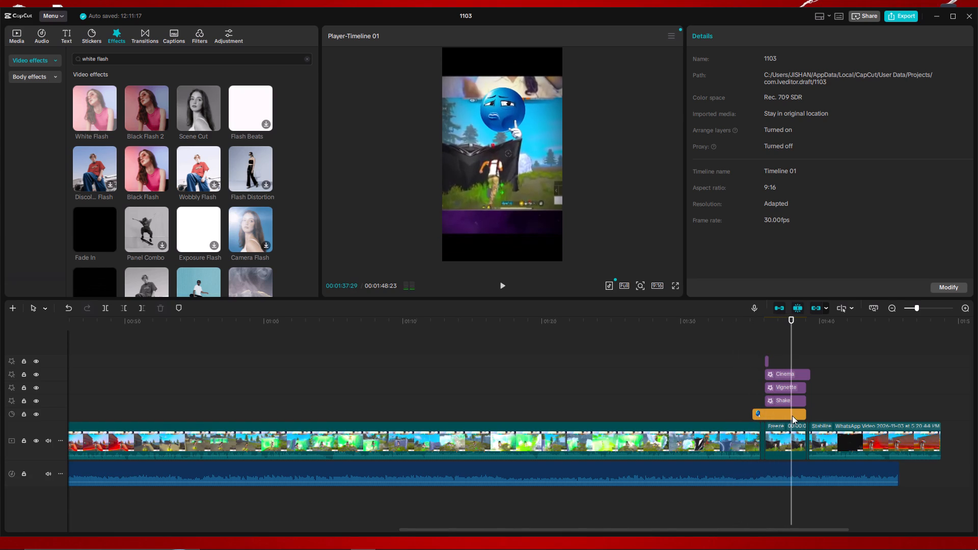
# Delete the emoji sticker's keyframe at 00:01:35:05 and trim the sticker's start slightly closer to the freeze frame.
pyautogui.click(792, 416)
pyautogui.click(752, 331)
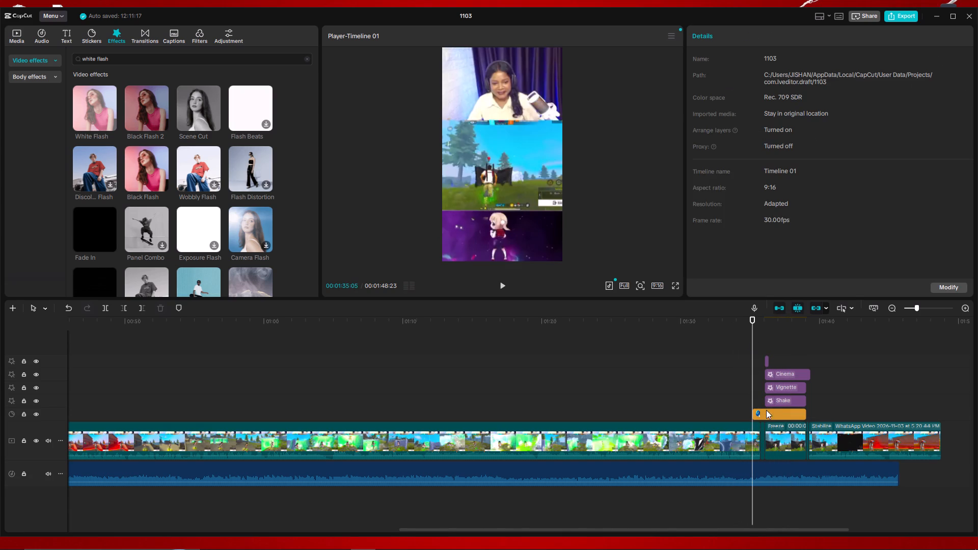
pyautogui.click(766, 410)
pyautogui.click(957, 58)
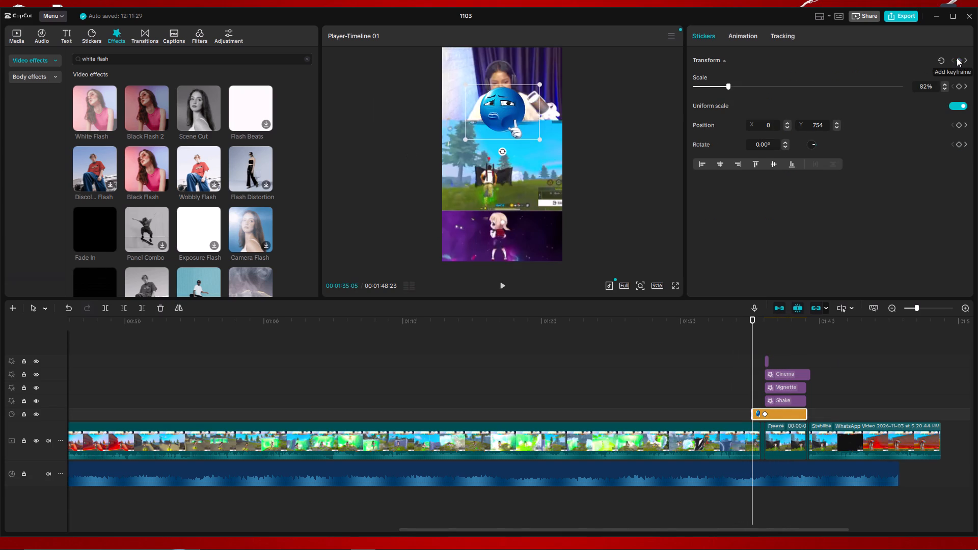
pyautogui.moveTo(751, 414); pyautogui.dragTo(756, 414)
# Add a Transform keyframe to the emoji sticker at 00:01:35:16 and move it horizontally off the frame's left side for a faster slide-in.
pyautogui.press('Right')
pyautogui.press('Right')
pyautogui.press('Right')
pyautogui.press('Right')
pyautogui.press('Right')
pyautogui.press('Right')
pyautogui.press('Right')
pyautogui.press('Right')
pyautogui.press('Right')
pyautogui.press('Right')
pyautogui.press('Right')
pyautogui.press('Right')
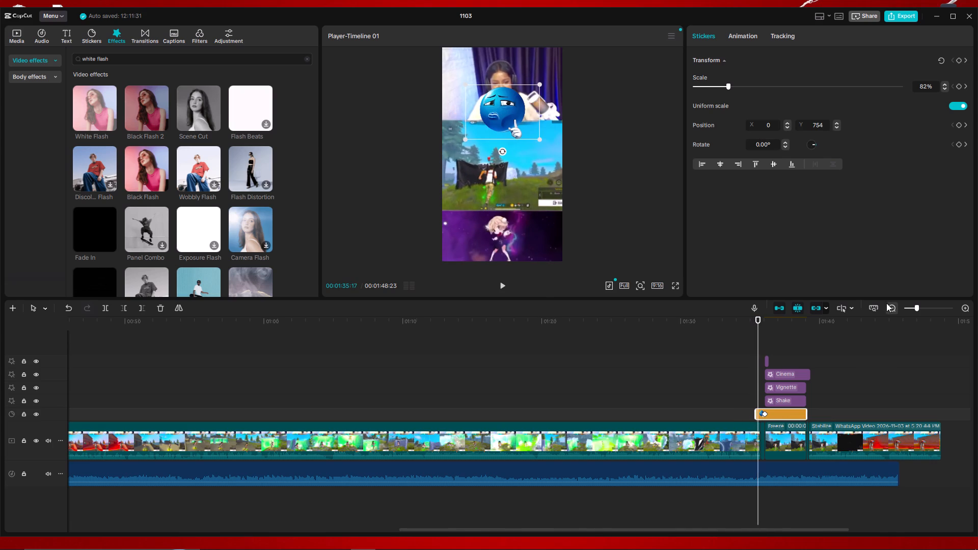
pyautogui.press('Left')
pyautogui.click(959, 59)
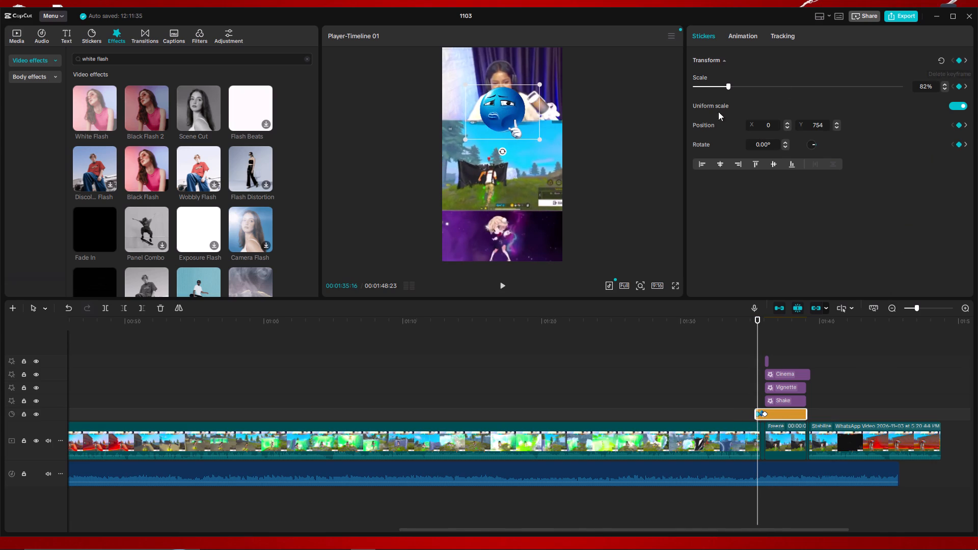
pyautogui.moveTo(529, 126); pyautogui.dragTo(433, 125)
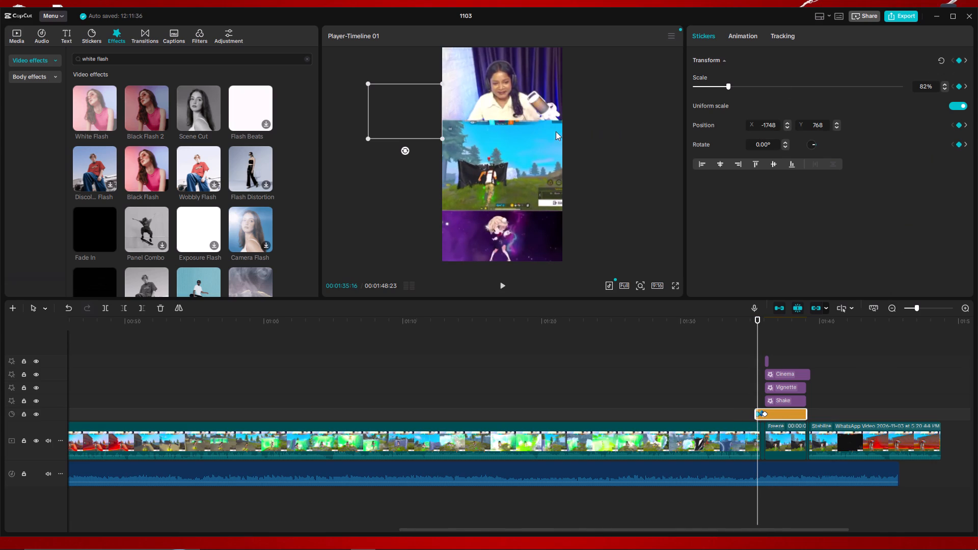
pyautogui.moveTo(420, 119); pyautogui.dragTo(399, 120)
# Play back the emoji slide-in, the freeze frame effects and the clip that follows to review the sequence.
pyautogui.press('space')
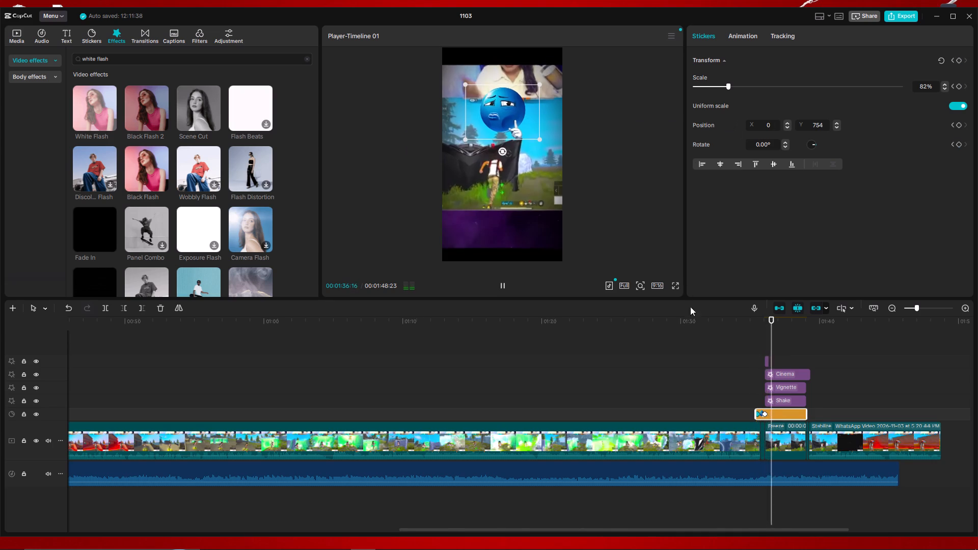
pyautogui.click(714, 346)
pyautogui.press('space')
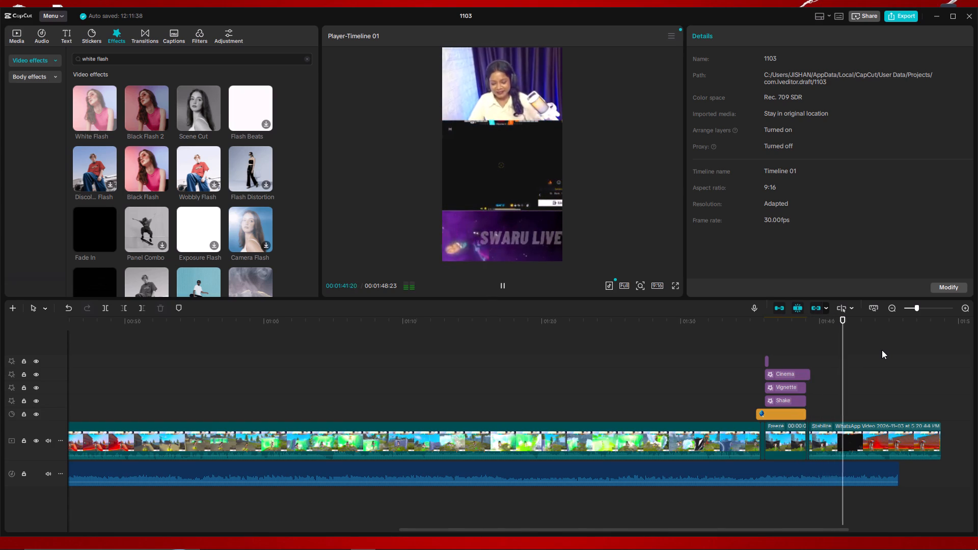
pyautogui.click(832, 349)
pyautogui.press('space')
pyautogui.press('space')
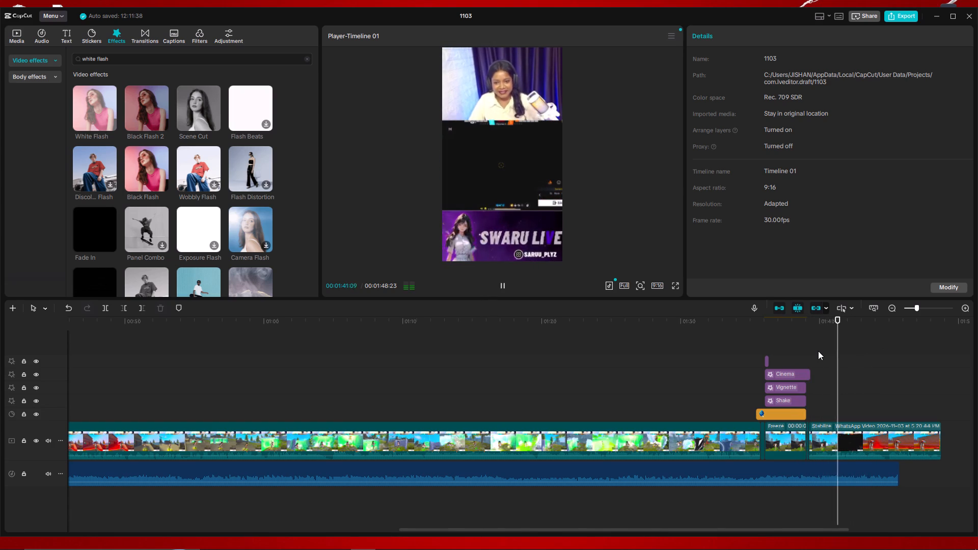
pyautogui.click(808, 337)
pyautogui.press('space')
pyautogui.press('space')
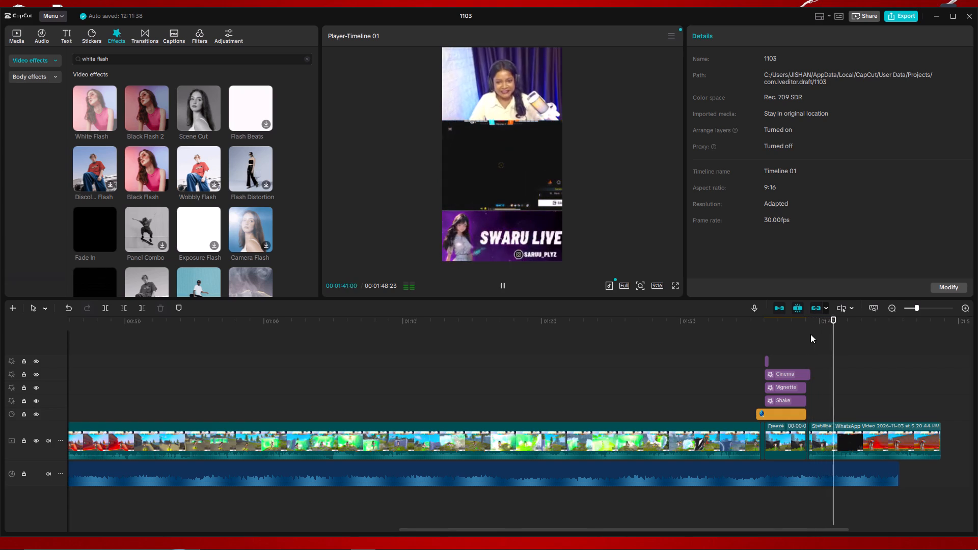
# Review the gameplay clip after the freeze frame, stepping back through its frames to find where the closing freeze should go.
pyautogui.press('space')
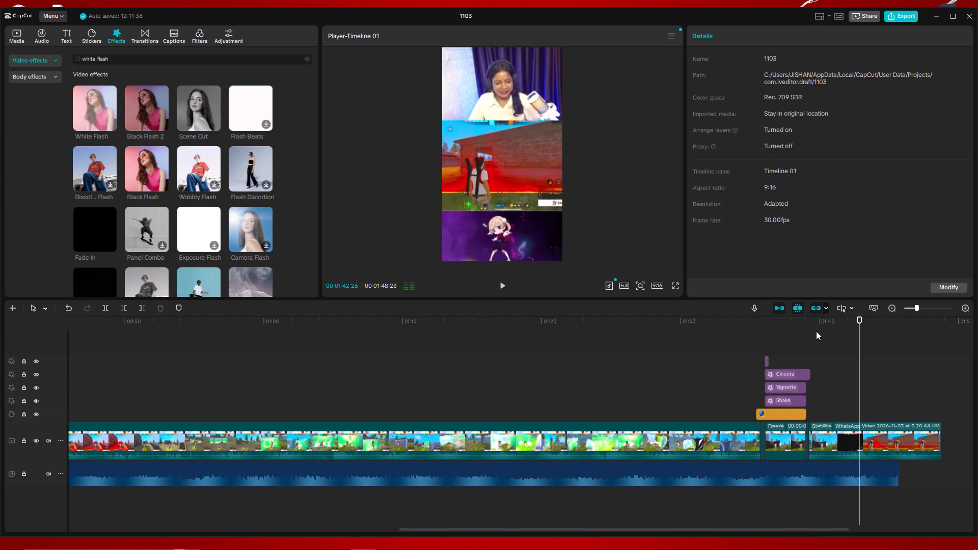
pyautogui.press('space')
pyautogui.press('space')
pyautogui.click(886, 442)
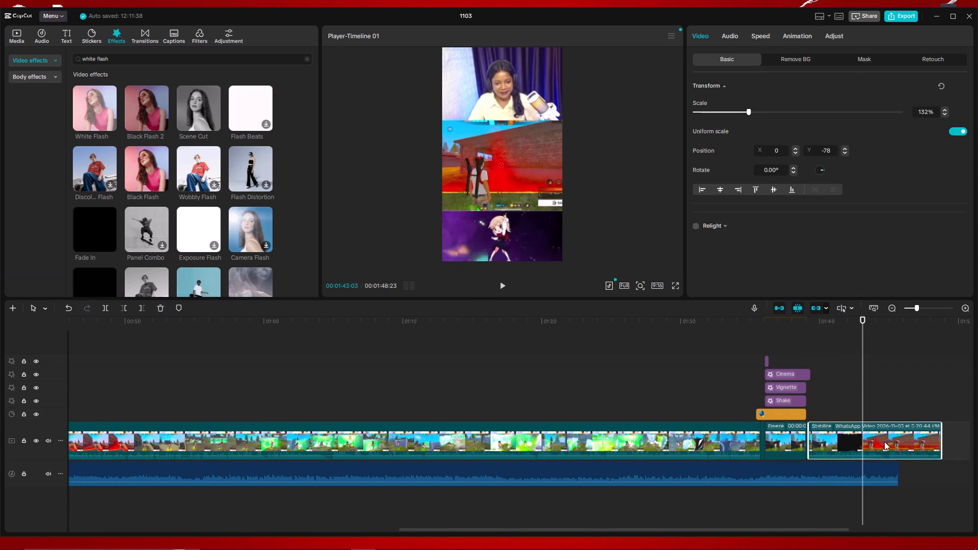
pyautogui.press('Left')
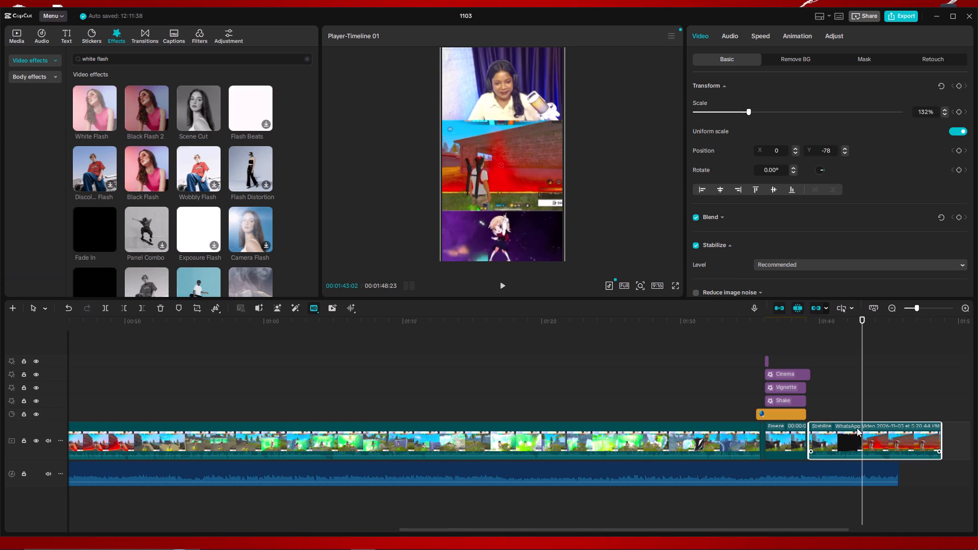
pyautogui.press('Left')
pyautogui.press('Left')
pyautogui.press('Left')
pyautogui.press('Left')
pyautogui.press('Left')
pyautogui.press('Left')
pyautogui.press('Left')
pyautogui.press('Left')
pyautogui.press('Left')
pyautogui.press('Left')
pyautogui.press('Left')
pyautogui.press('Left')
pyautogui.press('Left')
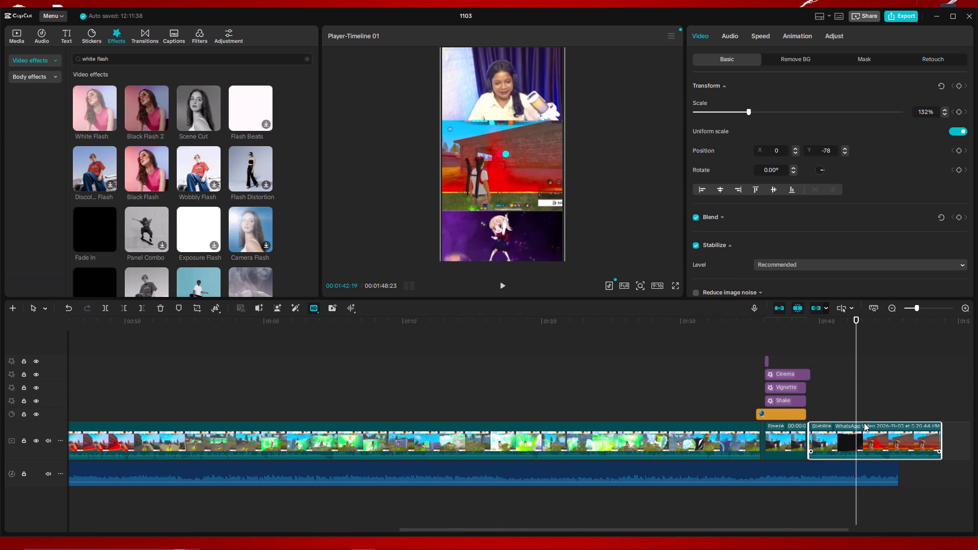
pyautogui.press('Left')
pyautogui.press('Left')
pyautogui.press('Left')
pyautogui.press('Left')
pyautogui.press('Left')
pyautogui.press('Left')
pyautogui.press('Left')
pyautogui.press('Left')
pyautogui.press('Left')
pyautogui.press('Left')
pyautogui.press('Left')
pyautogui.press('Left')
pyautogui.press('Left')
pyautogui.press('Left')
pyautogui.press('Left')
pyautogui.press('Left')
pyautogui.press('Left')
pyautogui.press('Left')
pyautogui.press('Left')
pyautogui.press('Left')
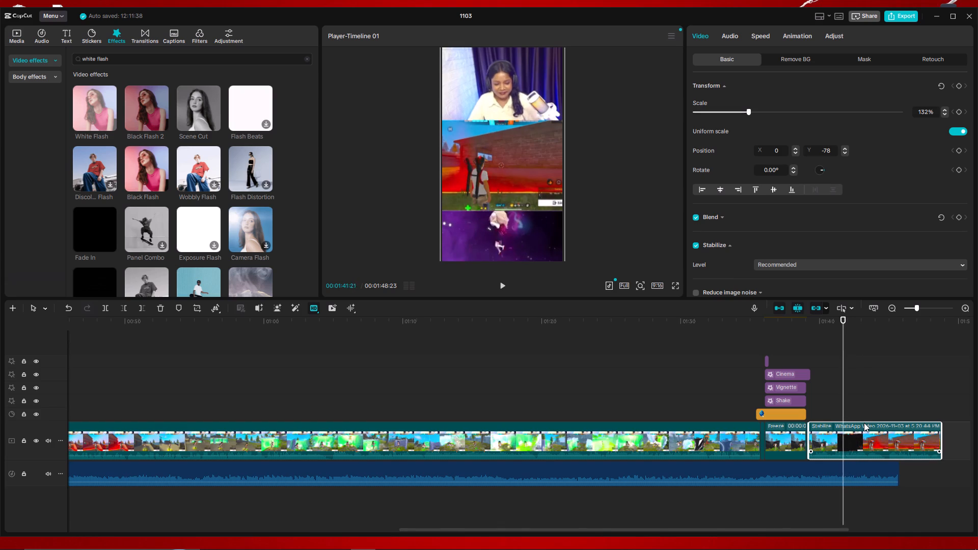
# Play the last gameplay clip up to the red brick wall moment and split it at 00:01:43:04.
pyautogui.press('space')
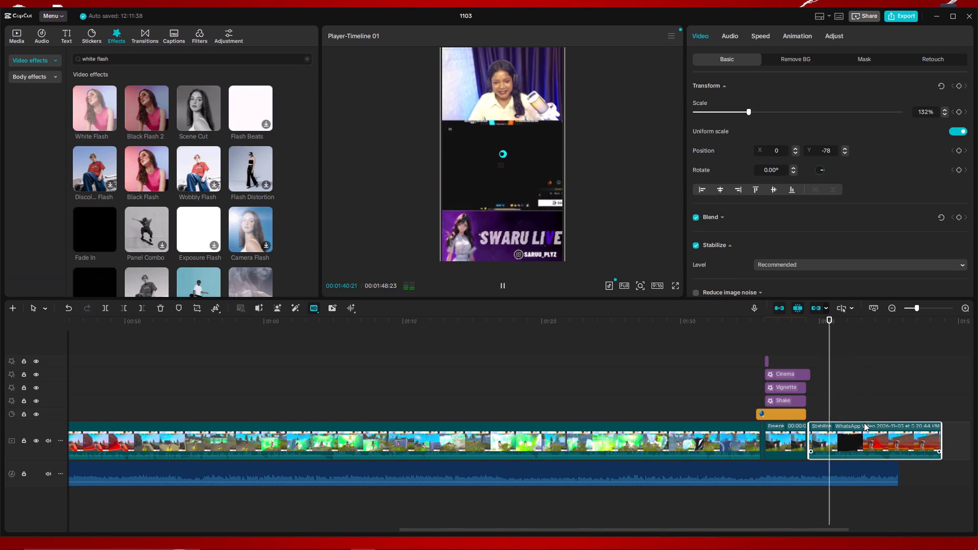
pyautogui.press('space')
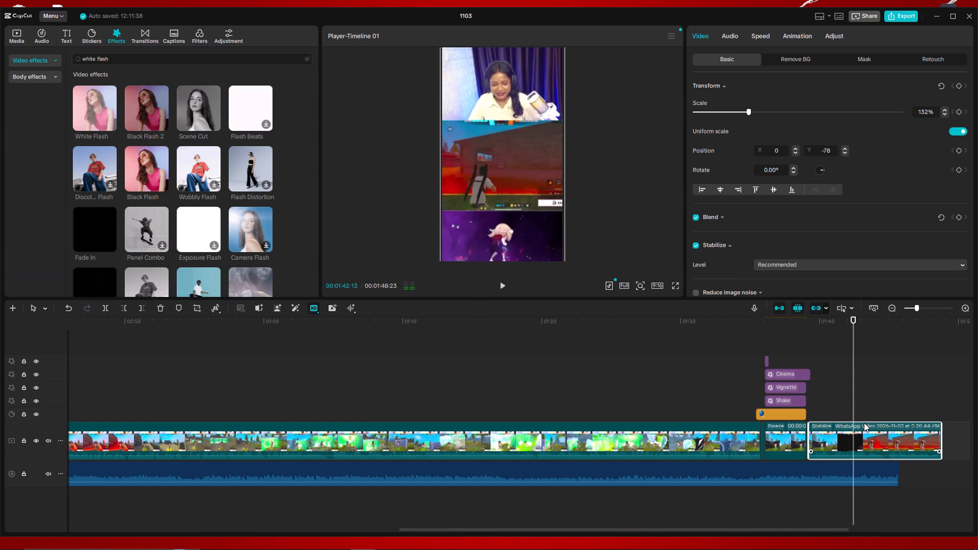
pyautogui.press('space')
pyautogui.press('space')
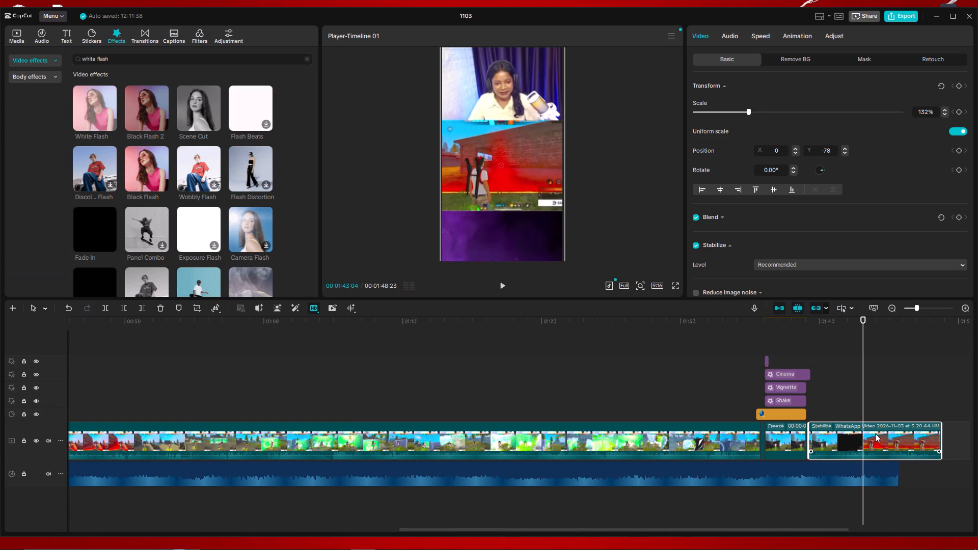
pyautogui.hotkey('ctrl', 'b')
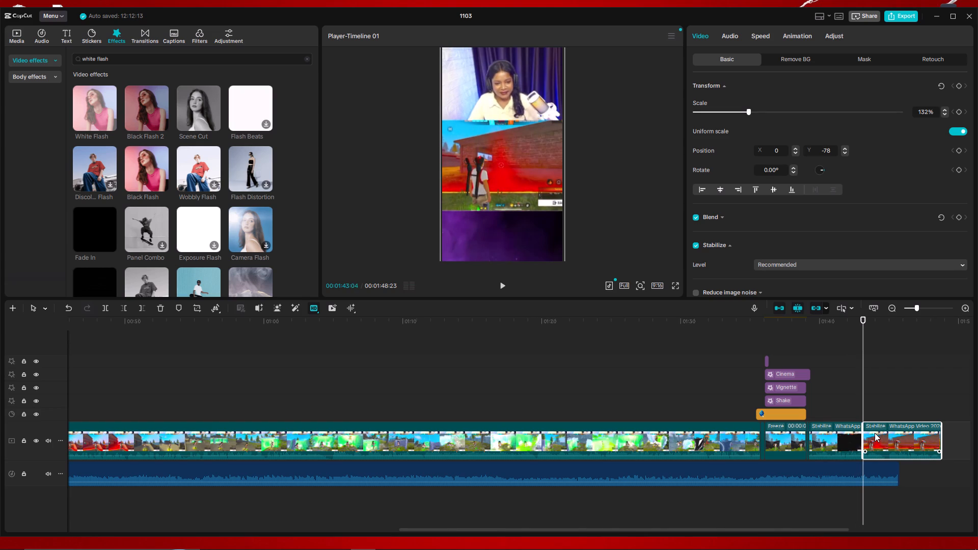
# Split the last gameplay clip again a few frames after the first cut, isolating a very short segment.
pyautogui.press('Right')
pyautogui.press('Right')
pyautogui.press('Right')
pyautogui.press('Right')
pyautogui.press('Right')
pyautogui.press('Right')
pyautogui.press('Right')
pyautogui.press('Right')
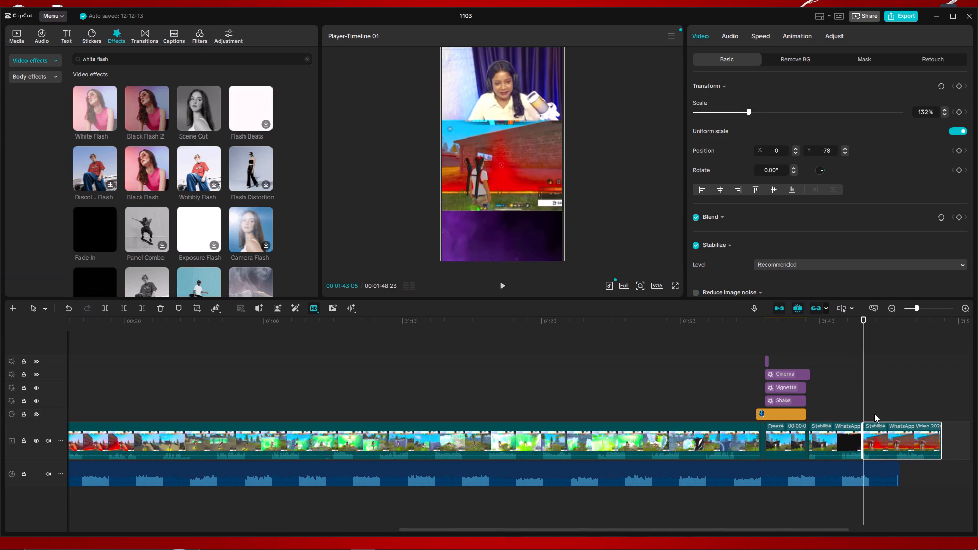
pyautogui.press('Left')
pyautogui.press('Left')
pyautogui.press('Left')
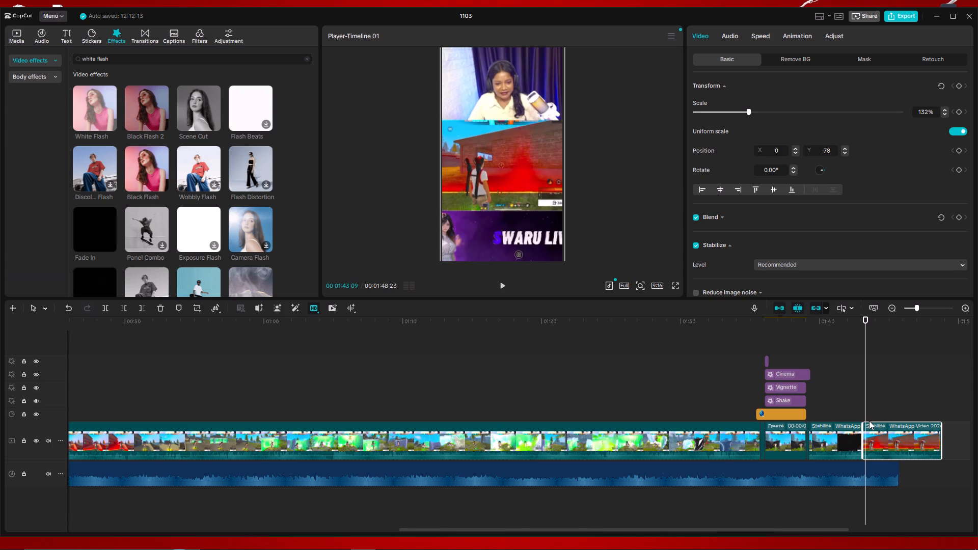
pyautogui.press('Left')
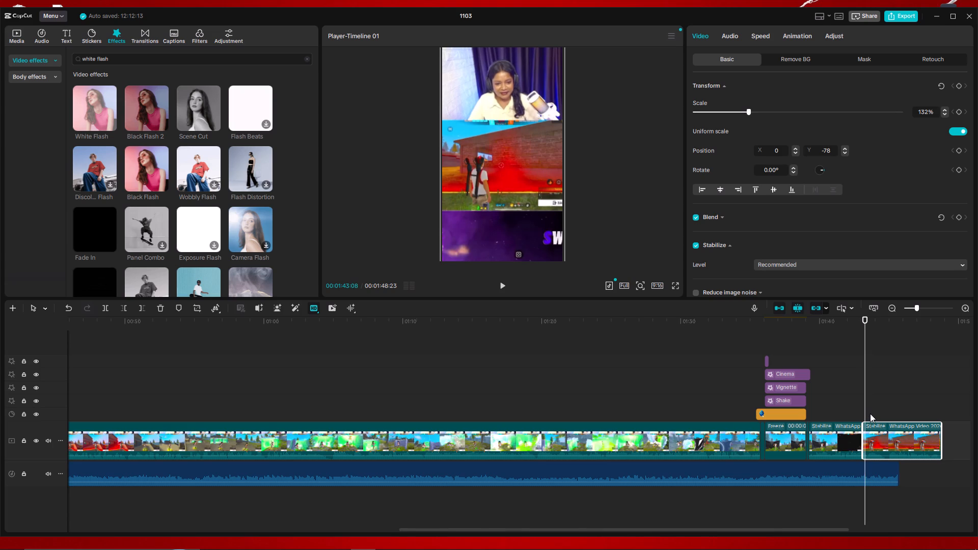
pyautogui.hotkey('ctrl', 'b')
# Select the short segment between the two cuts and create a three-second freeze frame at 00:01:43:06.
pyautogui.click(859, 407)
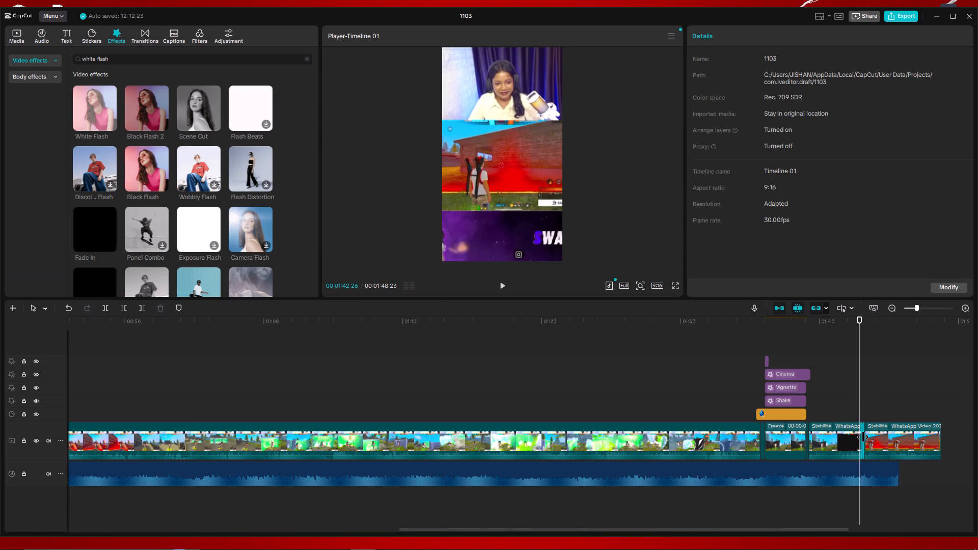
pyautogui.click(863, 439)
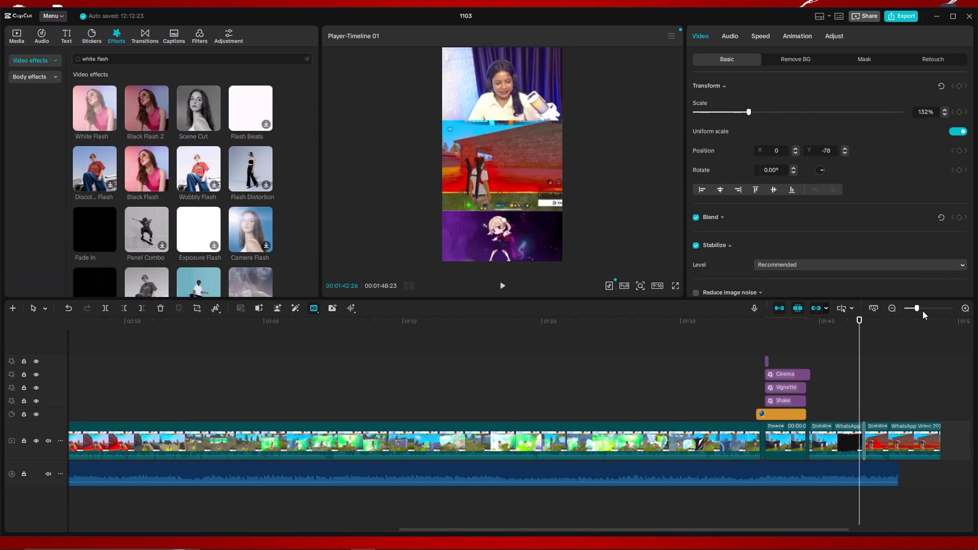
pyautogui.click(922, 311)
pyautogui.click(874, 396)
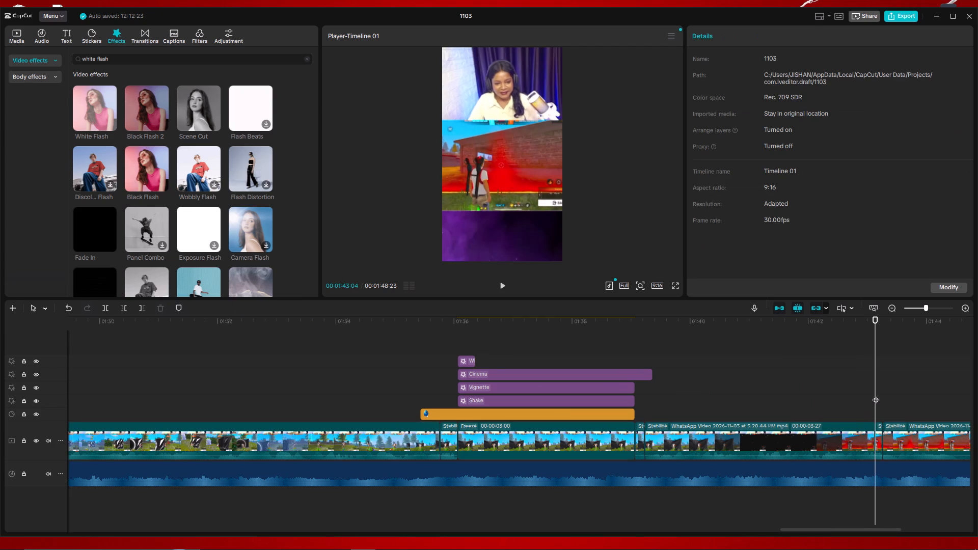
pyautogui.click(876, 395)
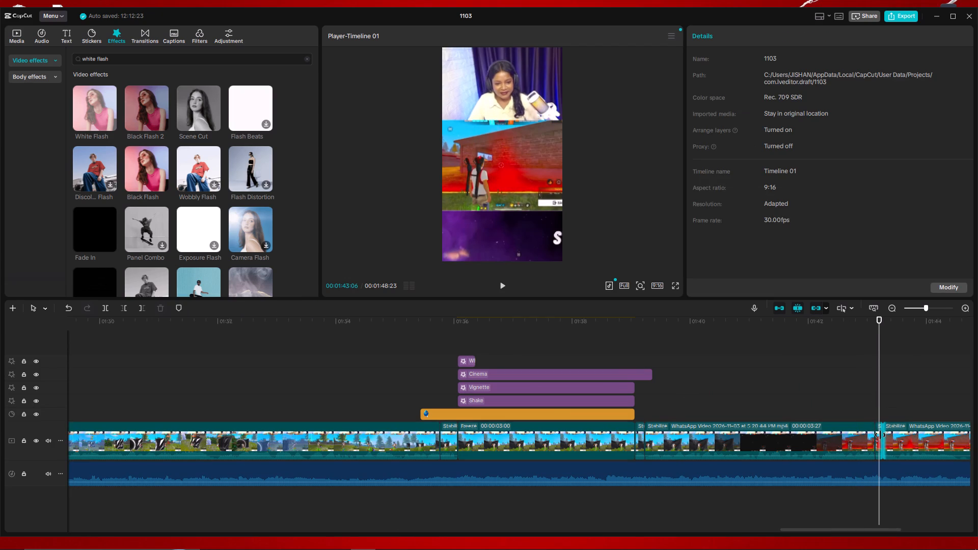
pyautogui.click(880, 435)
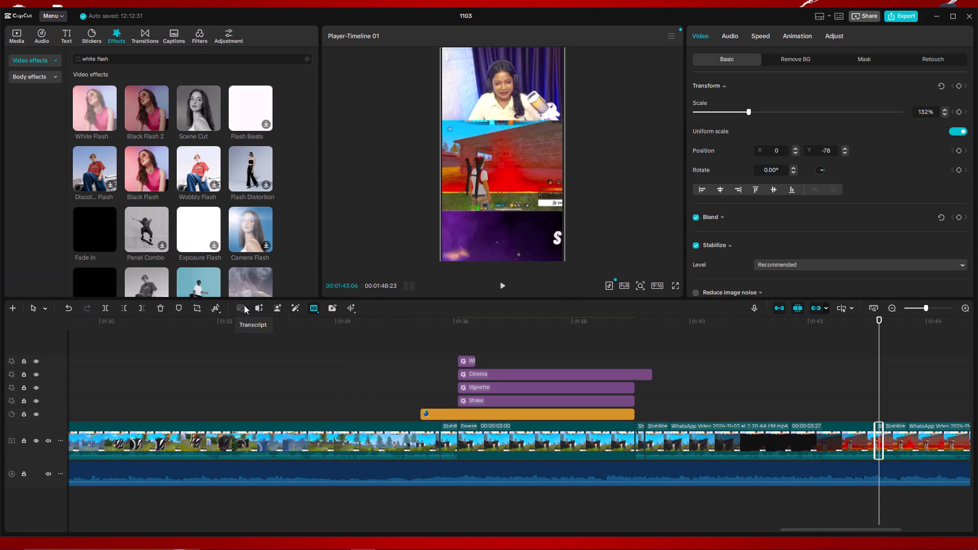
pyautogui.click(234, 329)
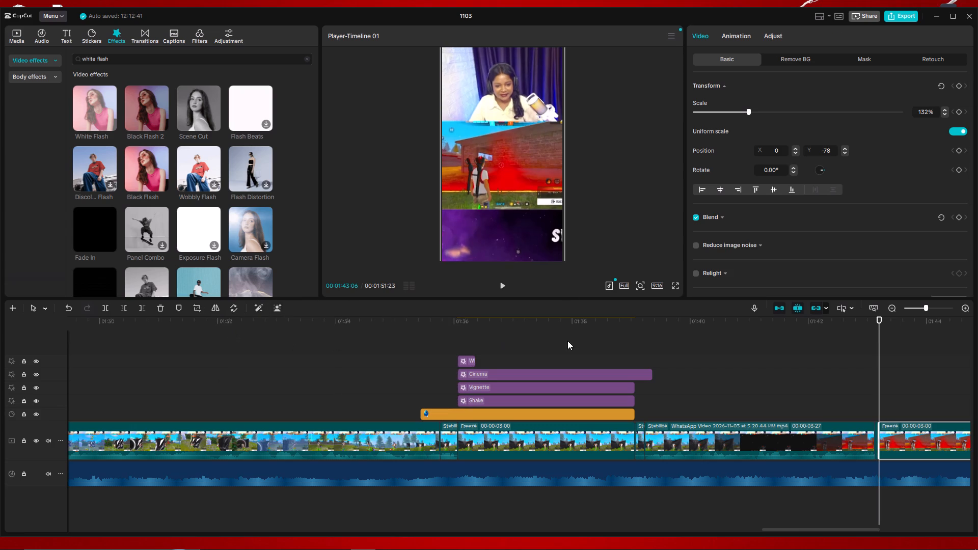
# Play back the new closing freeze frame to check it against the music.
pyautogui.moveTo(893, 377); pyautogui.dragTo(878, 378)
pyautogui.moveTo(878, 378); pyautogui.dragTo(896, 382)
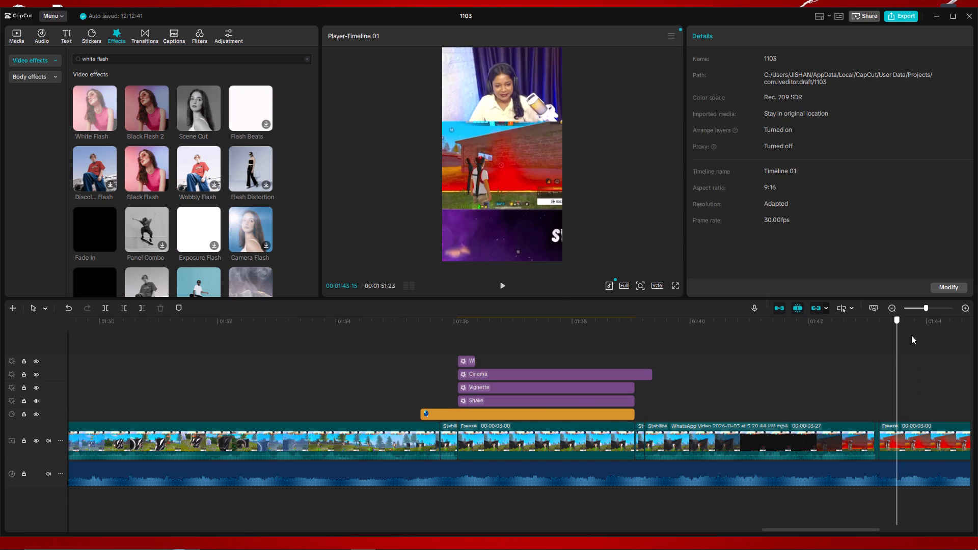
pyautogui.moveTo(925, 309); pyautogui.dragTo(919, 309)
pyautogui.moveTo(883, 353); pyautogui.dragTo(855, 358)
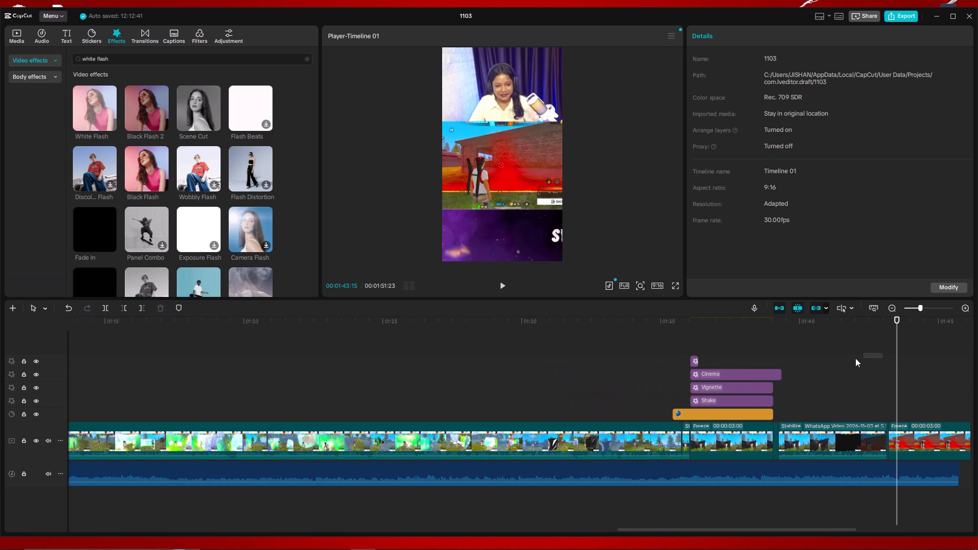
pyautogui.moveTo(855, 358); pyautogui.dragTo(842, 358)
pyautogui.moveTo(896, 365); pyautogui.dragTo(690, 360)
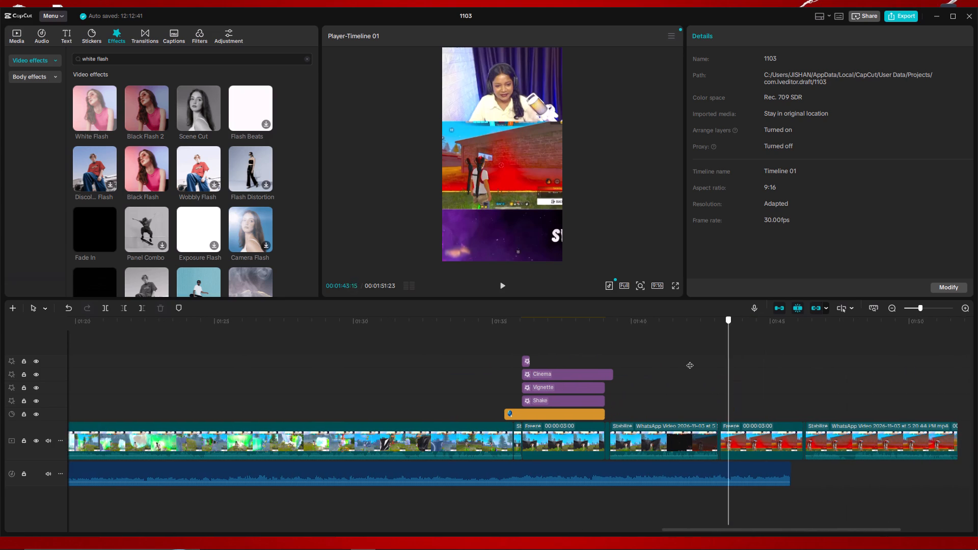
pyautogui.moveTo(690, 360); pyautogui.dragTo(665, 356)
pyautogui.press('space')
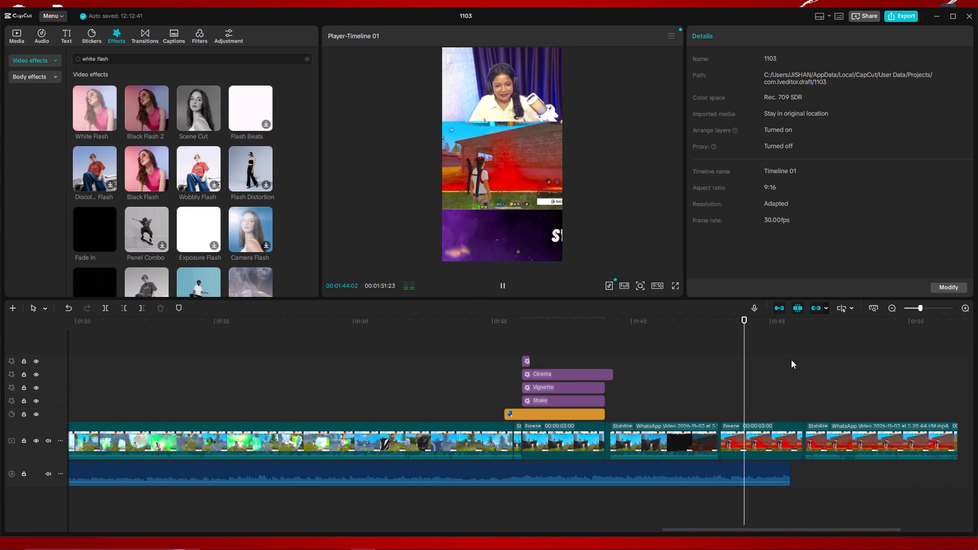
pyautogui.press('space')
# Extend the end of the music track to line up with the end of the closing freeze frame.
pyautogui.click(780, 472)
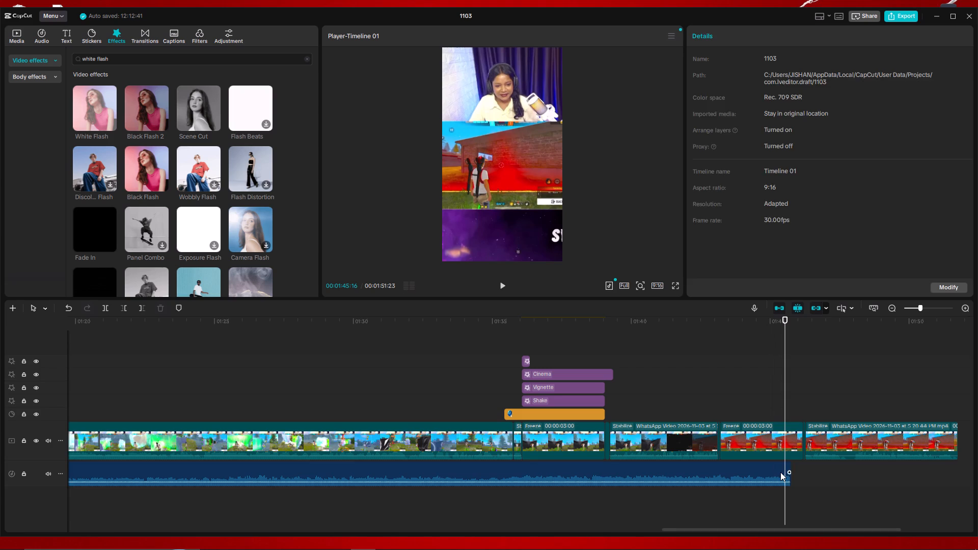
pyautogui.moveTo(793, 471); pyautogui.dragTo(803, 470)
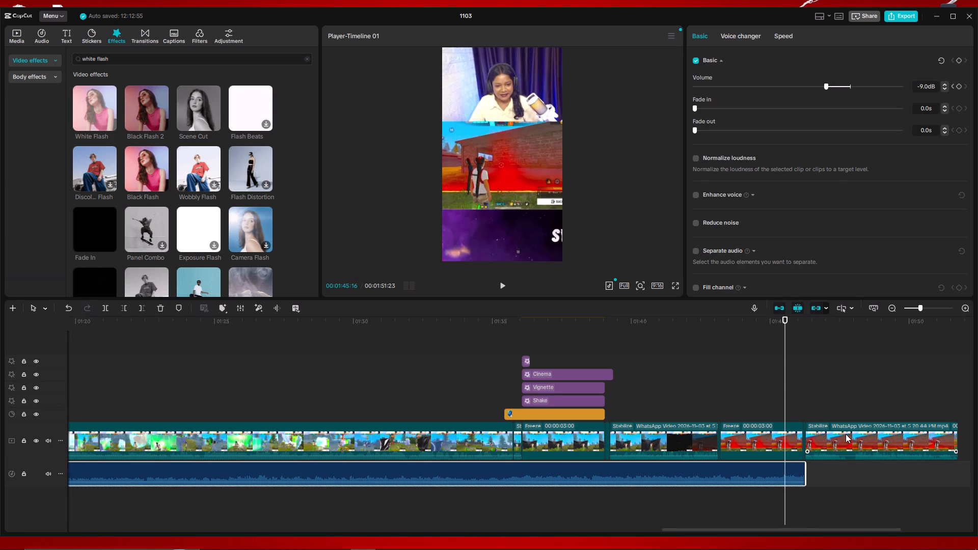
# Delete the leftover gameplay clip after the closing freeze frame.
pyautogui.click(847, 434)
pyautogui.press('BackSpace')
# Play back the last gameplay clip and its transition into the closing freeze frame to review the ending.
pyautogui.click(698, 377)
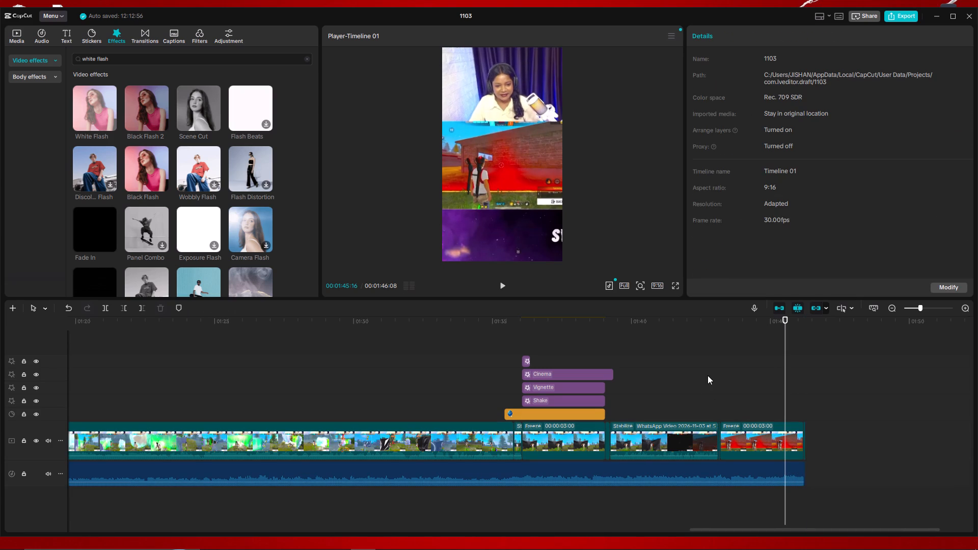
pyautogui.click(708, 375)
pyautogui.press('space')
pyautogui.press('space')
pyautogui.press('space')
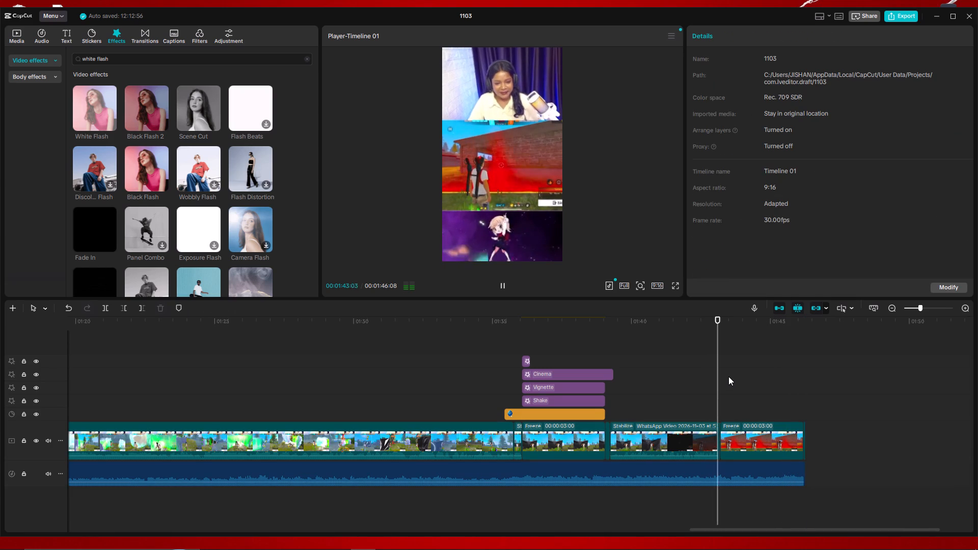
pyautogui.click(636, 346)
pyautogui.press('space')
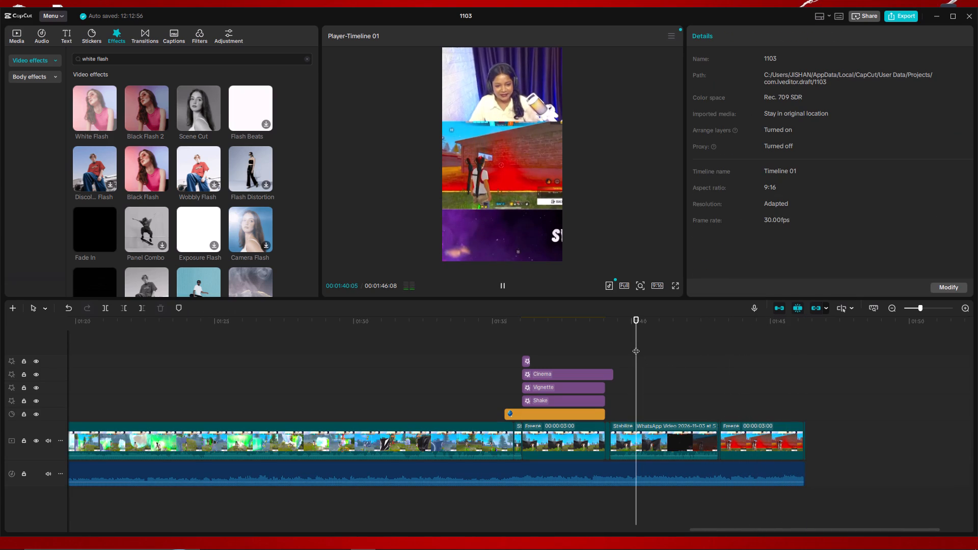
pyautogui.press('space')
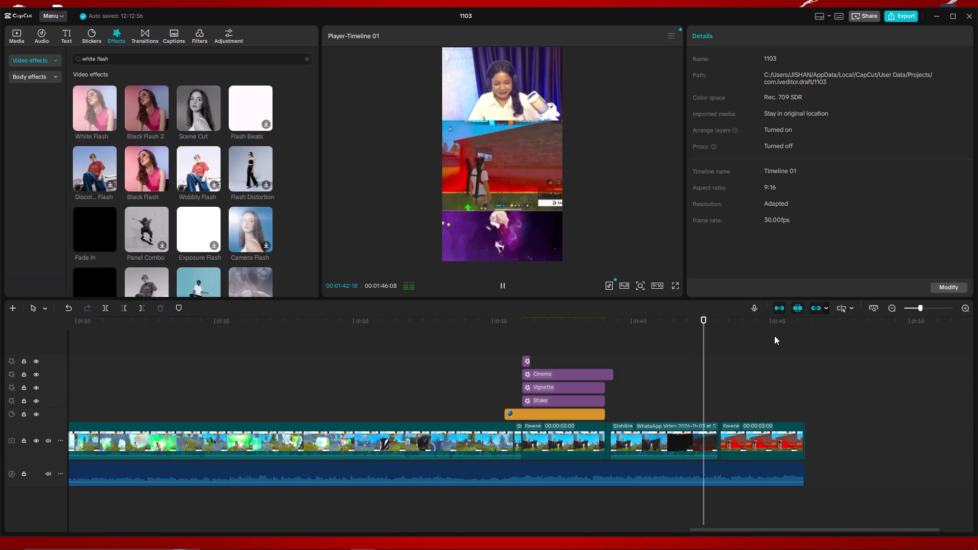
pyautogui.press('space')
pyautogui.click(748, 435)
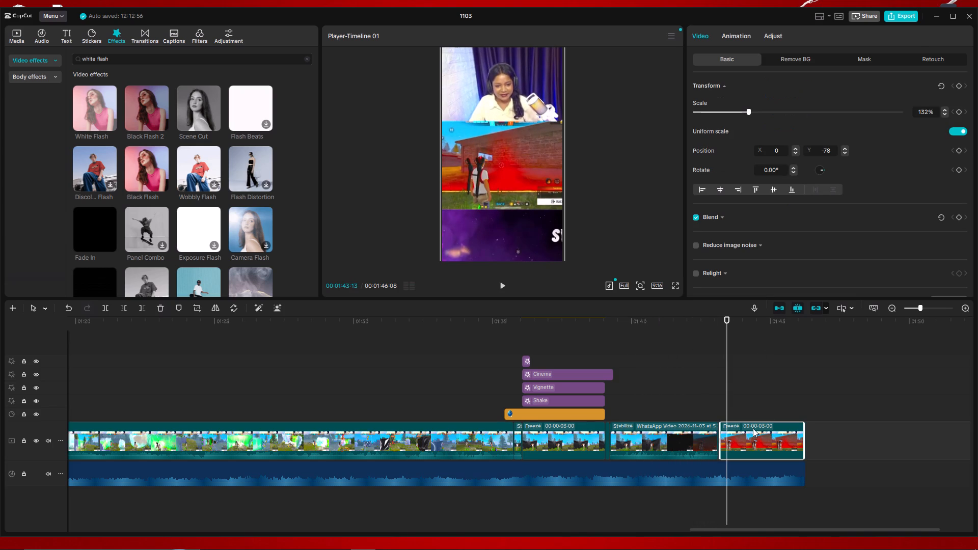
pyautogui.click(681, 393)
pyautogui.press('space')
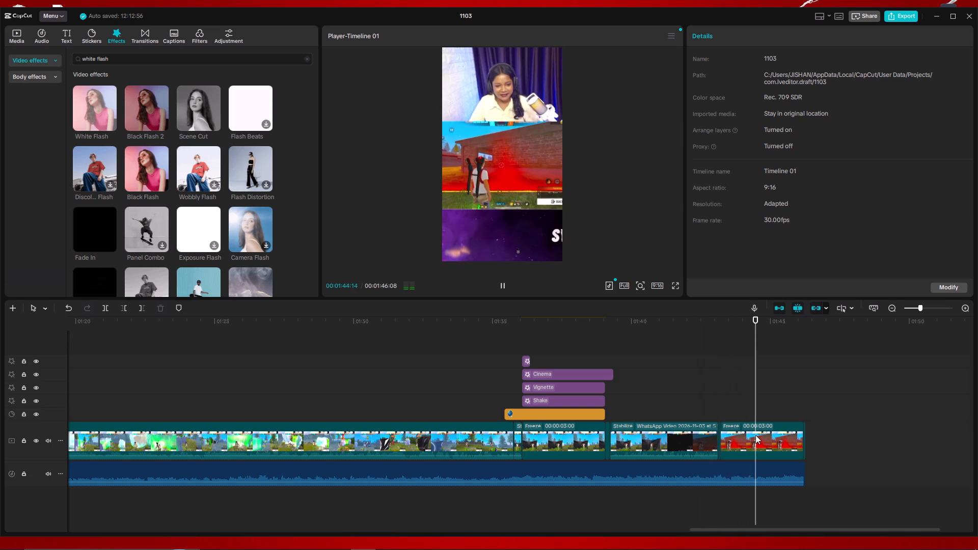
pyautogui.press('space')
# Go to the start of the closing freeze frame at 00:01:43:04 and preview the Scene Cut and Black Flash effects.
pyautogui.click(755, 435)
pyautogui.moveTo(754, 398); pyautogui.dragTo(720, 384)
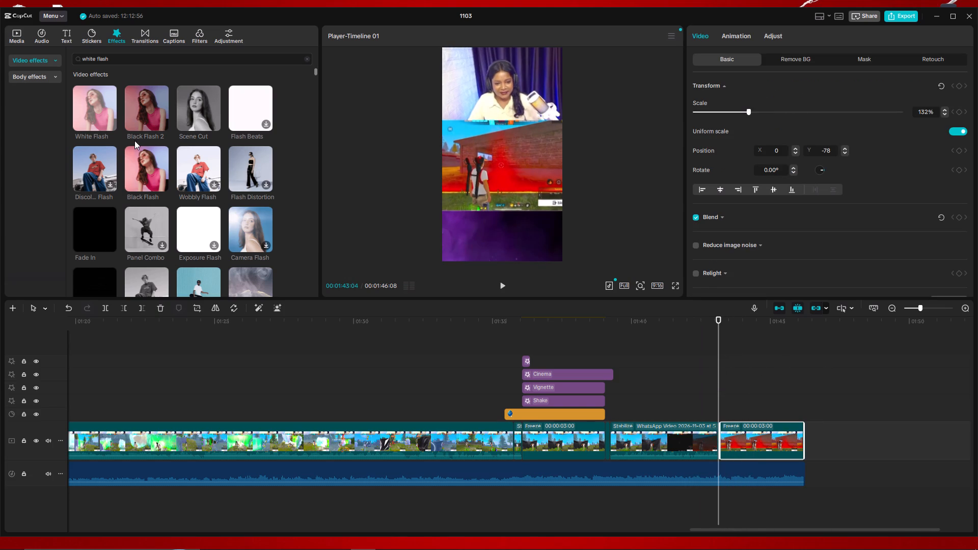
pyautogui.click(189, 104)
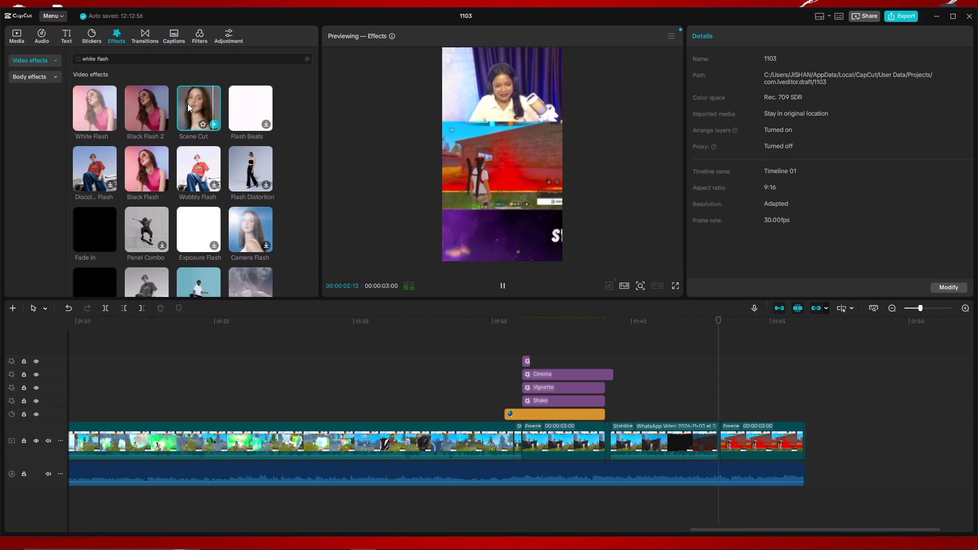
pyautogui.click(149, 158)
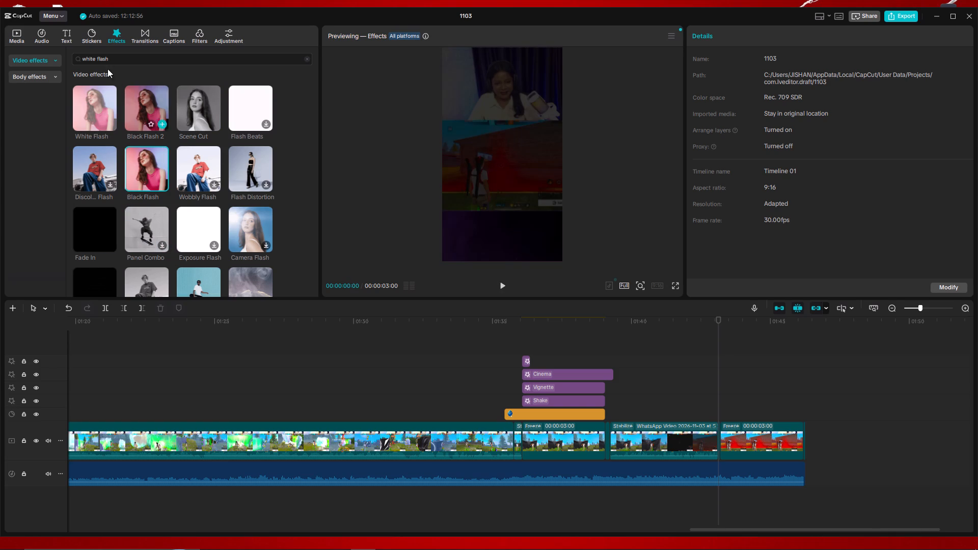
# Browse the featured filters and try Homely Xmas and Photobooth as looks for the closing freeze frame.
pyautogui.click(196, 35)
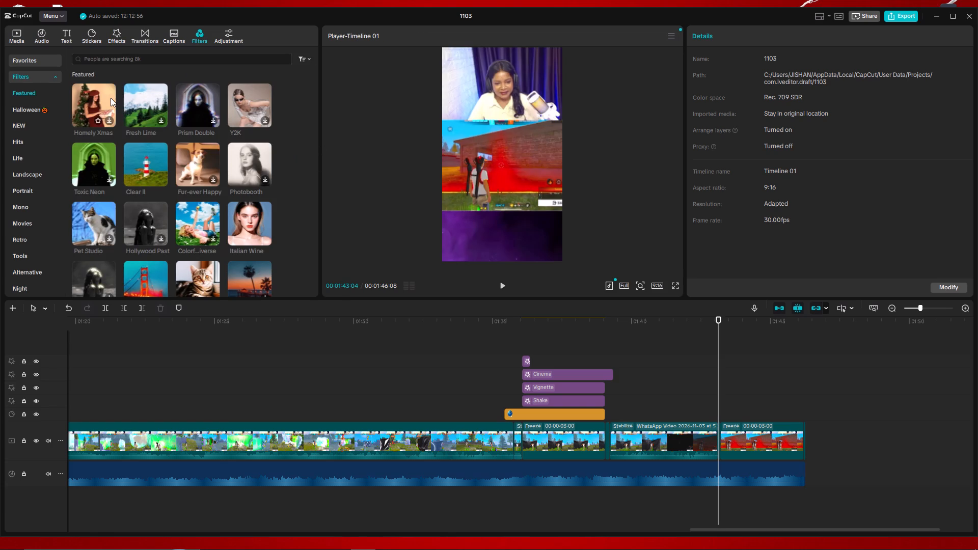
pyautogui.click(106, 98)
pyautogui.click(253, 162)
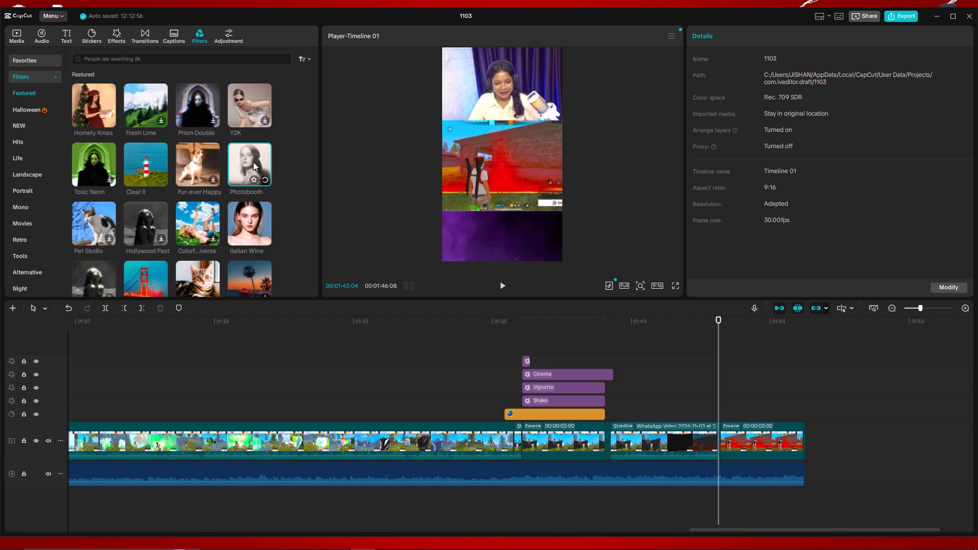
# In the closing freeze frame's HSL adjustments, fully desaturate the red, orange, yellow and green ranges, with red saturation at -100.
pyautogui.click(774, 437)
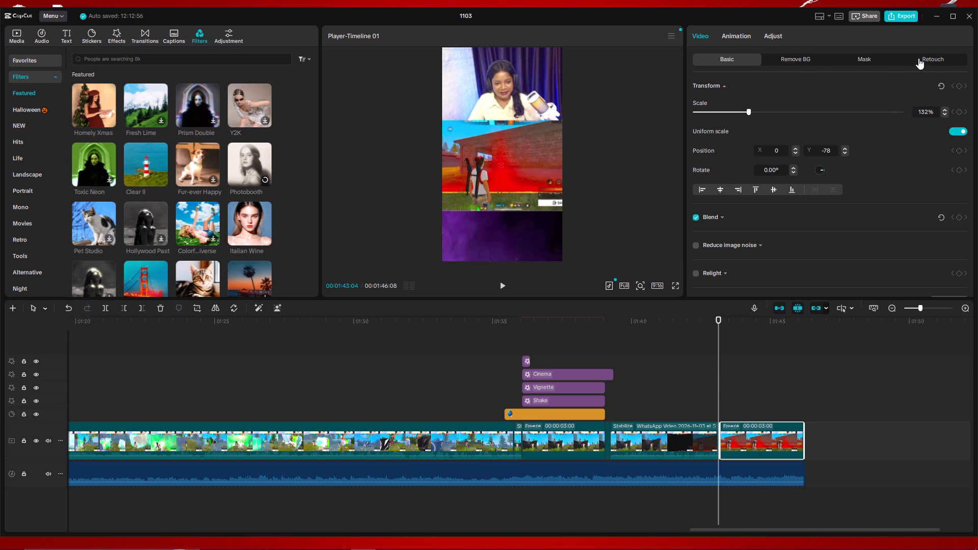
pyautogui.click(768, 32)
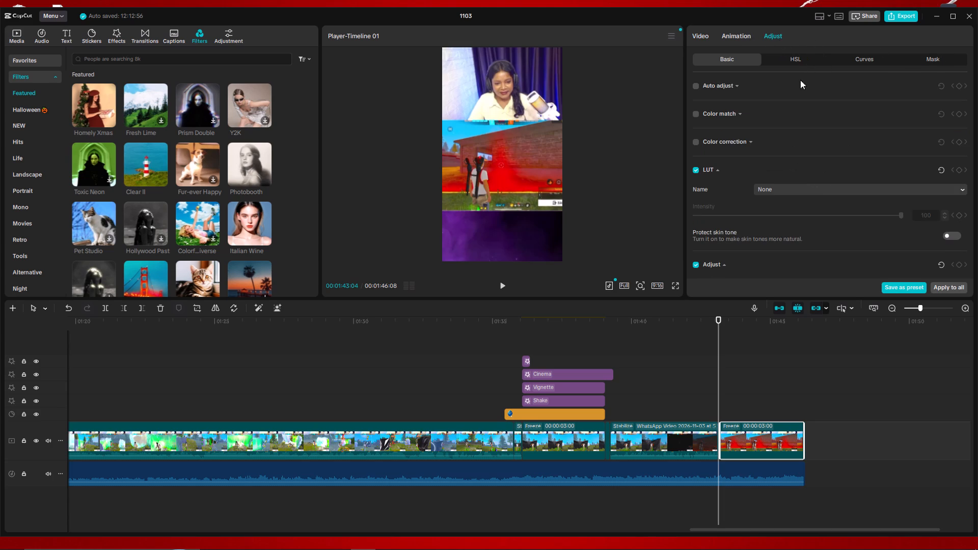
pyautogui.click(792, 61)
pyautogui.moveTo(794, 147); pyautogui.dragTo(655, 169)
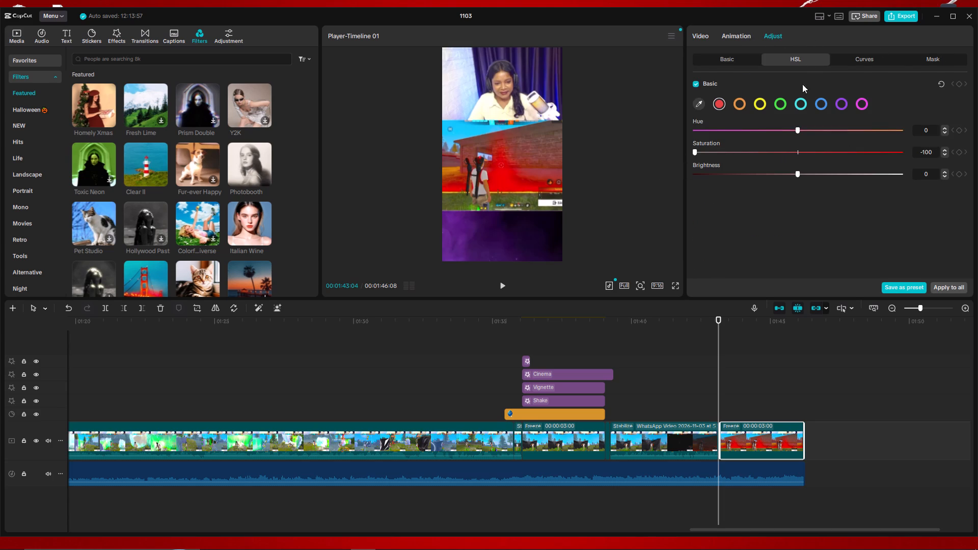
pyautogui.click(857, 57)
pyautogui.click(792, 61)
pyautogui.click(743, 99)
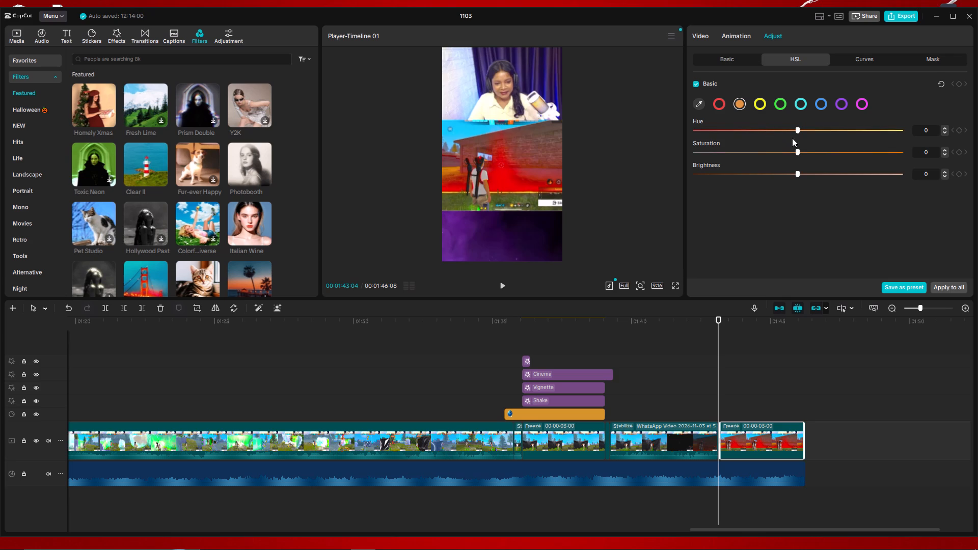
pyautogui.moveTo(792, 149); pyautogui.dragTo(645, 155)
pyautogui.click(764, 105)
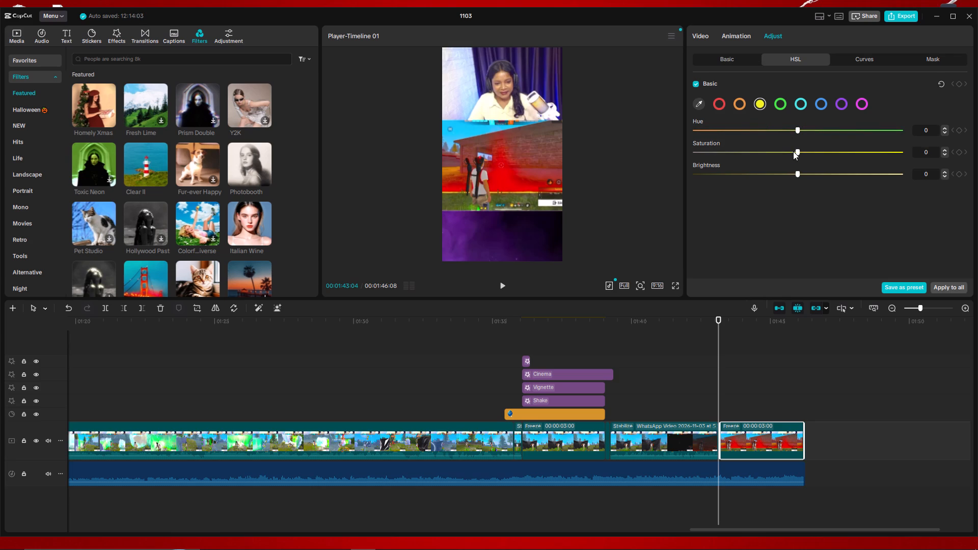
pyautogui.moveTo(793, 151); pyautogui.dragTo(692, 157)
pyautogui.click(781, 100)
pyautogui.moveTo(793, 154); pyautogui.dragTo(666, 158)
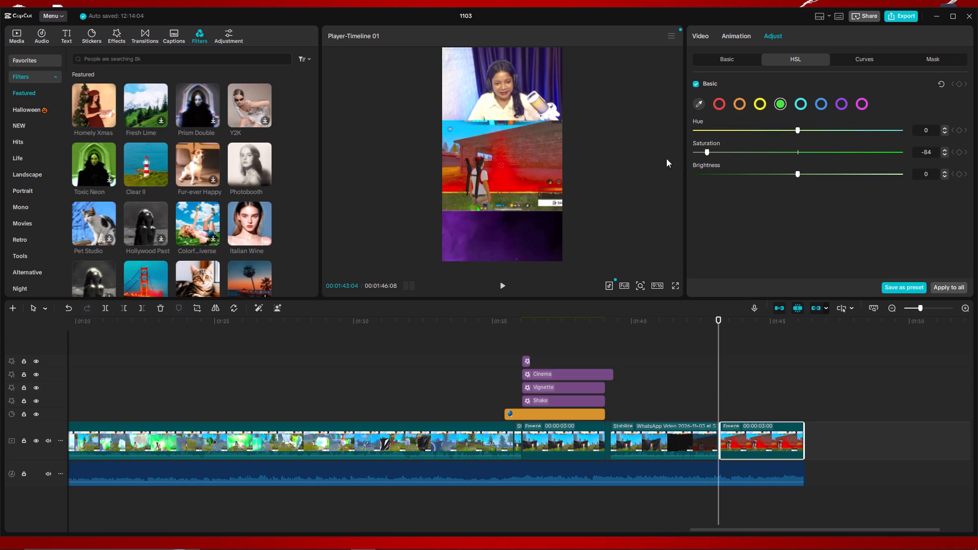
pyautogui.moveTo(666, 158); pyautogui.dragTo(662, 157)
# Set the saturation of the cyan, blue, purple and magenta ranges to -100 for the closing freeze frame.
pyautogui.click(801, 100)
pyautogui.moveTo(796, 157); pyautogui.dragTo(640, 159)
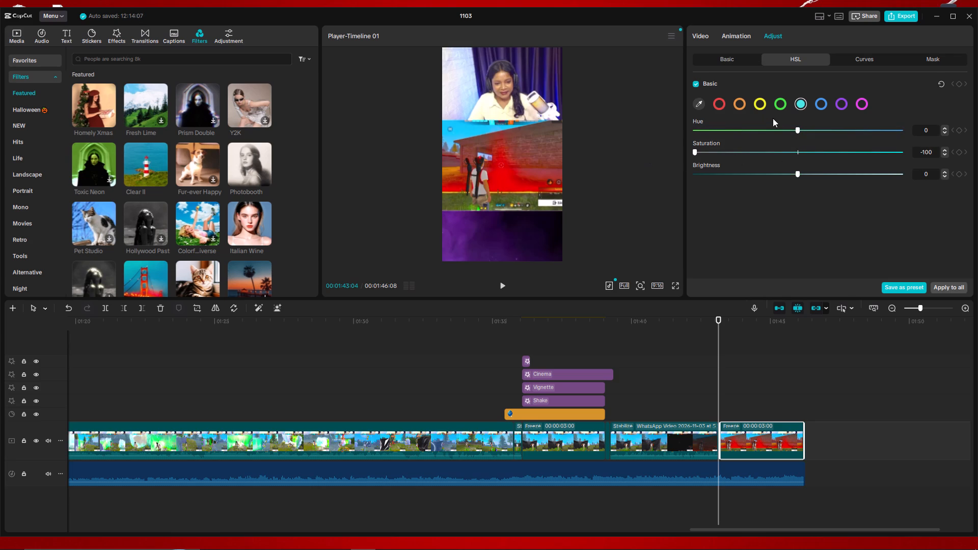
pyautogui.click(820, 104)
pyautogui.moveTo(795, 154); pyautogui.dragTo(639, 160)
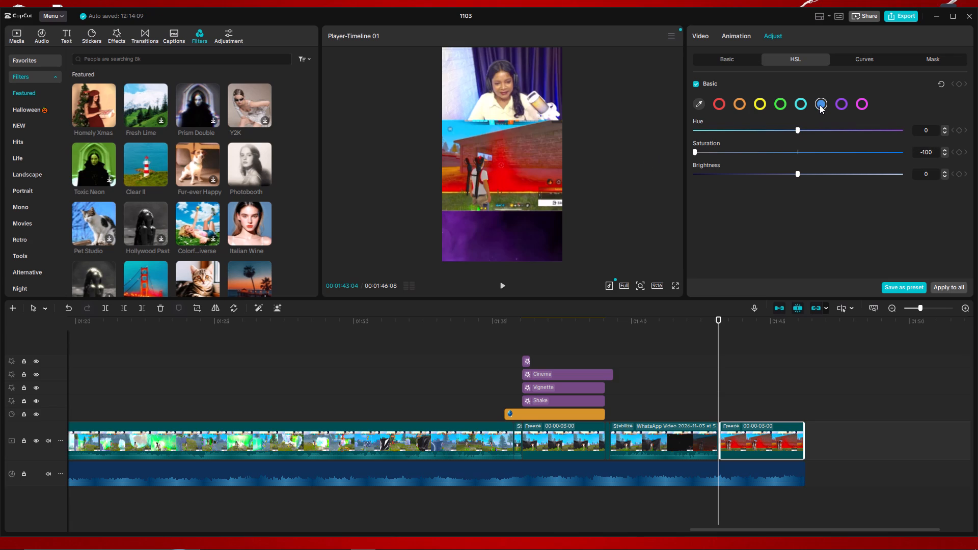
pyautogui.click(820, 103)
pyautogui.click(842, 98)
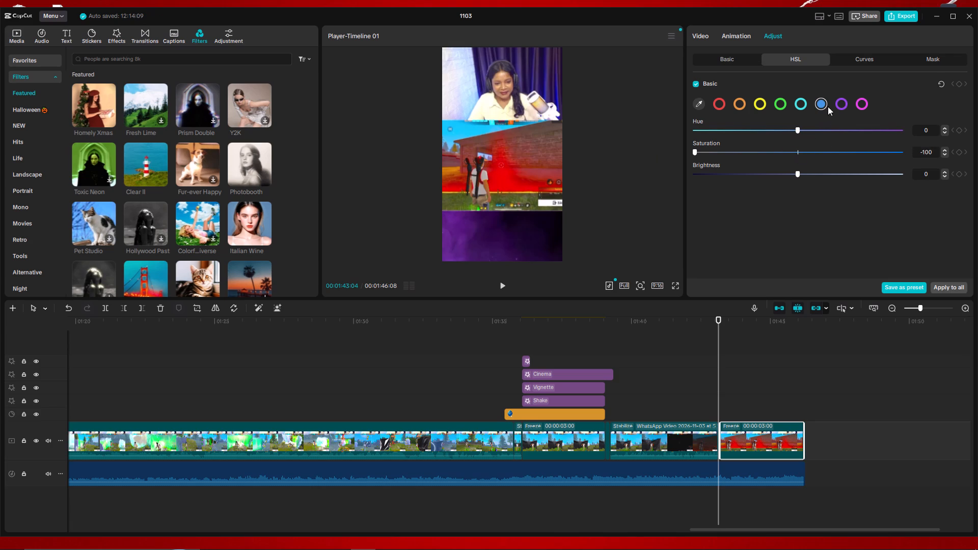
pyautogui.click(835, 102)
pyautogui.moveTo(795, 151); pyautogui.dragTo(631, 151)
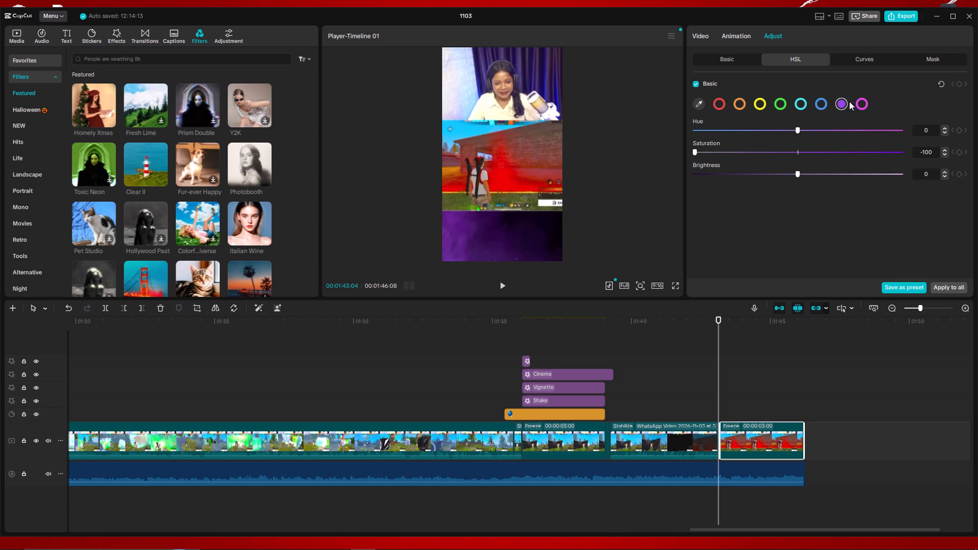
pyautogui.click(862, 101)
pyautogui.moveTo(792, 151); pyautogui.dragTo(610, 152)
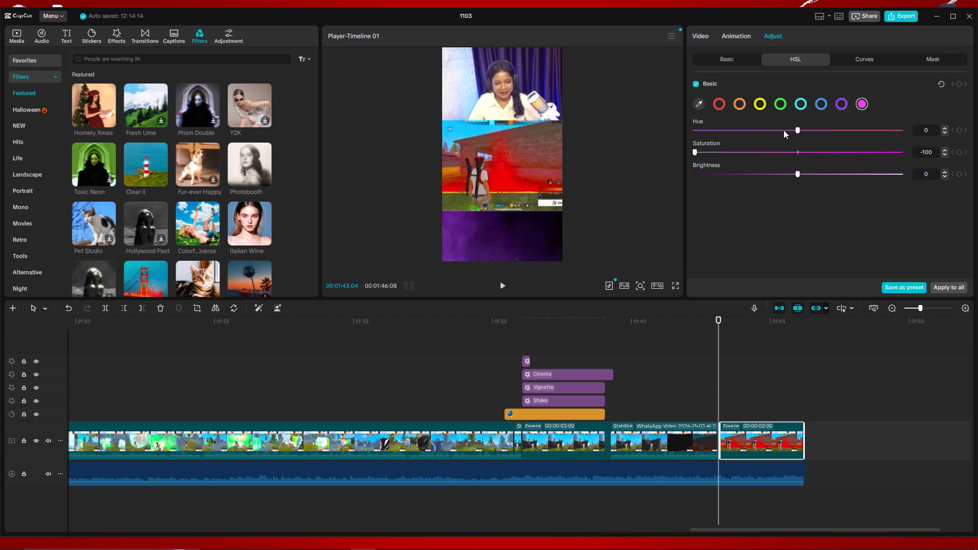
# Set the hue and brightness of the closing freeze frame's magenta range to -100.
pyautogui.moveTo(783, 129); pyautogui.dragTo(624, 133)
pyautogui.moveTo(756, 177); pyautogui.dragTo(638, 173)
pyautogui.click(842, 102)
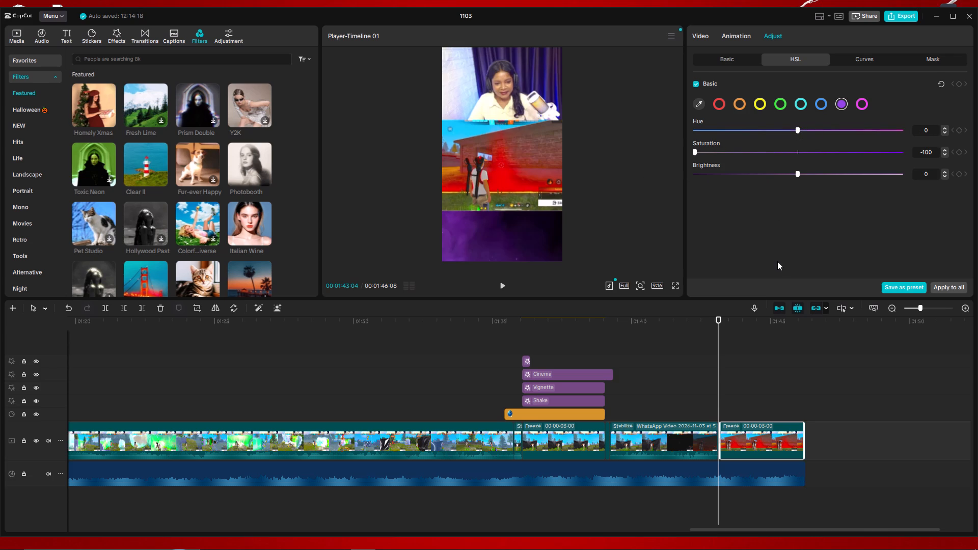
# Play the end of the last gameplay clip into the closing freeze frame to review the black-and-white look.
pyautogui.press('Right')
pyautogui.press('Right')
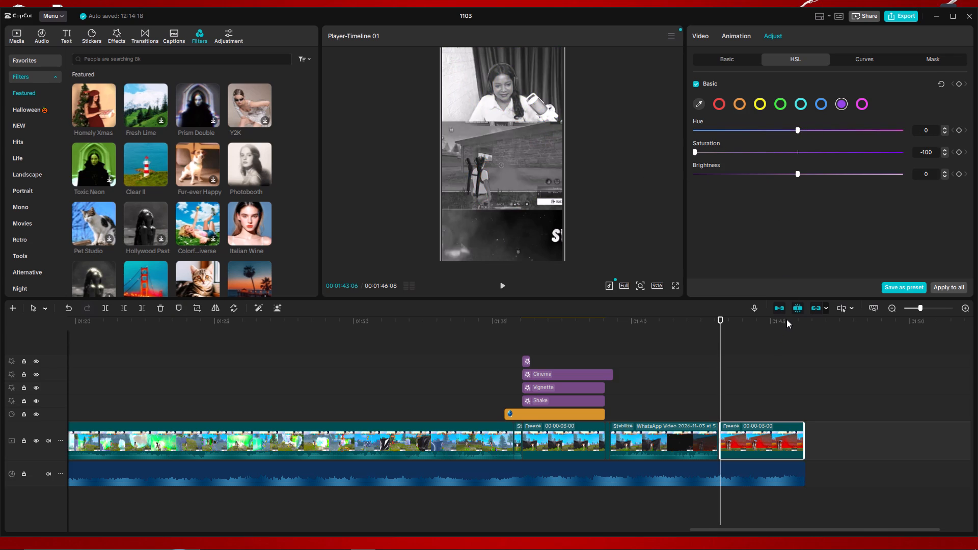
pyautogui.click(702, 352)
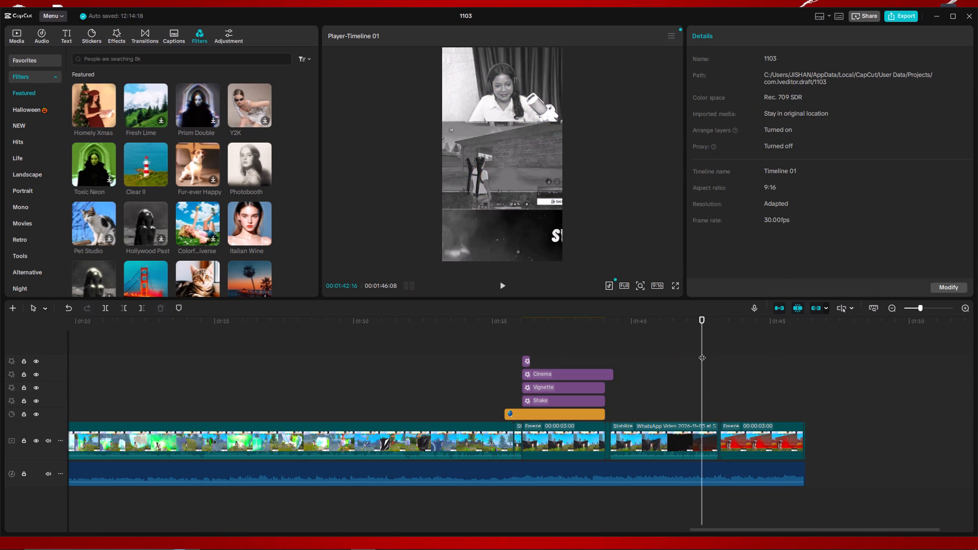
pyautogui.click(713, 352)
pyautogui.click(649, 355)
pyautogui.press('space')
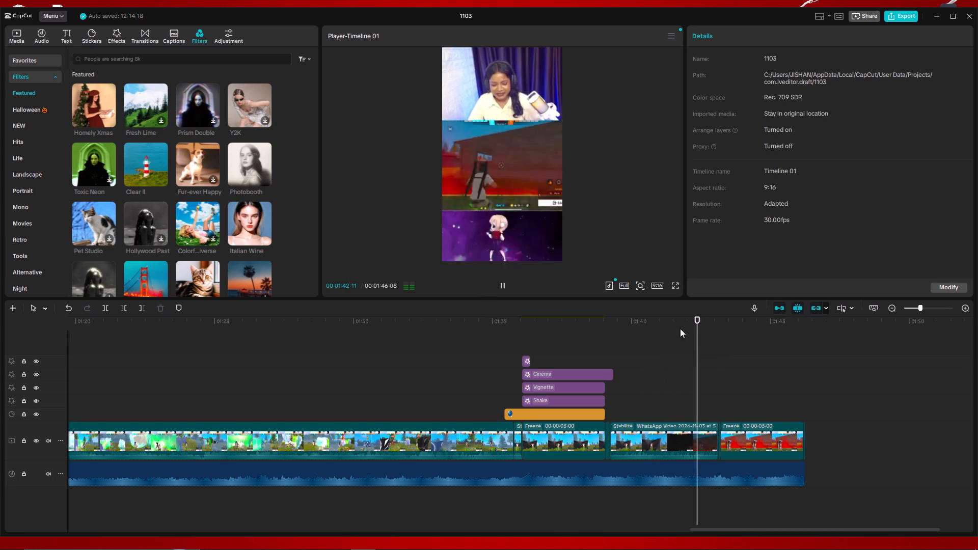
pyautogui.press('space')
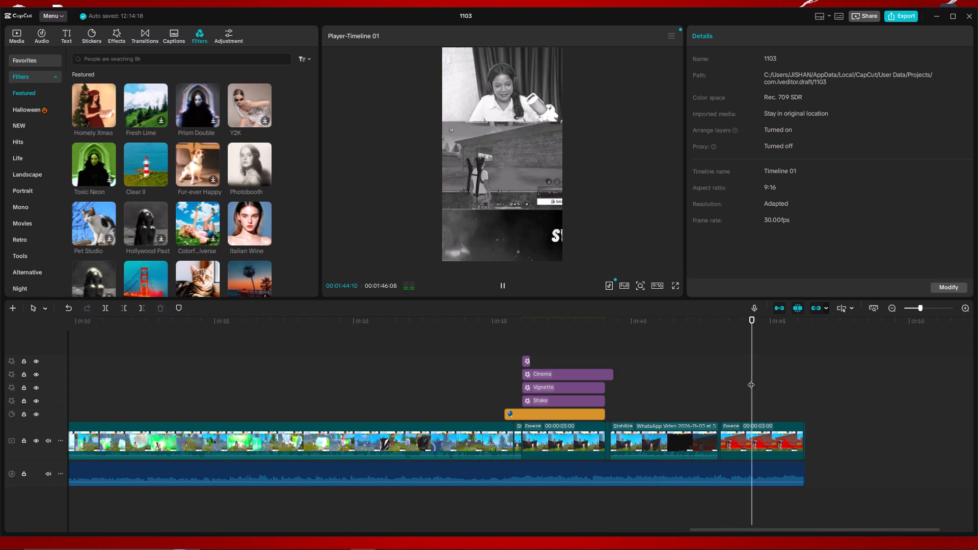
# Browse the trending stickers and add the angry blue emoji with a white glove over the closing freeze frame, aligned with its start.
pyautogui.click(746, 381)
pyautogui.moveTo(749, 378); pyautogui.dragTo(728, 384)
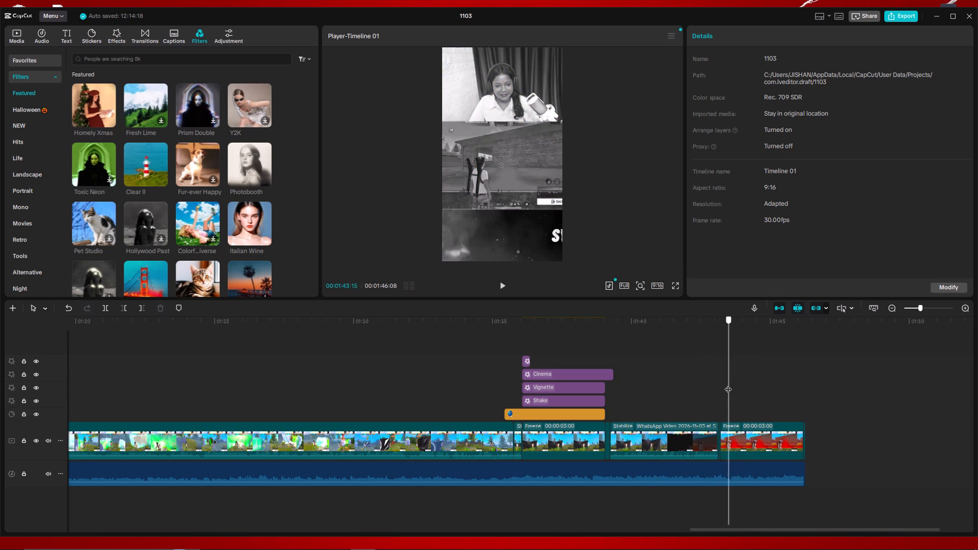
pyautogui.moveTo(728, 384); pyautogui.dragTo(723, 386)
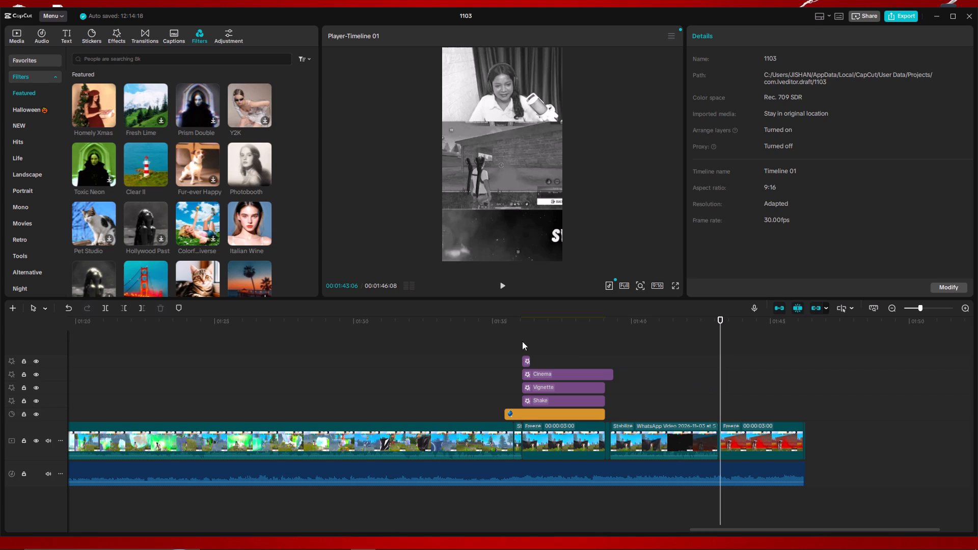
pyautogui.click(94, 38)
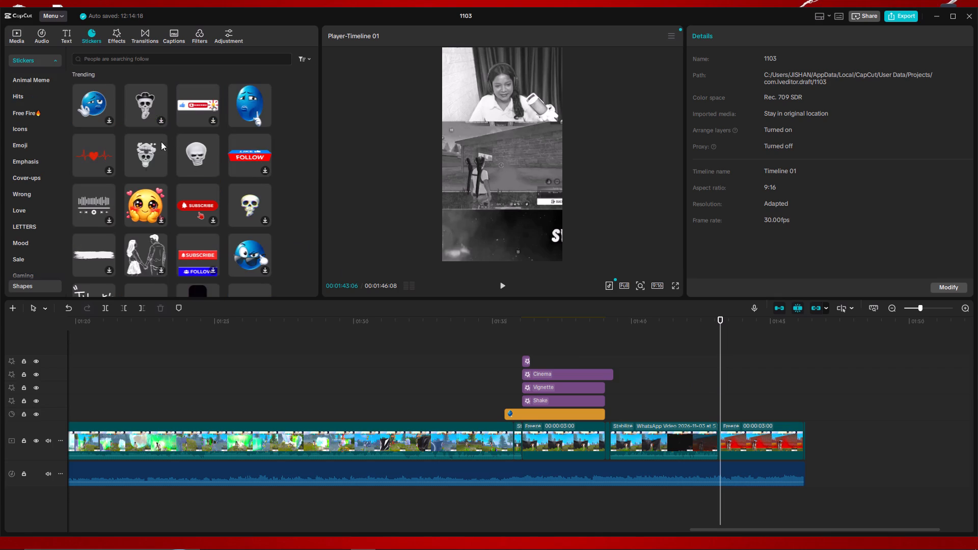
pyautogui.click(143, 144)
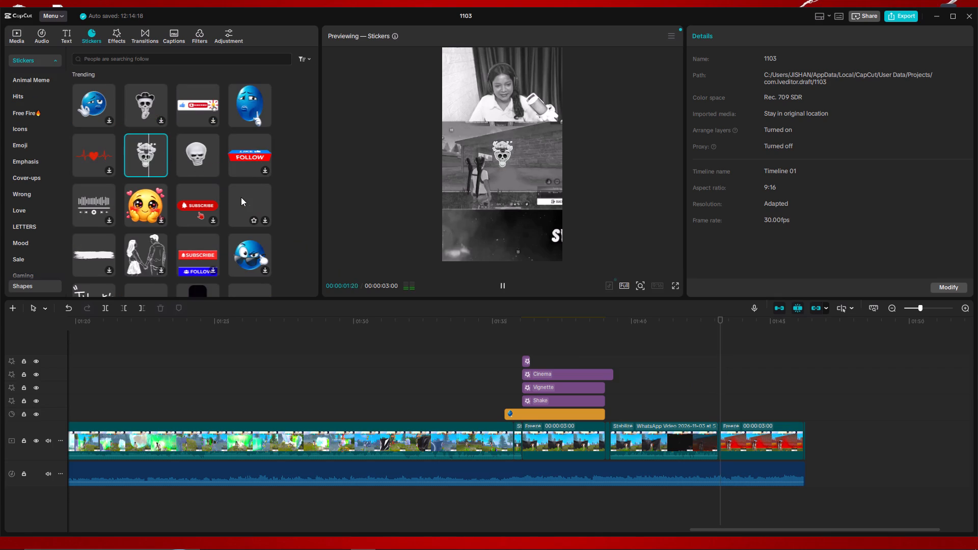
pyautogui.scroll(-2, 231, 200)
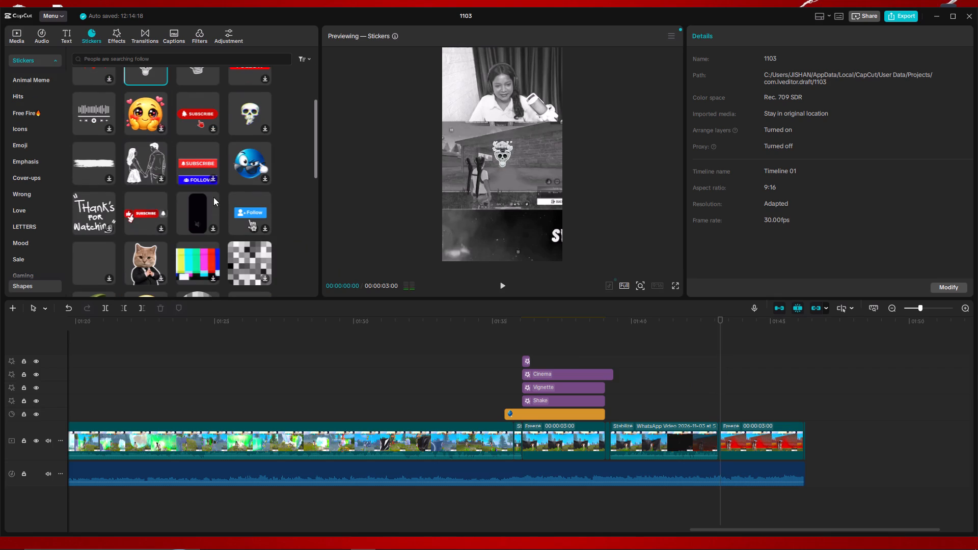
pyautogui.click(246, 163)
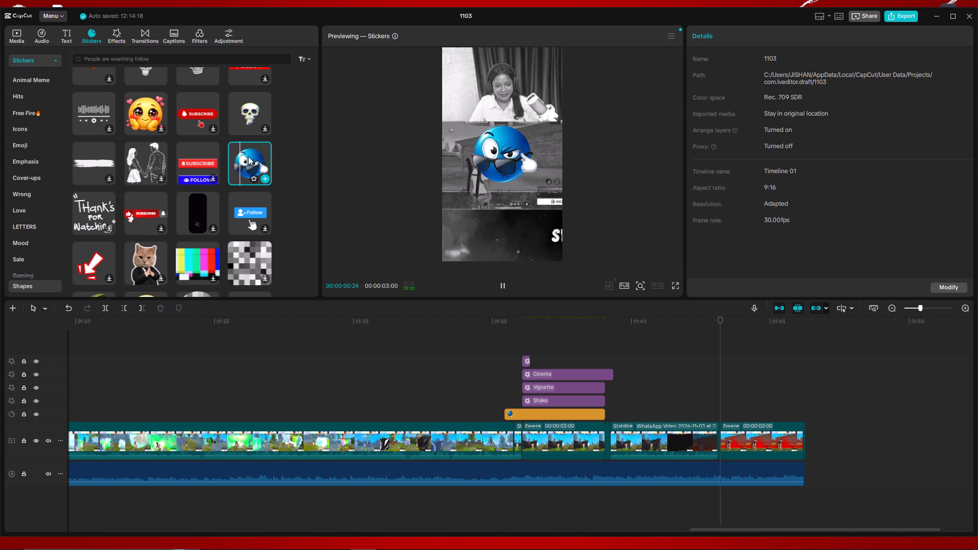
pyautogui.scroll(5, 231, 161)
pyautogui.scroll(-6, 170, 132)
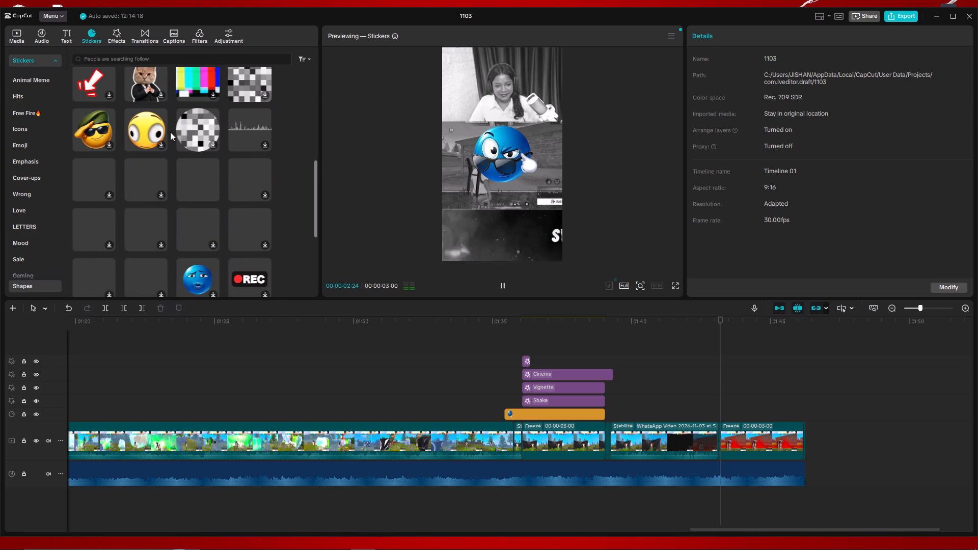
pyautogui.scroll(-2, 170, 128)
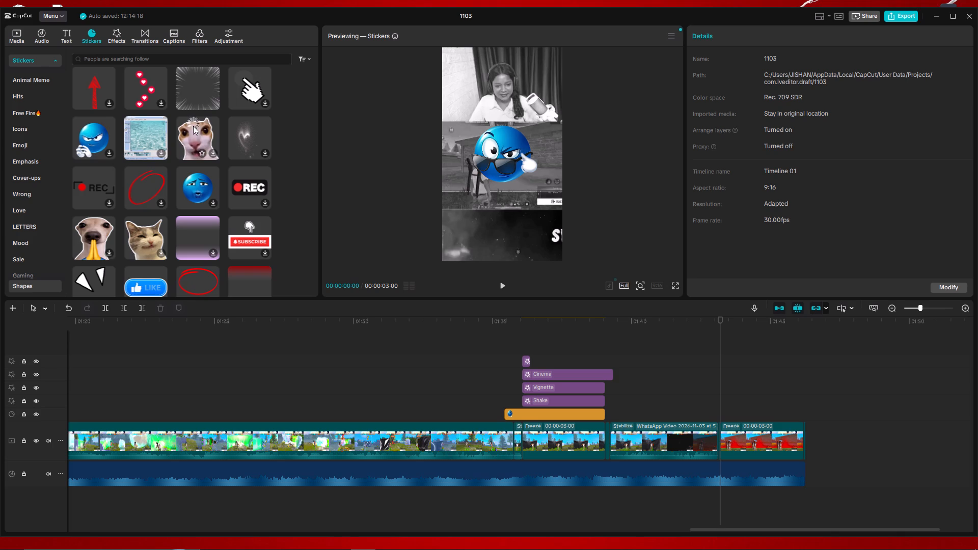
pyautogui.moveTo(92, 133); pyautogui.dragTo(726, 396)
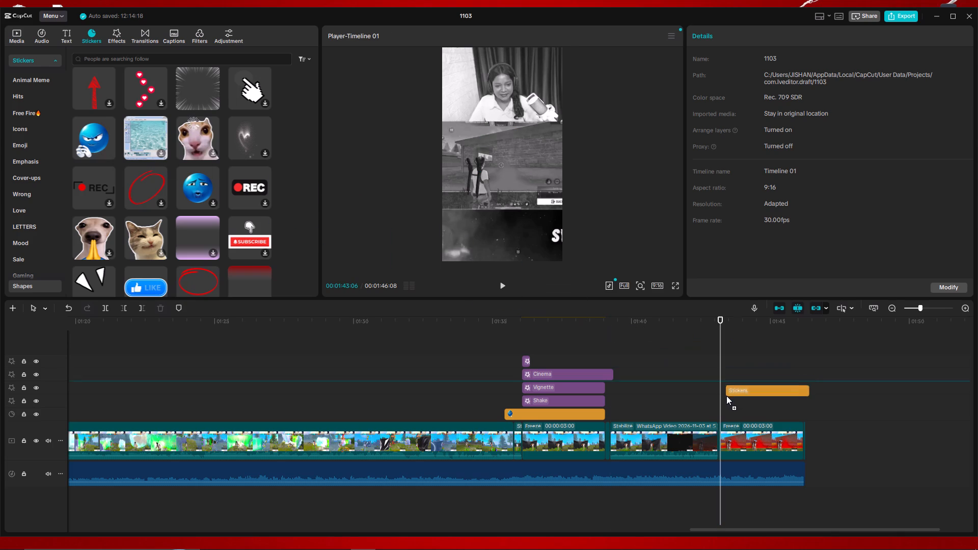
pyautogui.moveTo(726, 396); pyautogui.dragTo(721, 414)
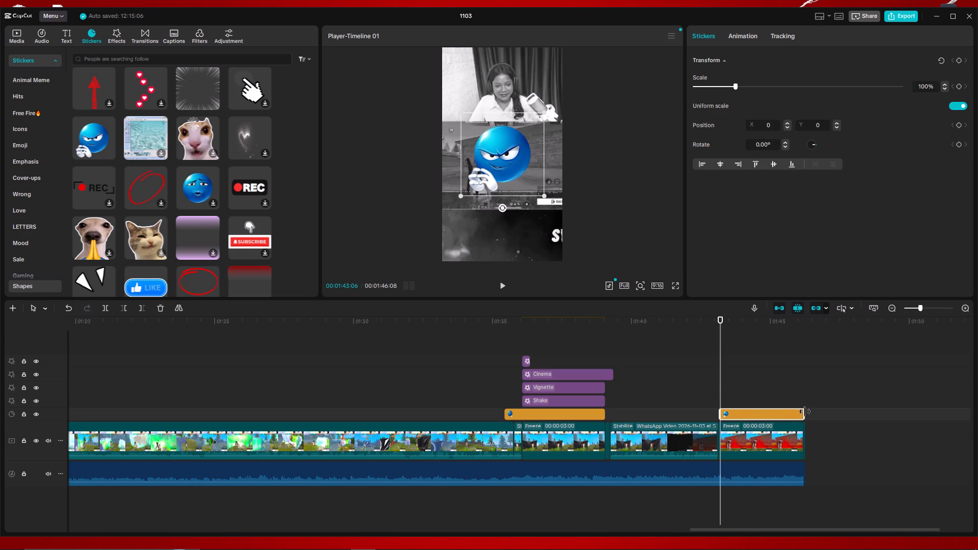
# Move the angry blue emoji sticker up in the frame to position X 0, Y 411.
pyautogui.moveTo(513, 169); pyautogui.dragTo(517, 148)
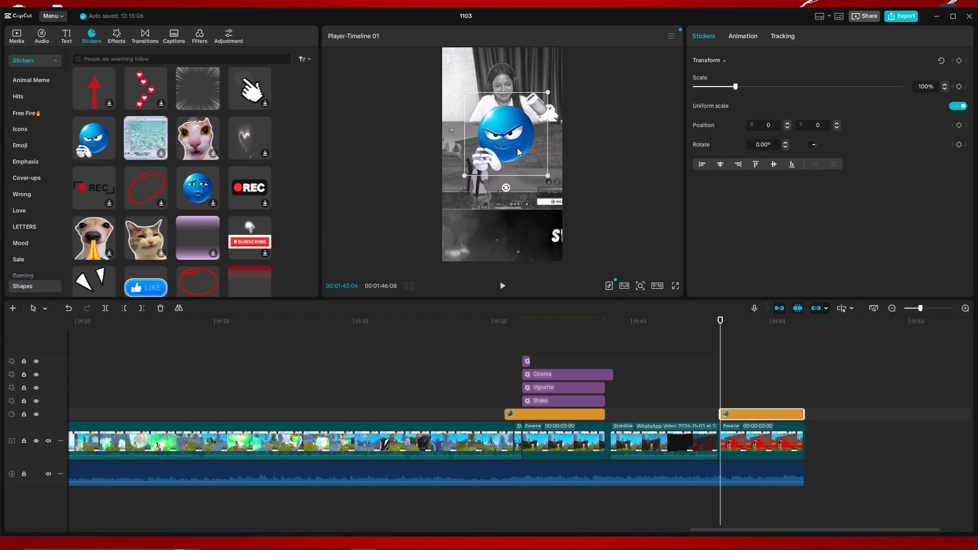
pyautogui.moveTo(517, 148); pyautogui.dragTo(513, 146)
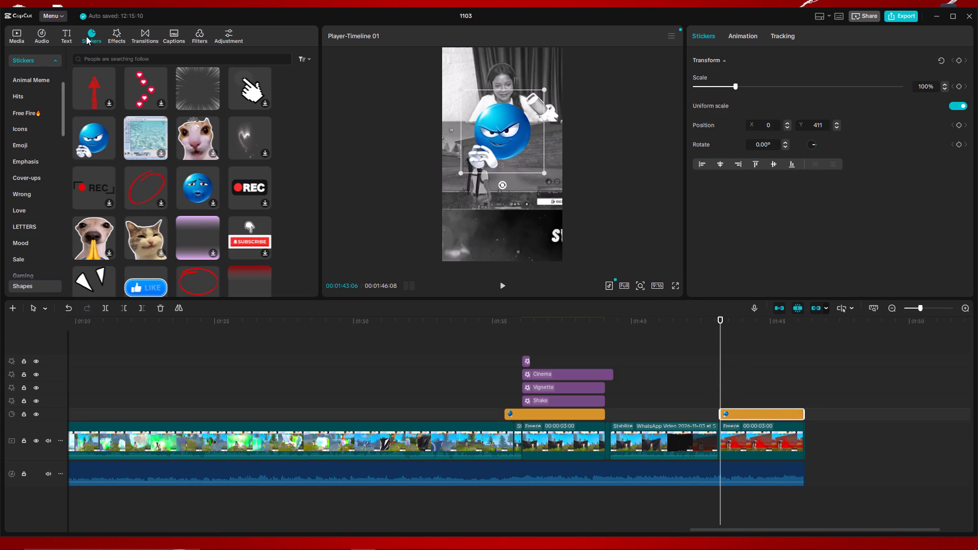
# Add the White Flash effect at the start of the closing freeze frame and trim it to end at about 00:01:43:14.
pyautogui.click(117, 30)
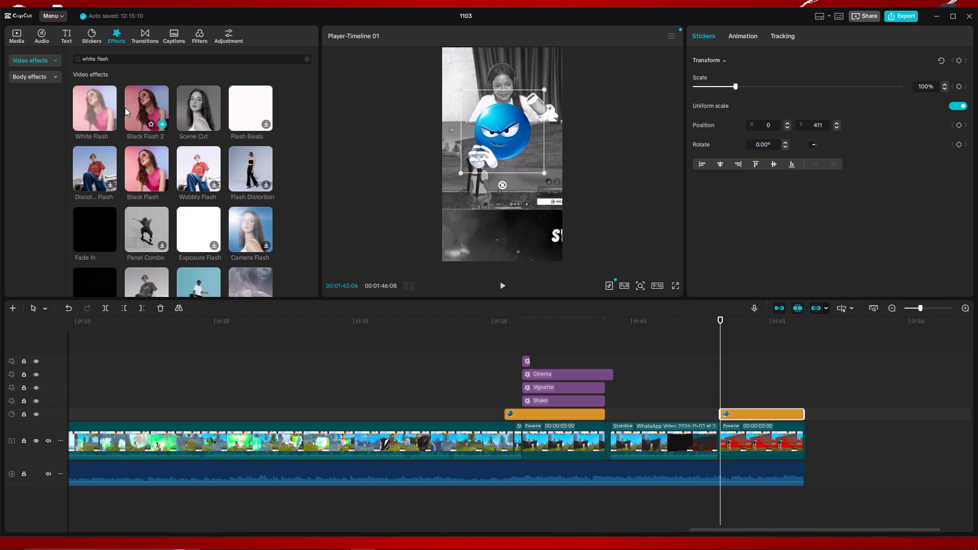
pyautogui.moveTo(96, 103); pyautogui.dragTo(720, 402)
pyautogui.moveTo(774, 401); pyautogui.dragTo(726, 402)
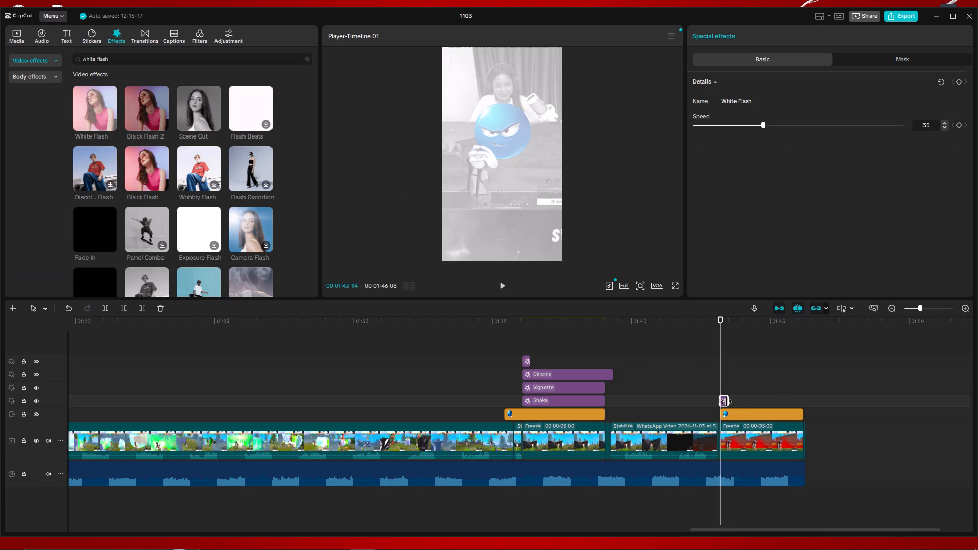
# Shorten the White Flash effect slightly at its end over the start of the closing freeze frame.
pyautogui.moveTo(726, 402); pyautogui.dragTo(724, 403)
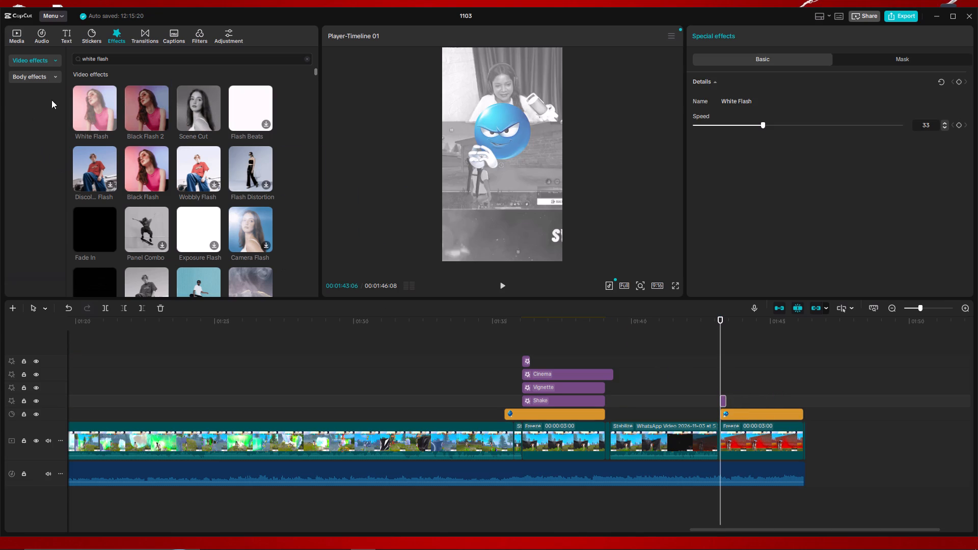
# Add the Black Flash 2 effect over the closing freeze frame, aligned with its start above White Flash, and preview it.
pyautogui.moveTo(139, 106); pyautogui.dragTo(720, 386)
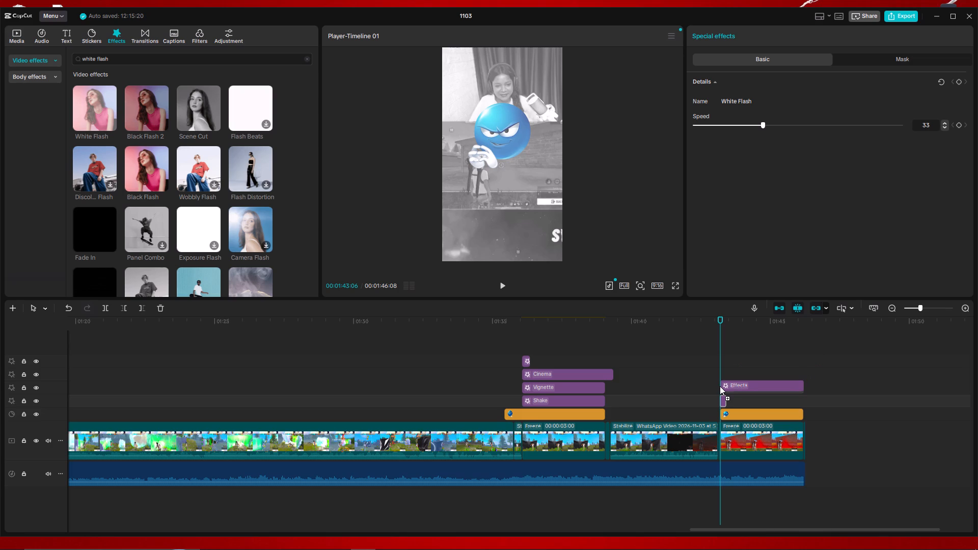
pyautogui.moveTo(720, 386); pyautogui.dragTo(718, 387)
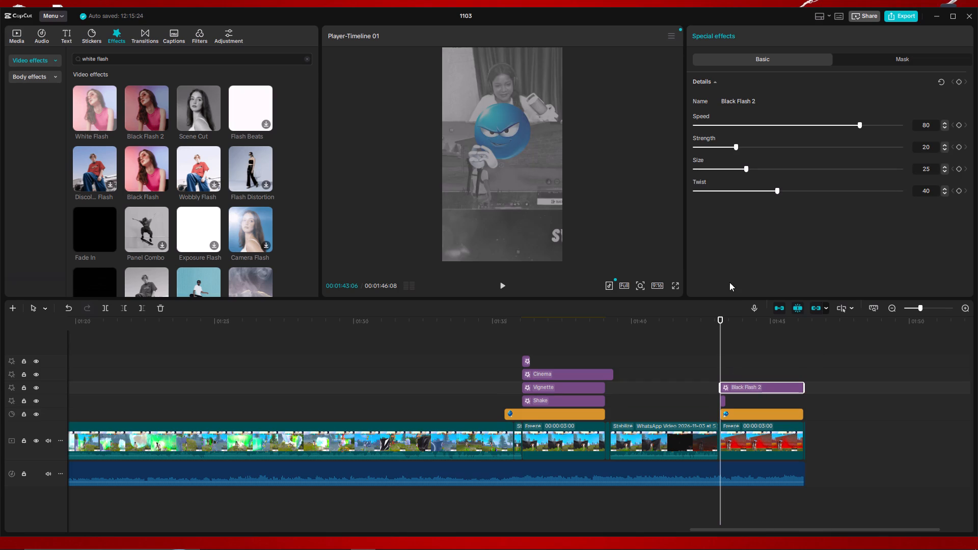
pyautogui.press('space')
pyautogui.press('space')
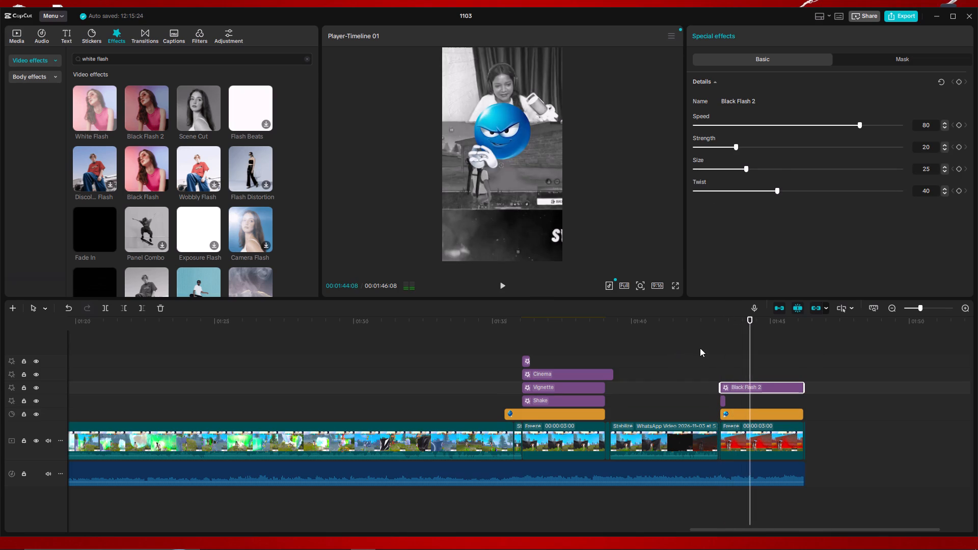
pyautogui.click(725, 345)
pyautogui.moveTo(723, 347); pyautogui.dragTo(719, 350)
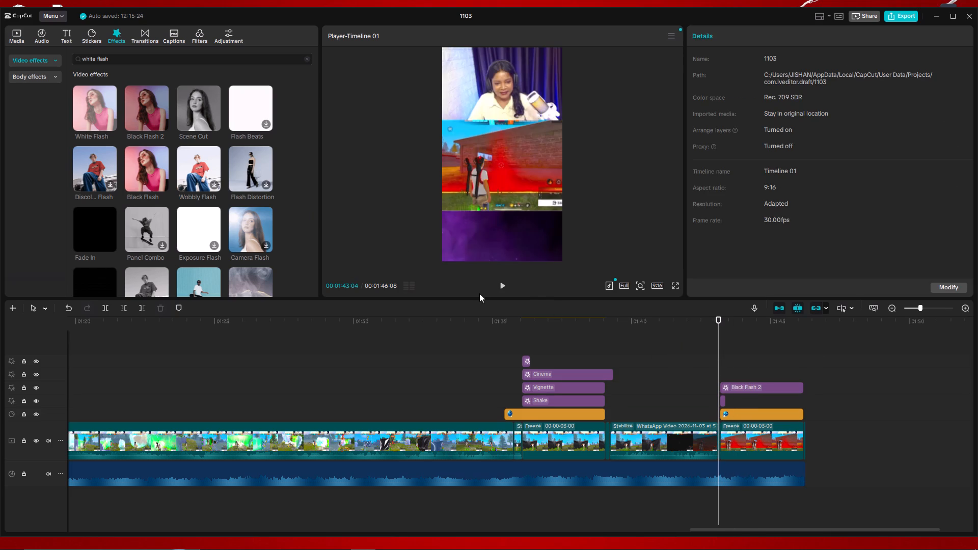
# Search the video effects for shake and add Subtle Shake above Black Flash 2 at the start of the closing freeze frame.
pyautogui.scroll(-2, 167, 190)
pyautogui.scroll(4, 203, 183)
pyautogui.scroll(3, 79, 89)
pyautogui.moveTo(127, 59); pyautogui.dragTo(32, 58)
pyautogui.press('s')
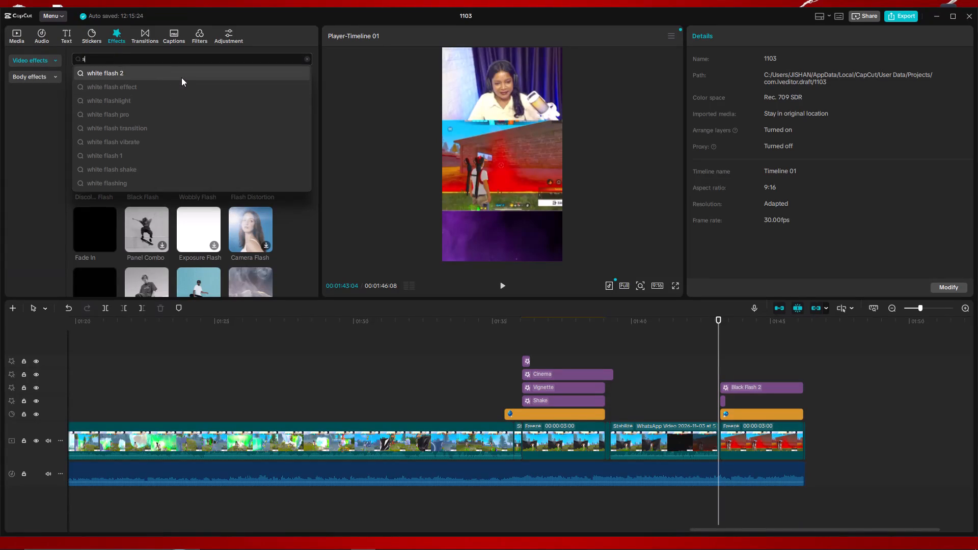
pyautogui.press('h')
pyautogui.press('a')
pyautogui.click(126, 64)
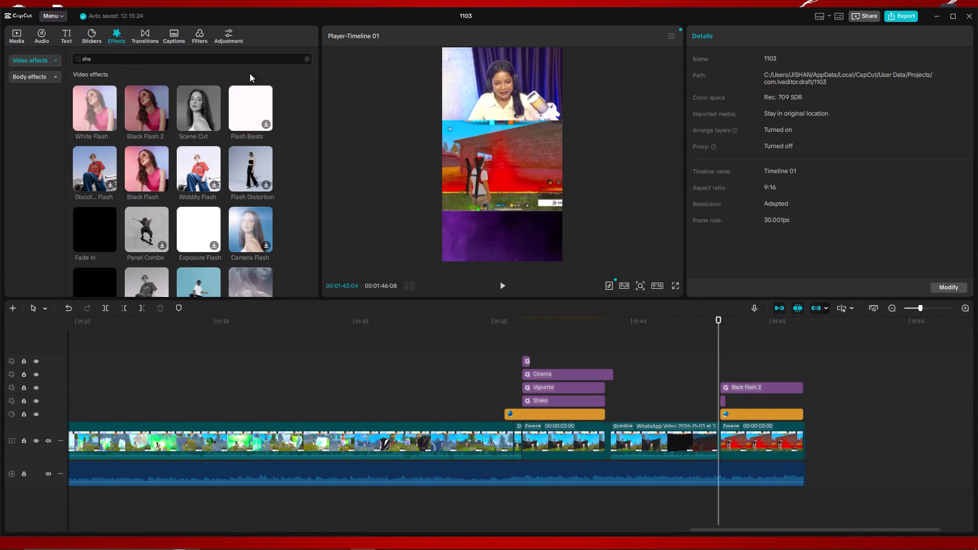
pyautogui.click(126, 60)
pyautogui.click(122, 76)
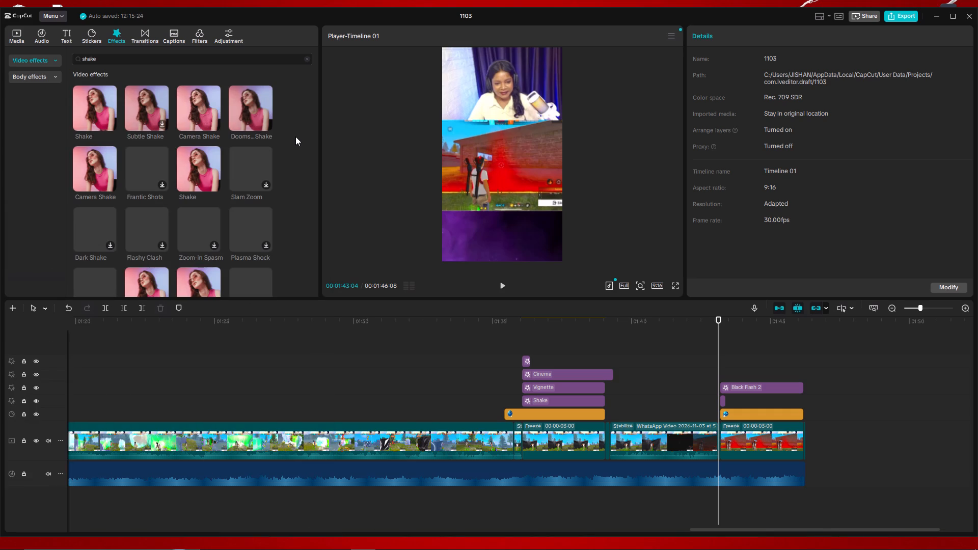
pyautogui.click(159, 110)
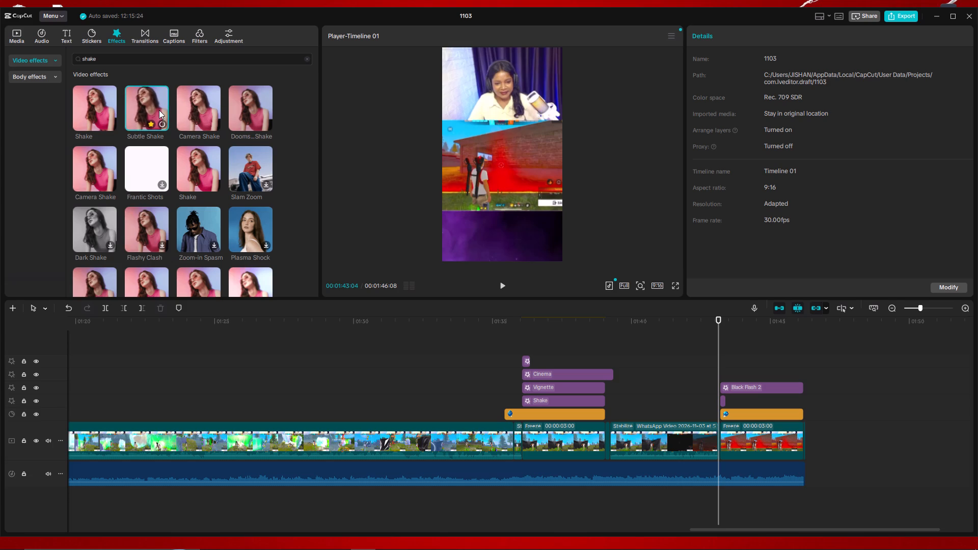
pyautogui.click(152, 125)
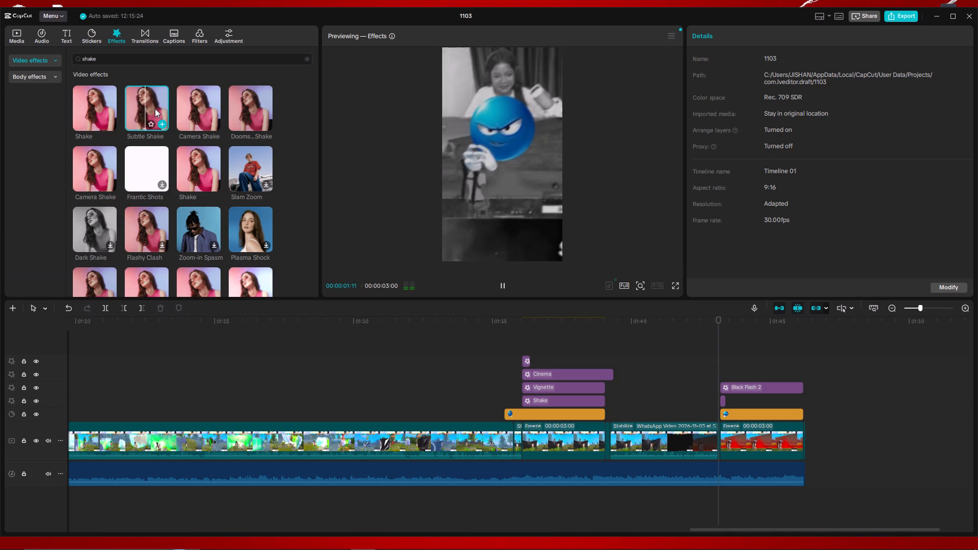
pyautogui.moveTo(155, 108); pyautogui.dragTo(721, 375)
# Play the closing freeze frame through to its end to review the Subtle Shake and flash effects.
pyautogui.press('b')
pyautogui.press('space')
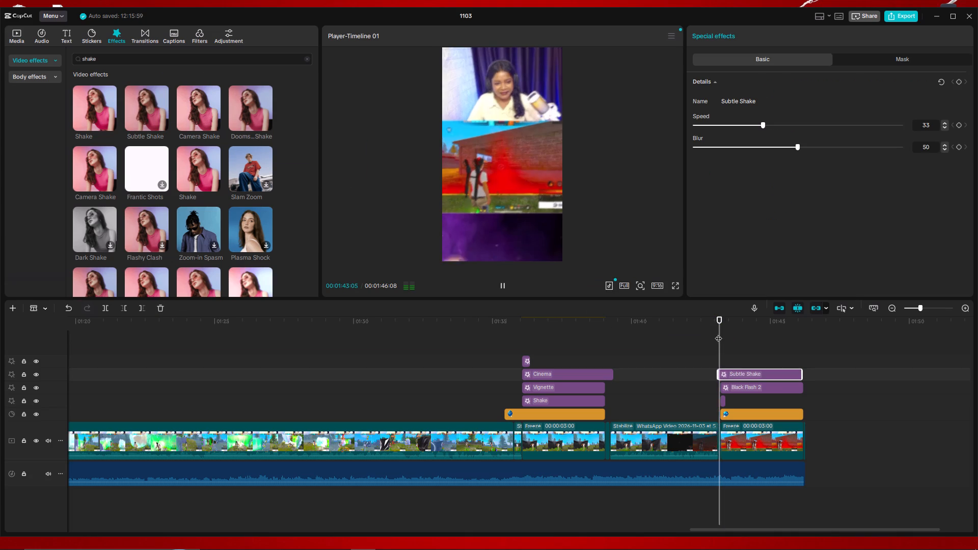
pyautogui.press('b')
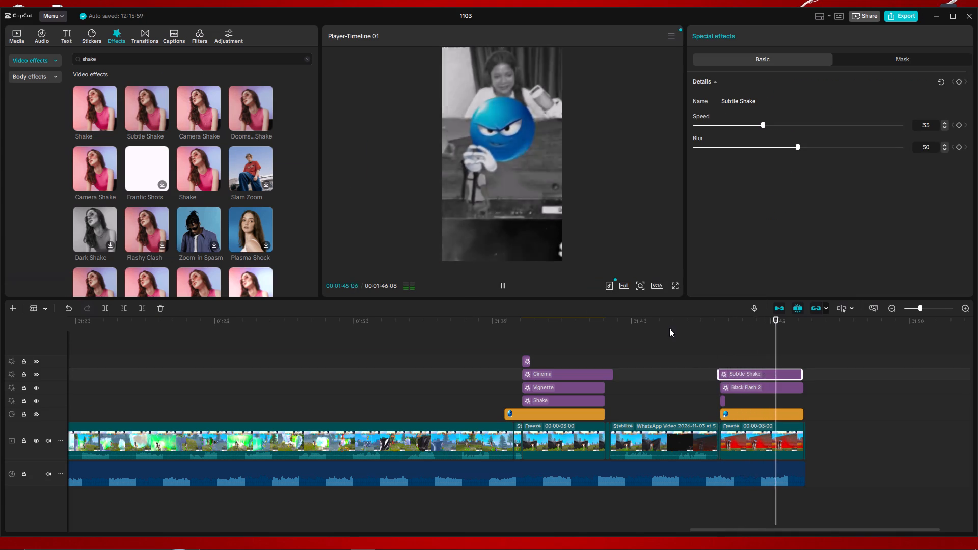
pyautogui.press('v')
pyautogui.press('v')
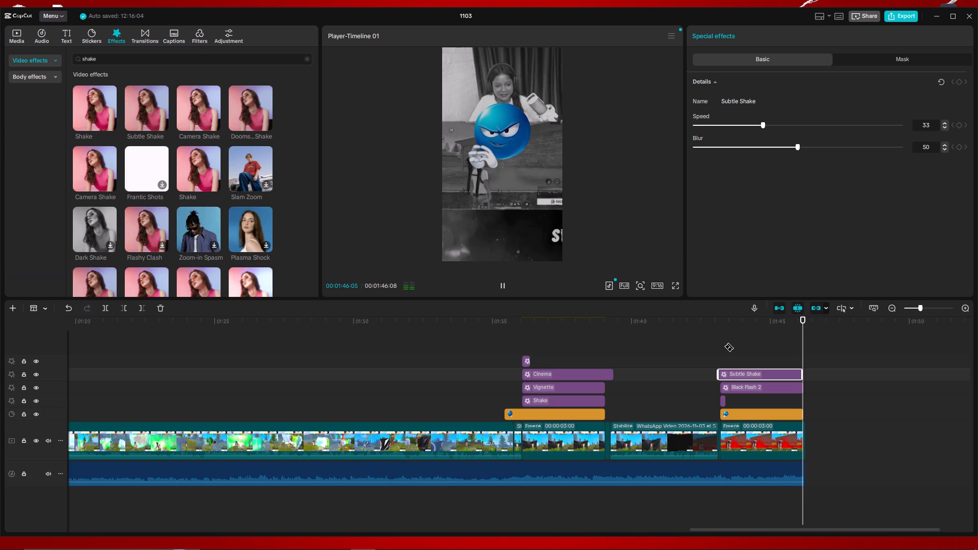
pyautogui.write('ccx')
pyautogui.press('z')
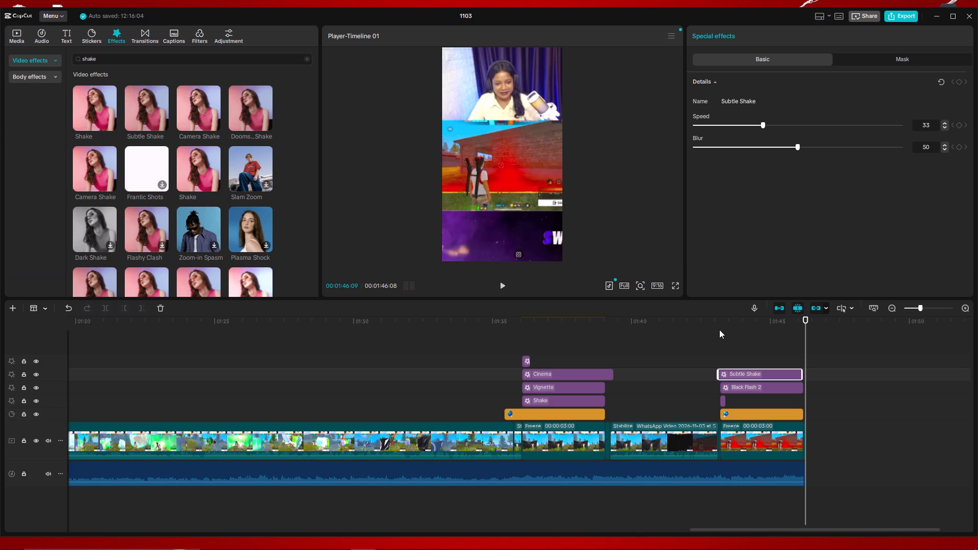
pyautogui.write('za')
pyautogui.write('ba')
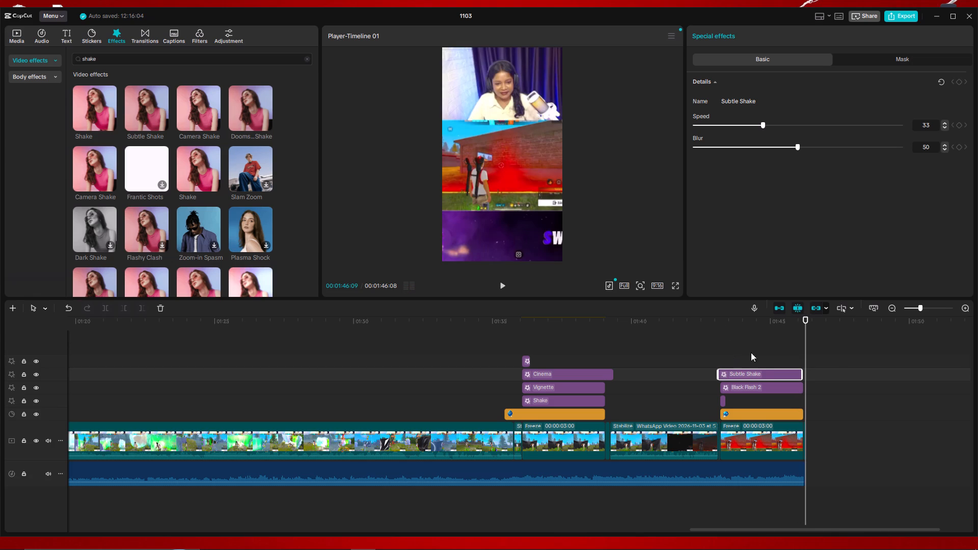
# Extend the Subtle Shake and Black Flash 2 effects to the end of the closing freeze frame and replay that section.
pyautogui.click(758, 358)
pyautogui.click(782, 371)
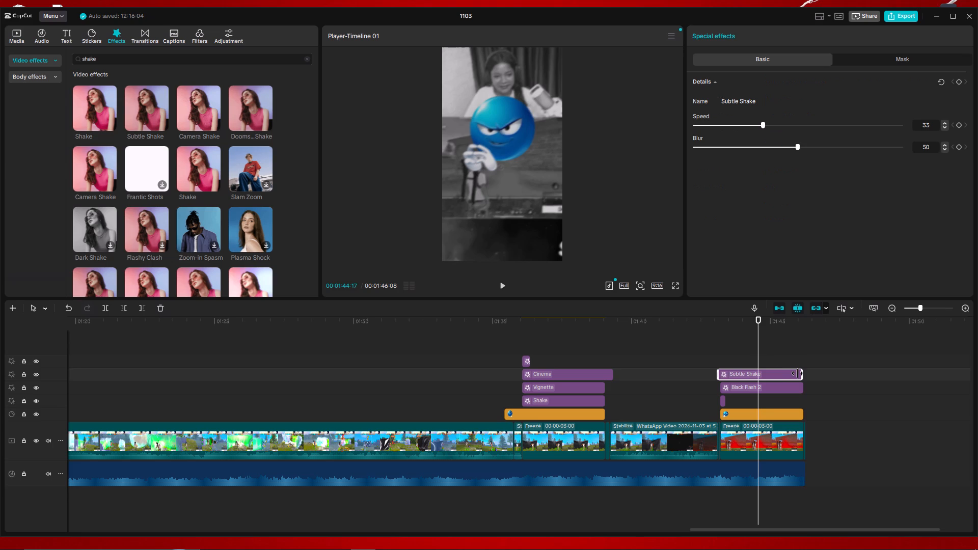
pyautogui.click(802, 373)
pyautogui.click(791, 381)
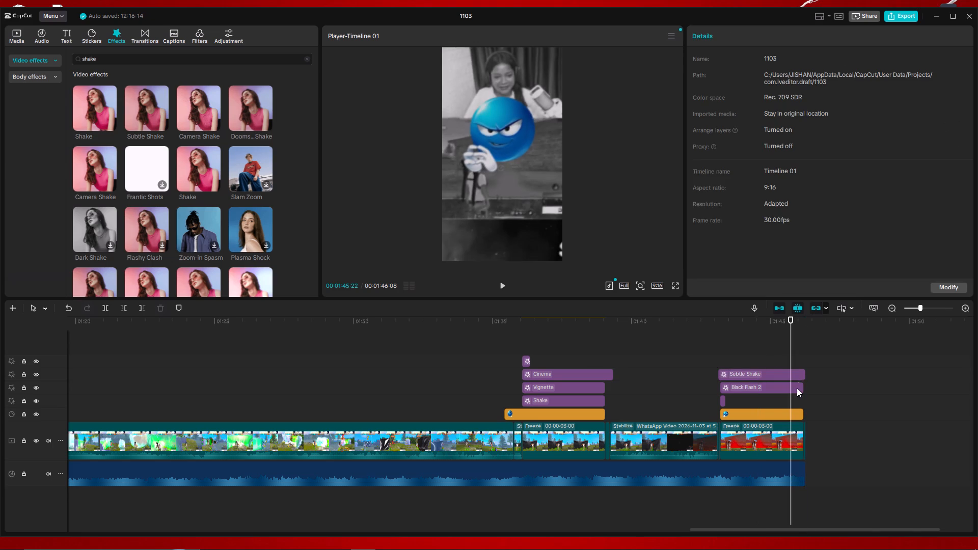
pyautogui.click(797, 388)
pyautogui.click(802, 389)
pyautogui.click(688, 327)
pyautogui.press('space')
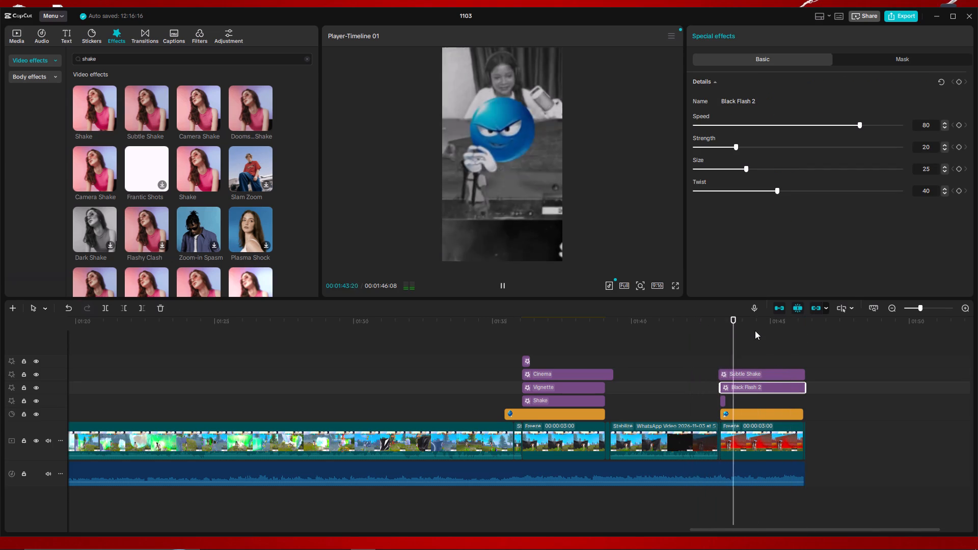
# Play back the video from the opening clip into the gameplay section to review the edit and music.
pyautogui.click(310, 328)
pyautogui.moveTo(306, 328); pyautogui.dragTo(467, 324)
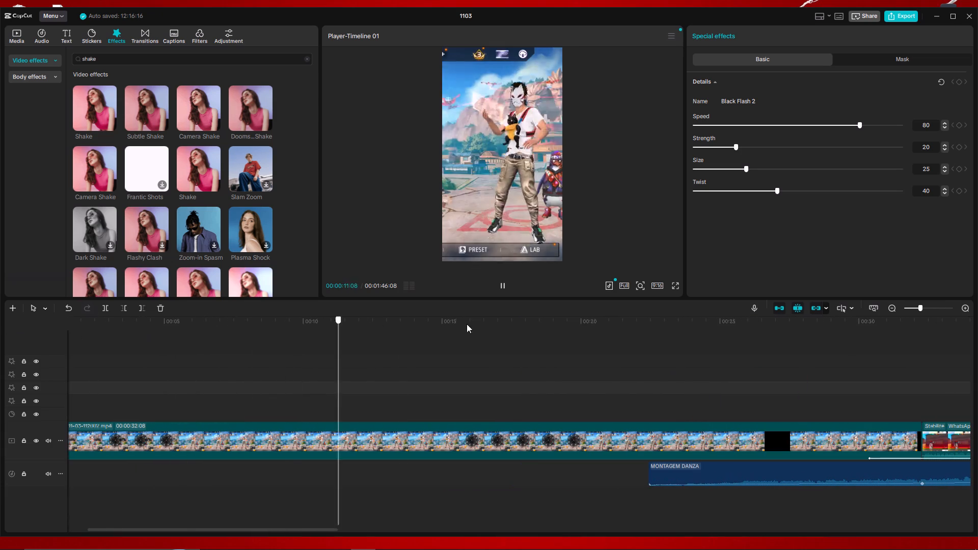
pyautogui.moveTo(467, 324); pyautogui.dragTo(854, 326)
pyautogui.press('space')
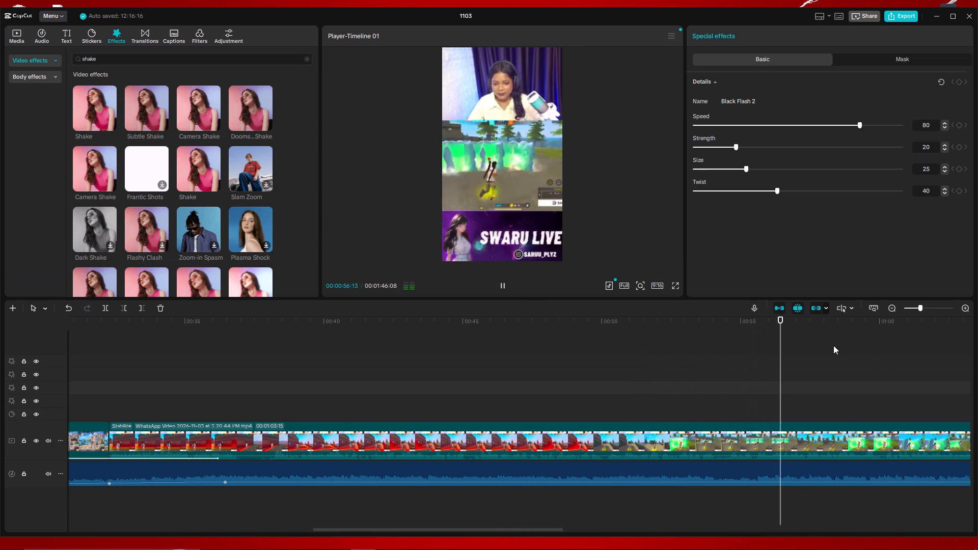
pyautogui.moveTo(799, 356); pyautogui.dragTo(914, 350)
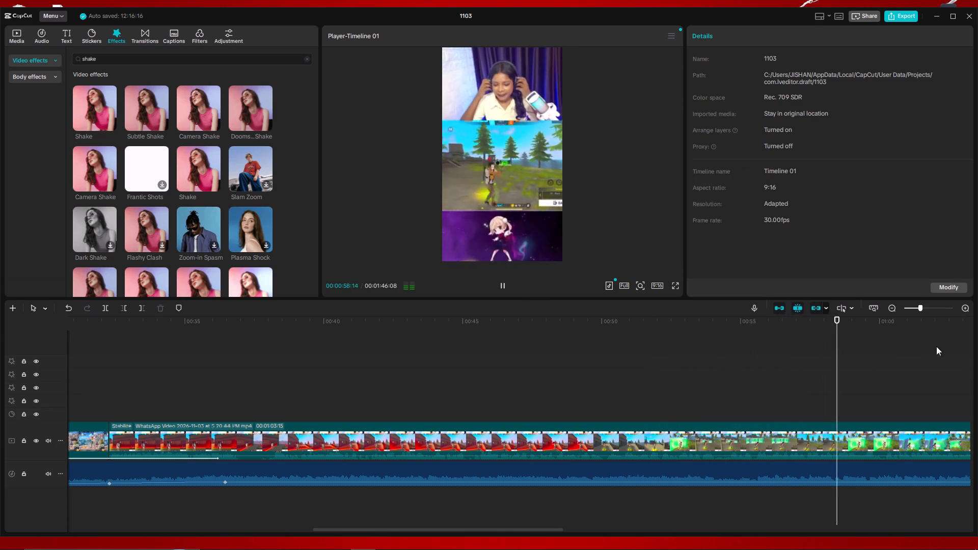
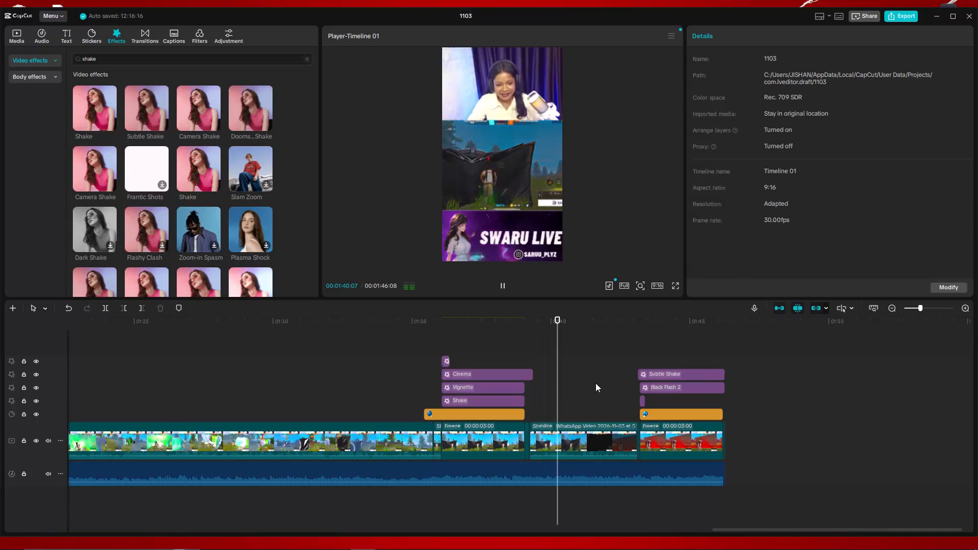
# Shorten the Cinema effect so it ends with the Vignette and Shake effects over the first freeze frame.
pyautogui.click(515, 375)
pyautogui.moveTo(534, 372); pyautogui.dragTo(524, 372)
# Replay the section from before the first emoji freeze frame through to the end to review the effects.
pyautogui.press('space')
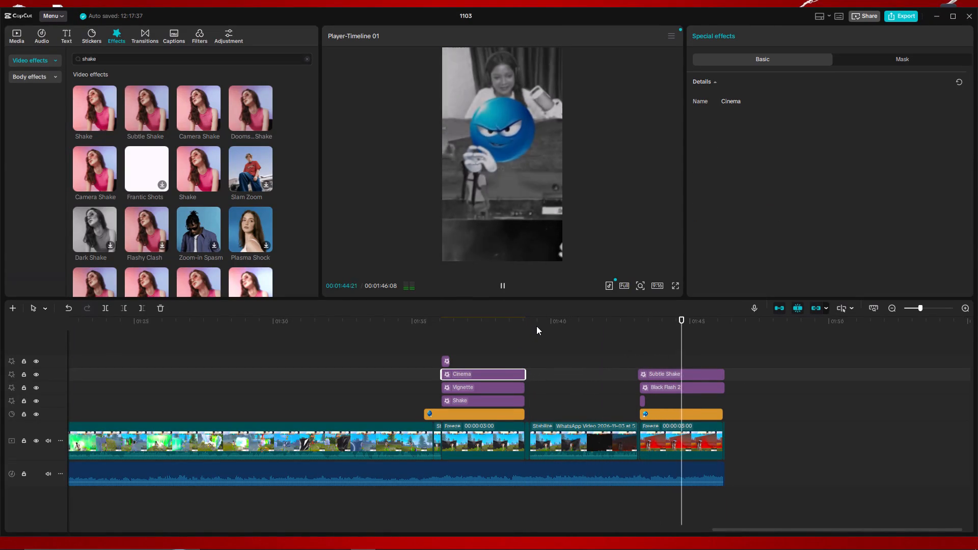
pyautogui.click(447, 336)
pyautogui.press('space')
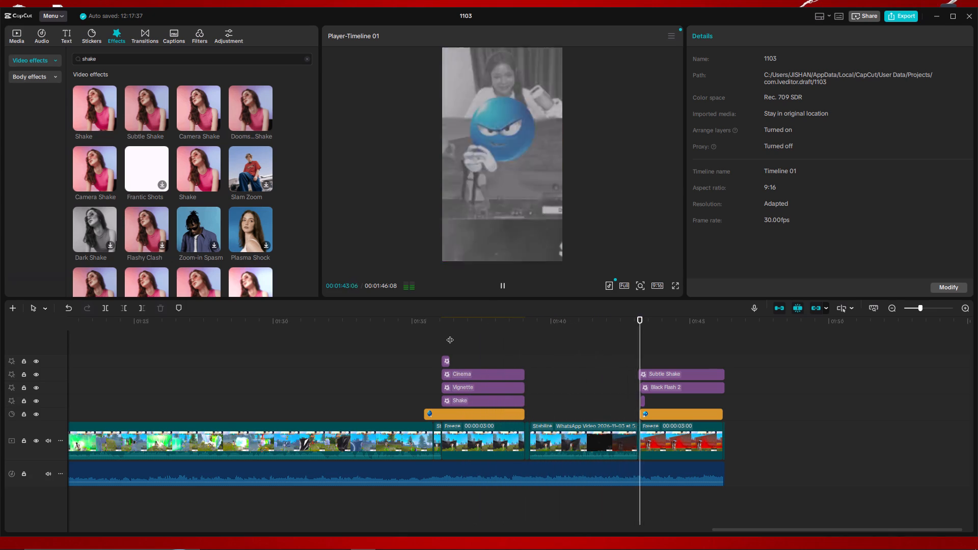
pyautogui.click(371, 326)
pyautogui.press('space')
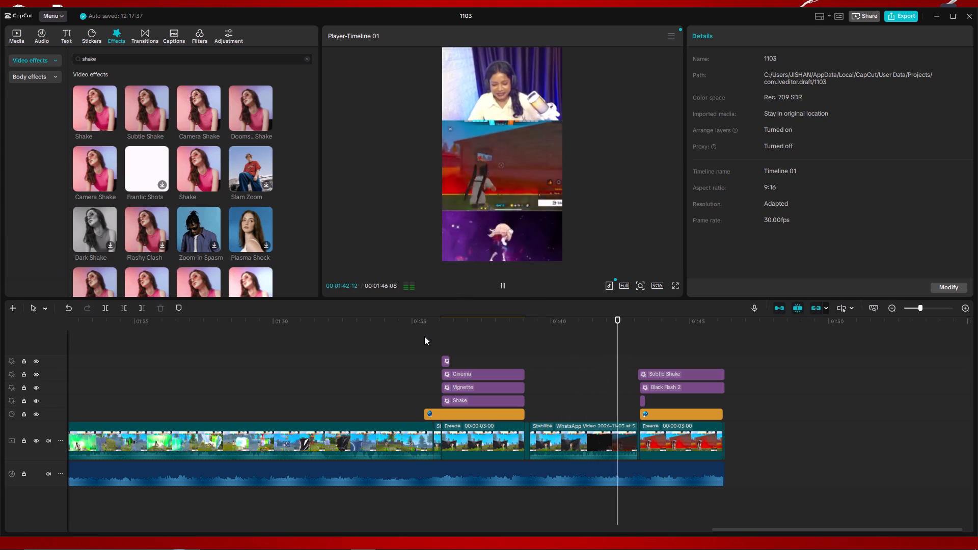
# Go back to the gameplay around 01:04 and replay it repeatedly to examine the action, stopping at about 01:05.
pyautogui.click(318, 329)
pyautogui.moveTo(318, 328); pyautogui.dragTo(243, 324)
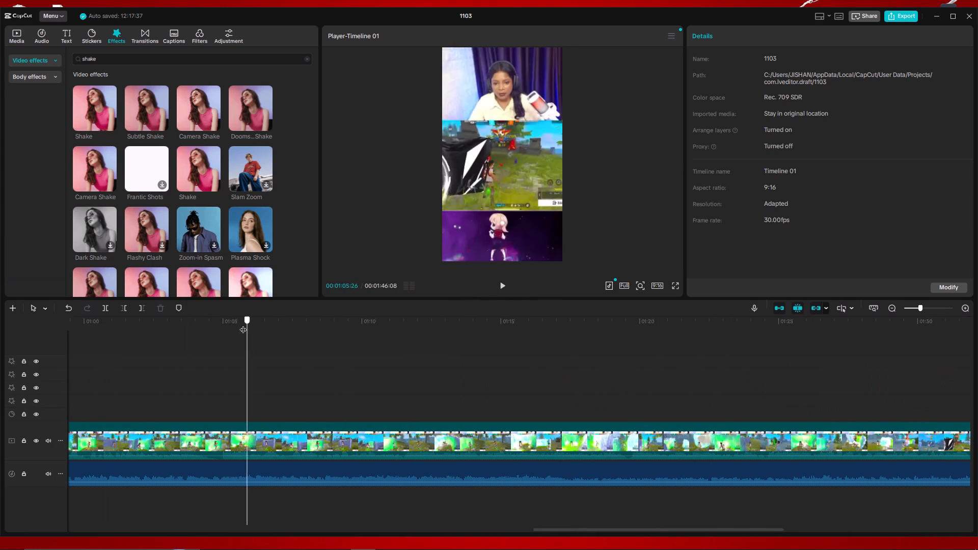
pyautogui.moveTo(243, 324); pyautogui.dragTo(206, 323)
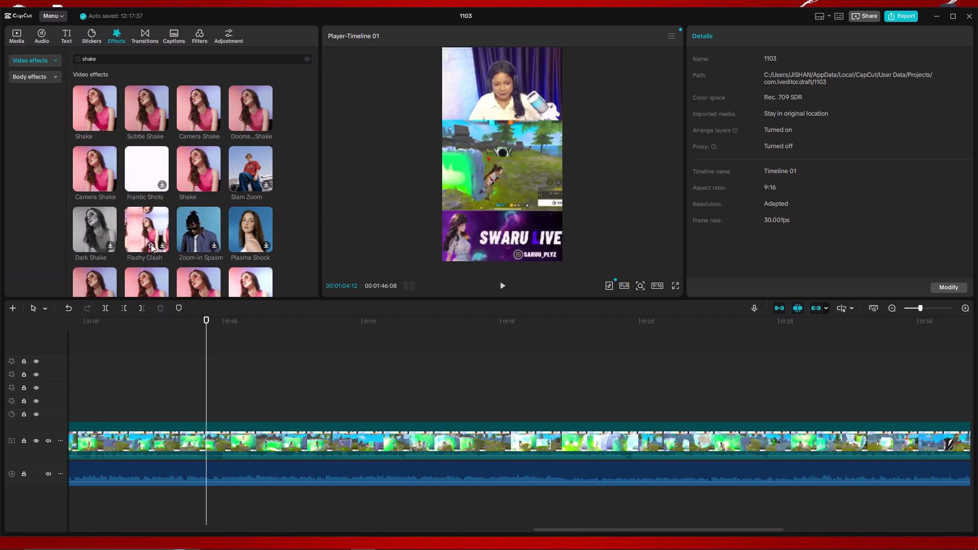
pyautogui.press('space')
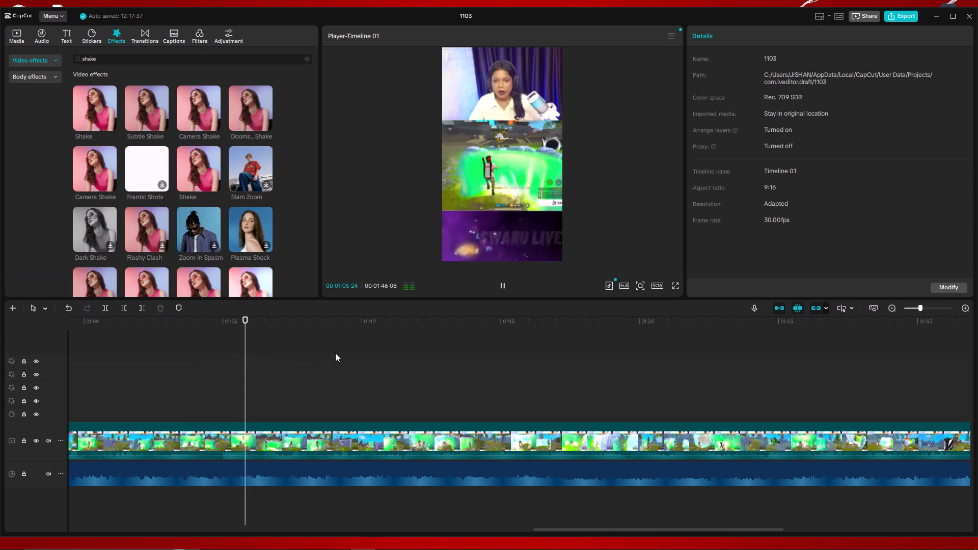
pyautogui.press('space')
pyautogui.click(243, 335)
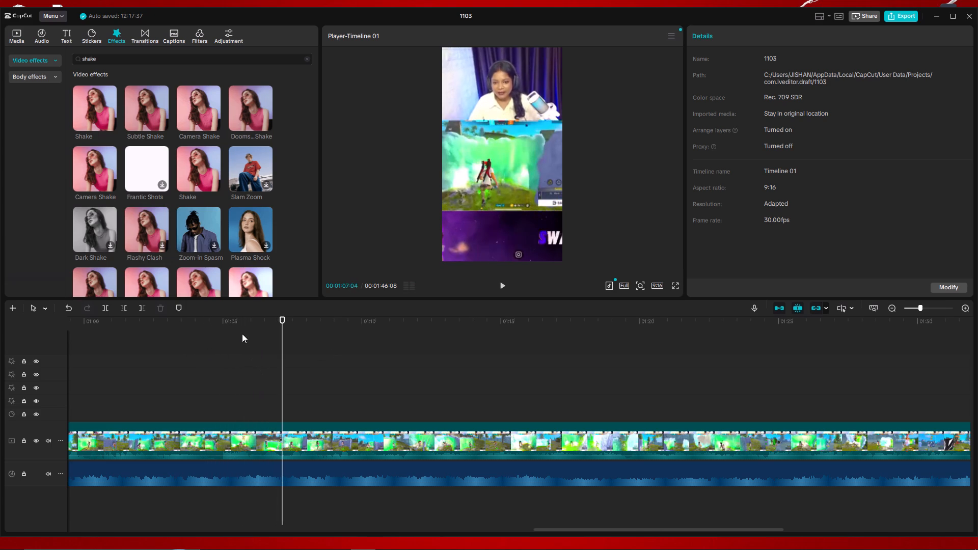
pyautogui.click(233, 331)
pyautogui.press('space')
pyautogui.press('space')
pyautogui.click(221, 333)
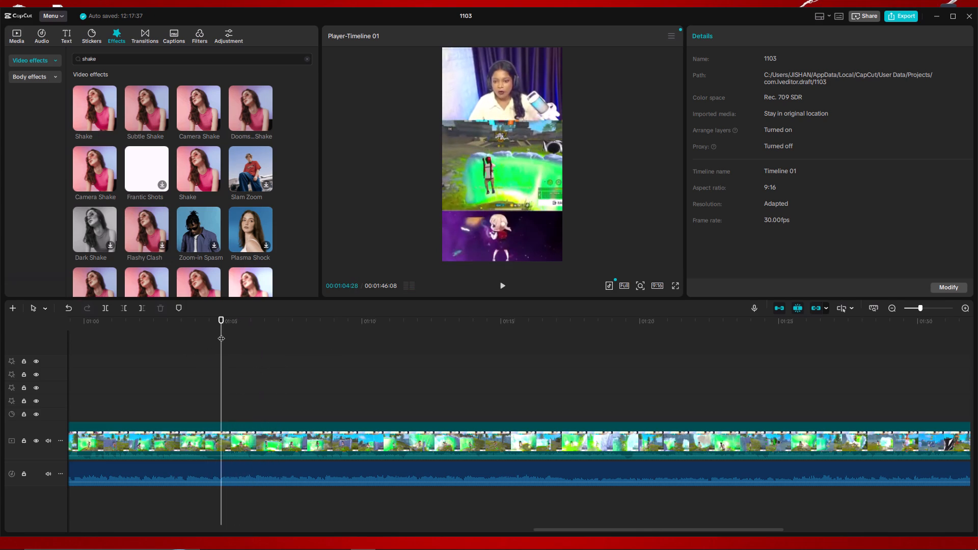
pyautogui.press('space')
pyautogui.press('space')
pyautogui.click(229, 329)
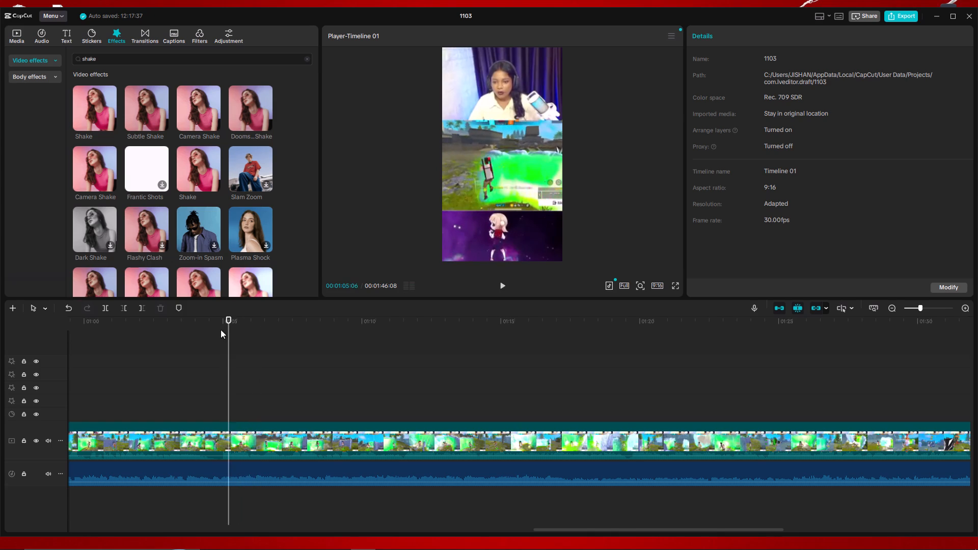
pyautogui.click(221, 329)
pyautogui.press('space')
pyautogui.press('space')
pyautogui.click(209, 332)
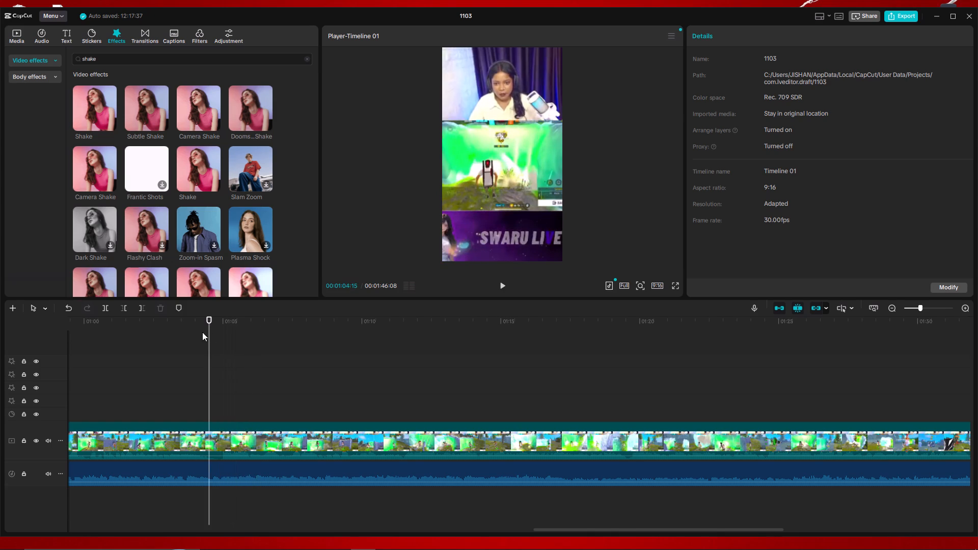
pyautogui.click(196, 331)
pyautogui.press('space')
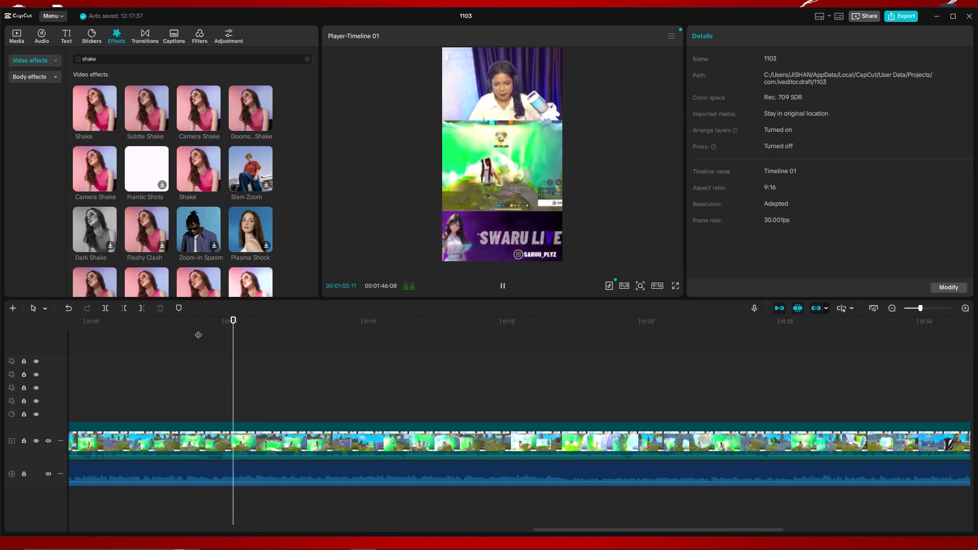
pyautogui.press('space')
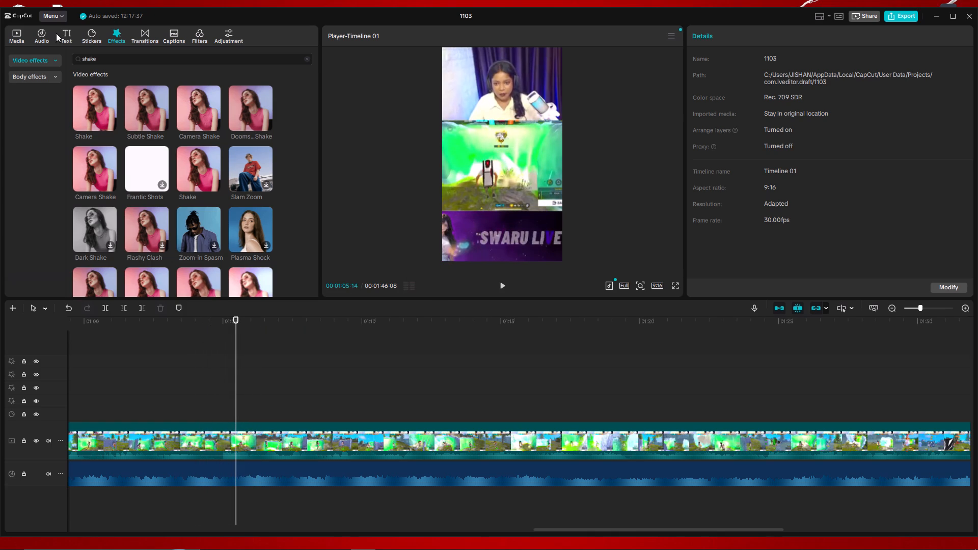
# Browse the Trending text effects and Trending text templates for a suitable title style.
pyautogui.click(63, 35)
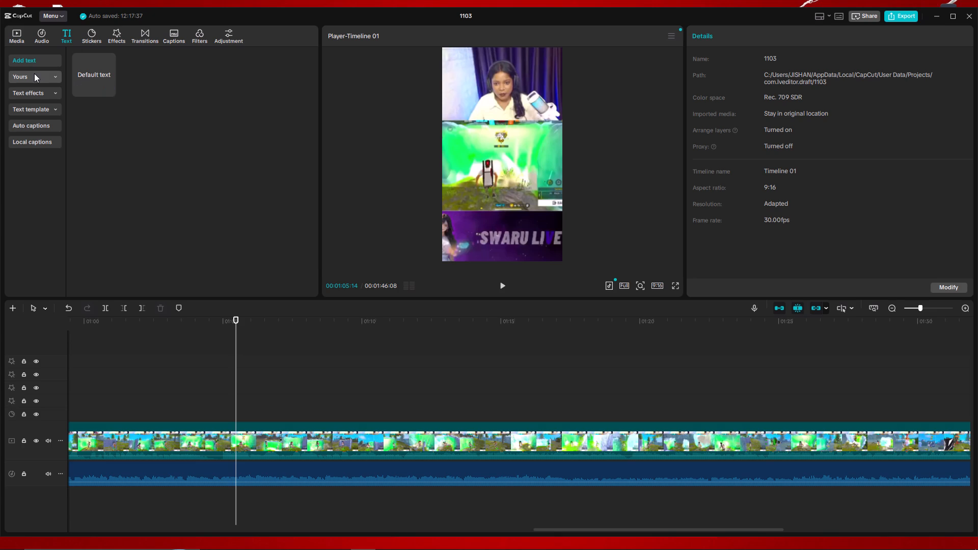
pyautogui.click(38, 88)
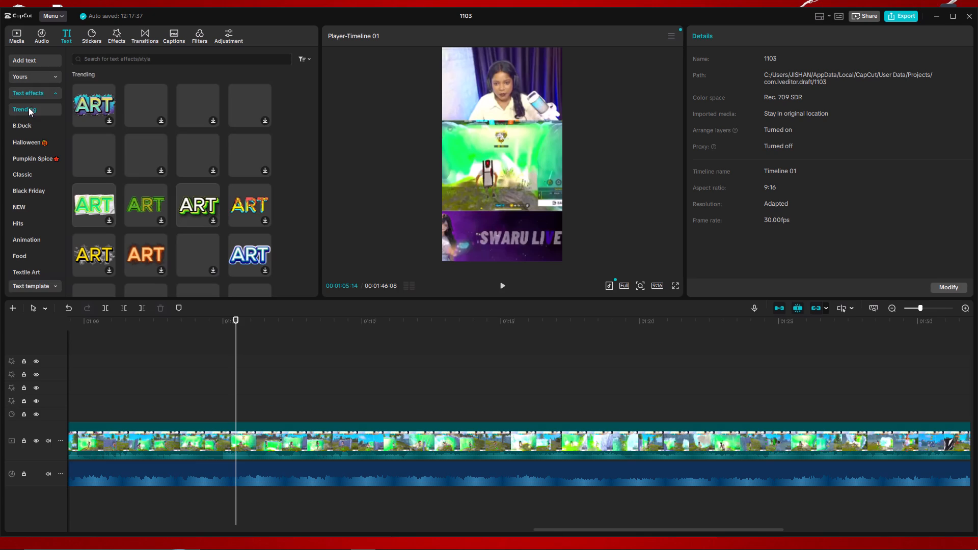
pyautogui.scroll(-2, 25, 184)
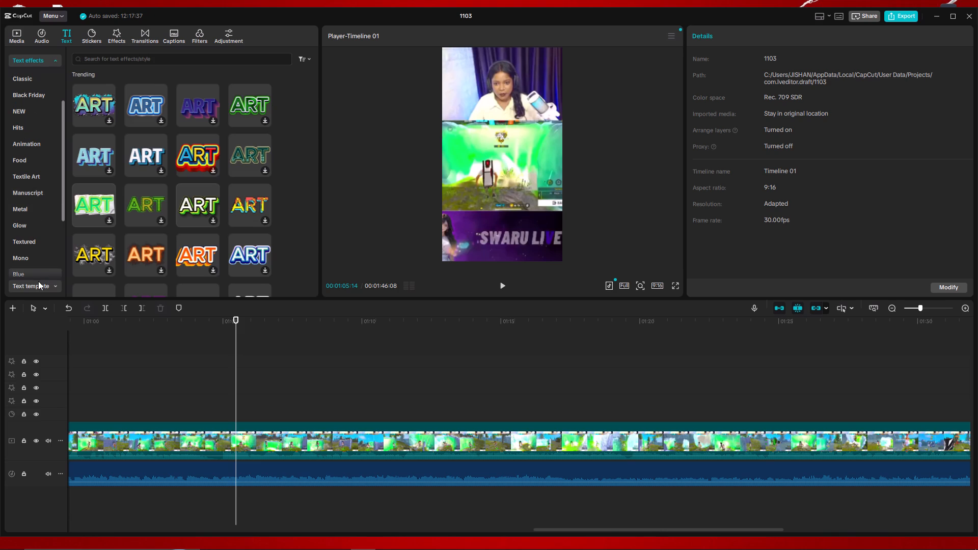
pyautogui.click(38, 281)
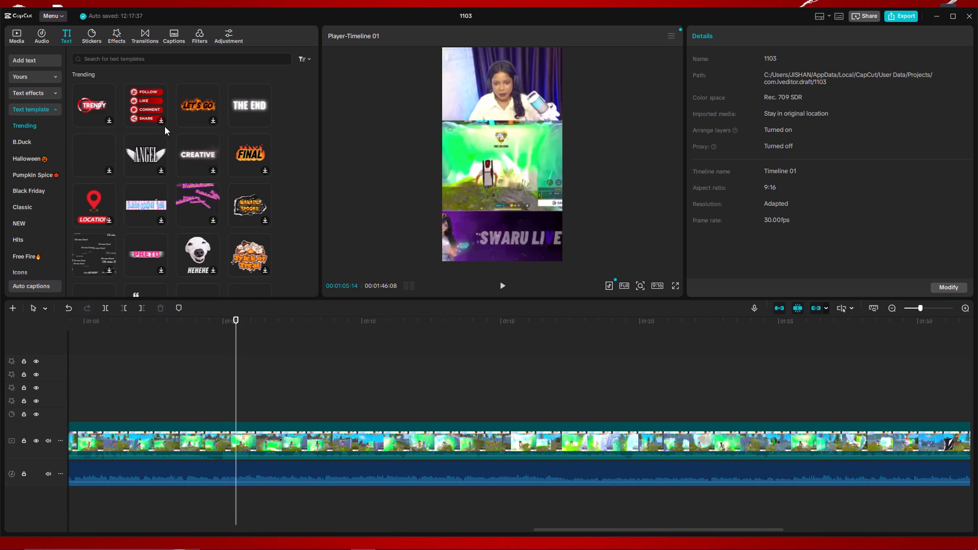
pyautogui.scroll(-2, 186, 124)
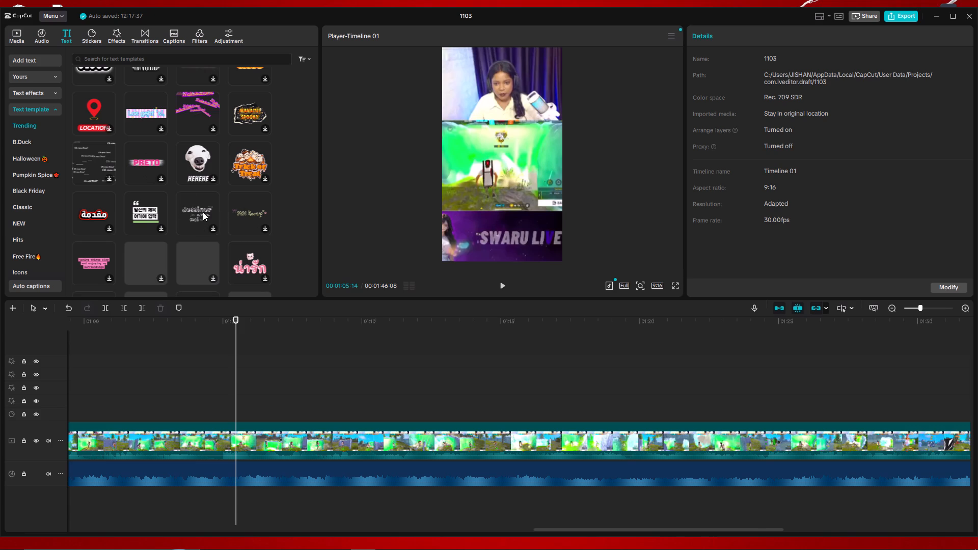
pyautogui.scroll(-3, 108, 161)
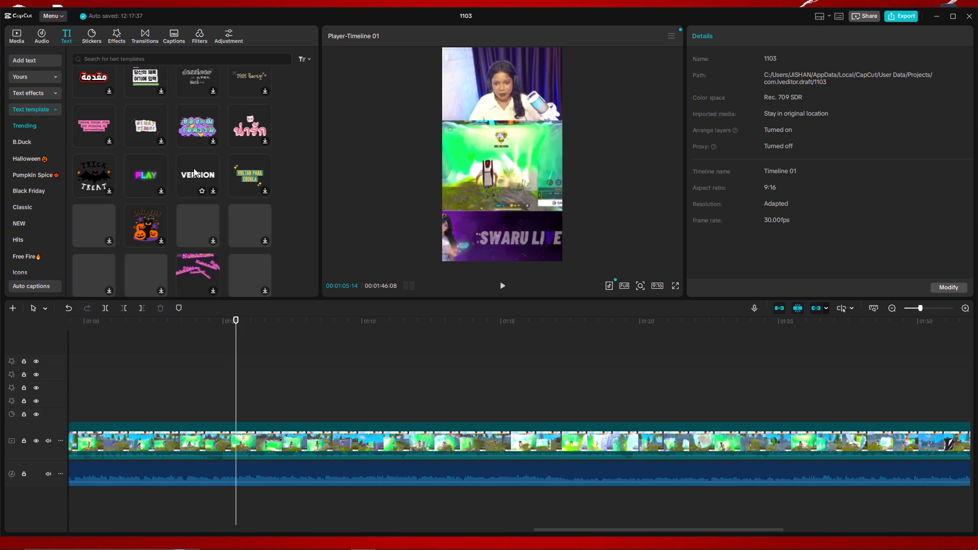
pyautogui.scroll(-3, 213, 168)
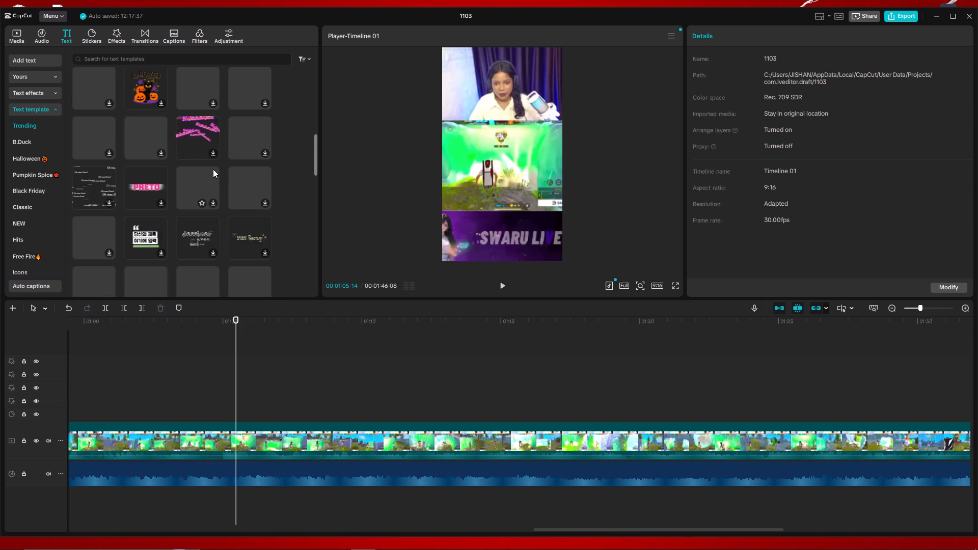
pyautogui.scroll(-5, 209, 172)
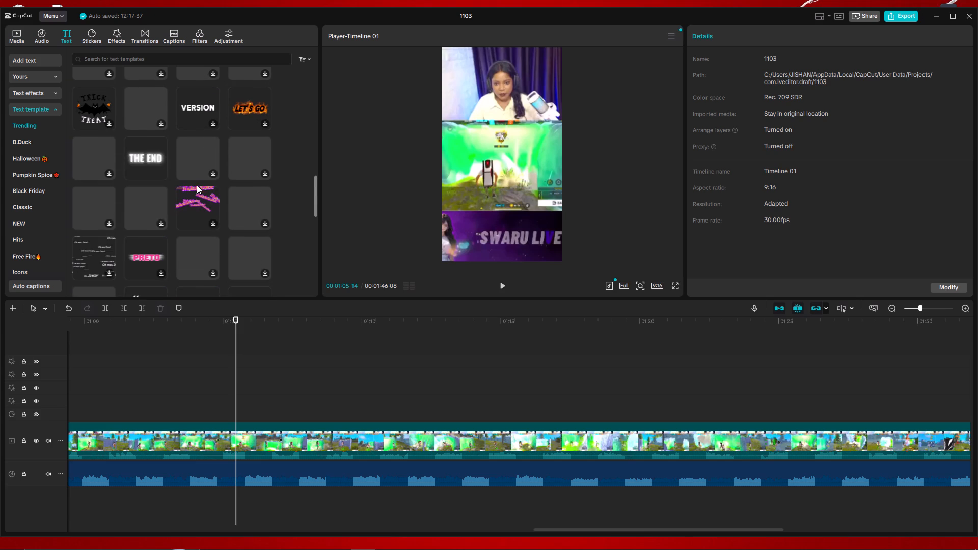
pyautogui.scroll(-4, 185, 184)
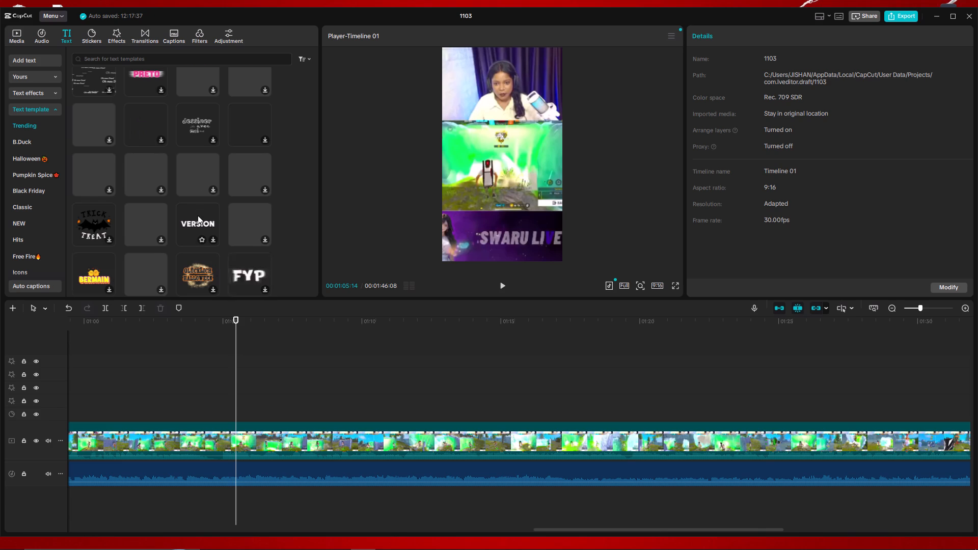
pyautogui.scroll(4, 198, 215)
pyautogui.scroll(-6, 189, 196)
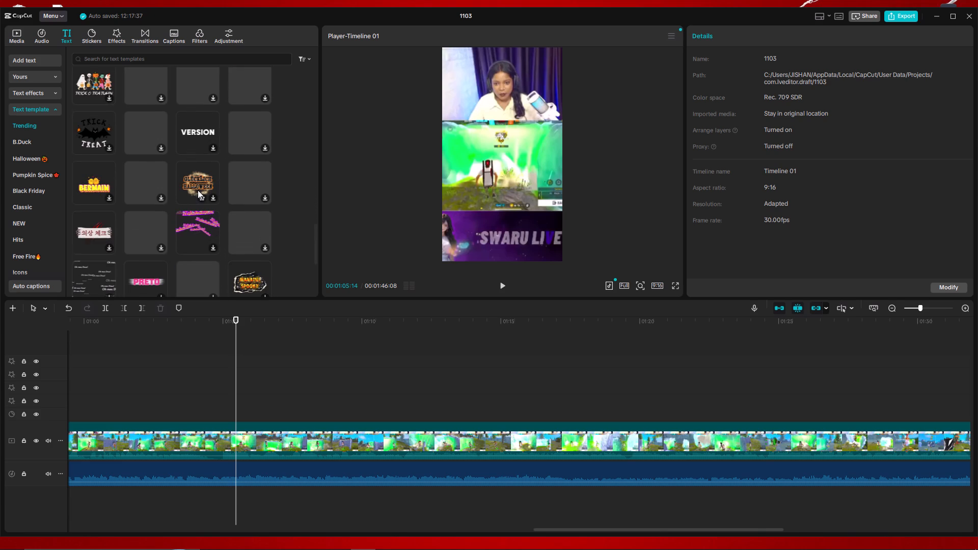
pyautogui.scroll(16, 198, 190)
pyautogui.scroll(4, 156, 173)
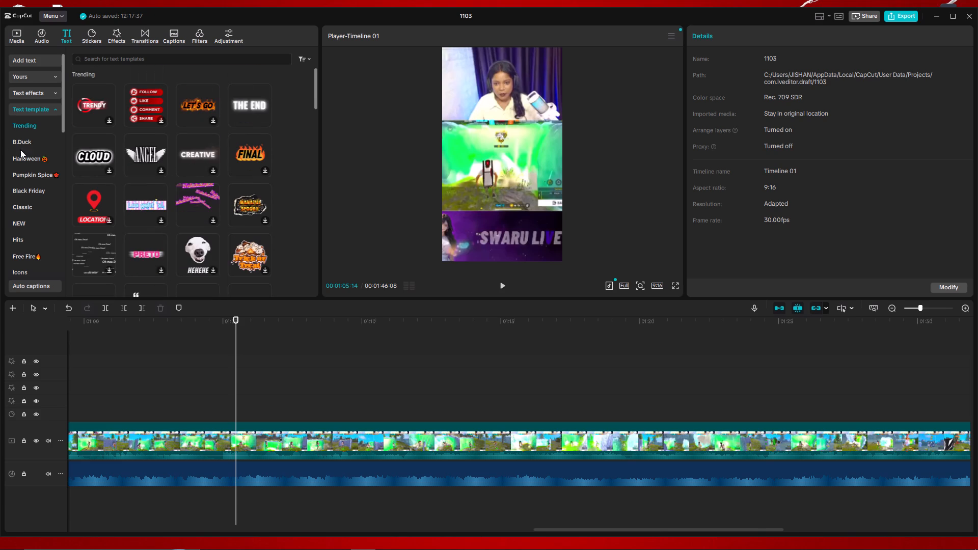
# Browse the Classic text templates and preview the bracketed TITLE HERE template.
pyautogui.click(33, 208)
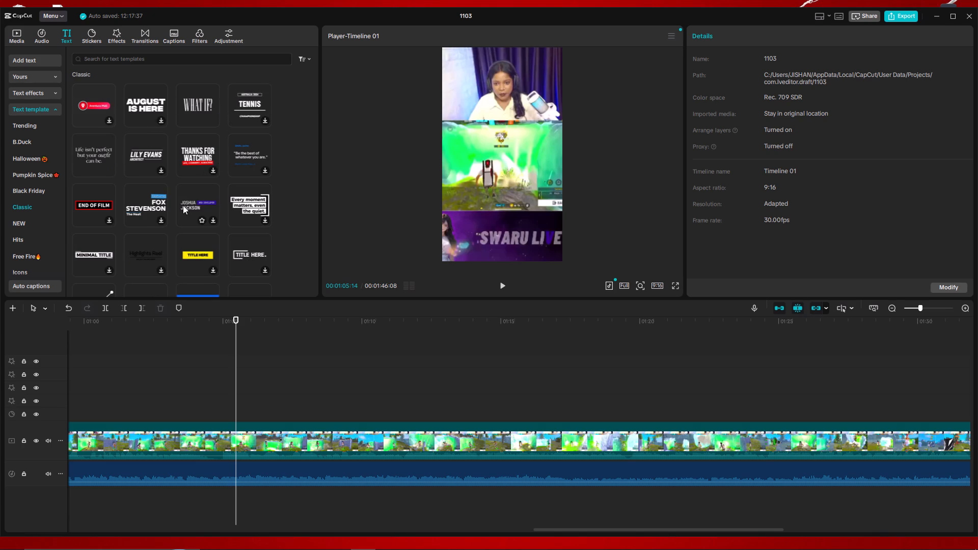
pyautogui.scroll(-1, 131, 207)
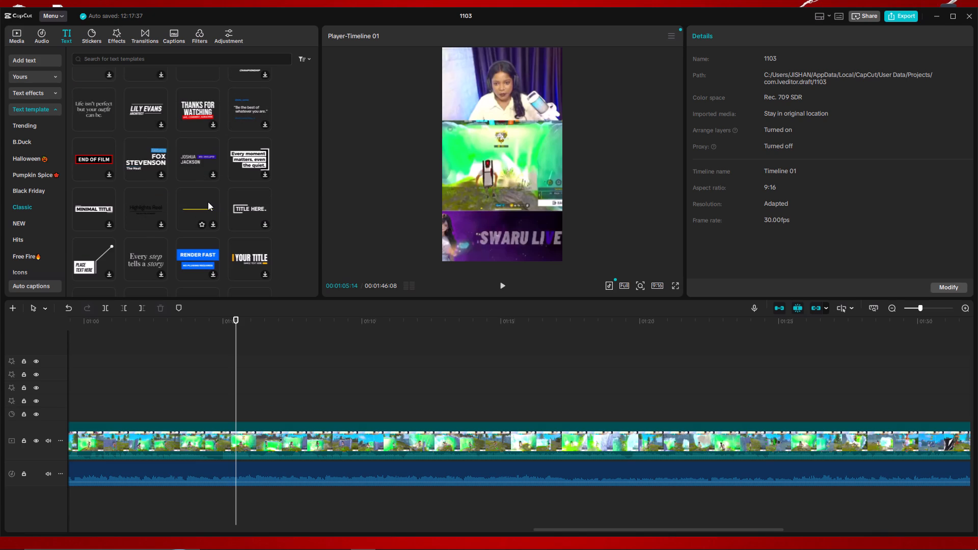
pyautogui.scroll(-2, 132, 230)
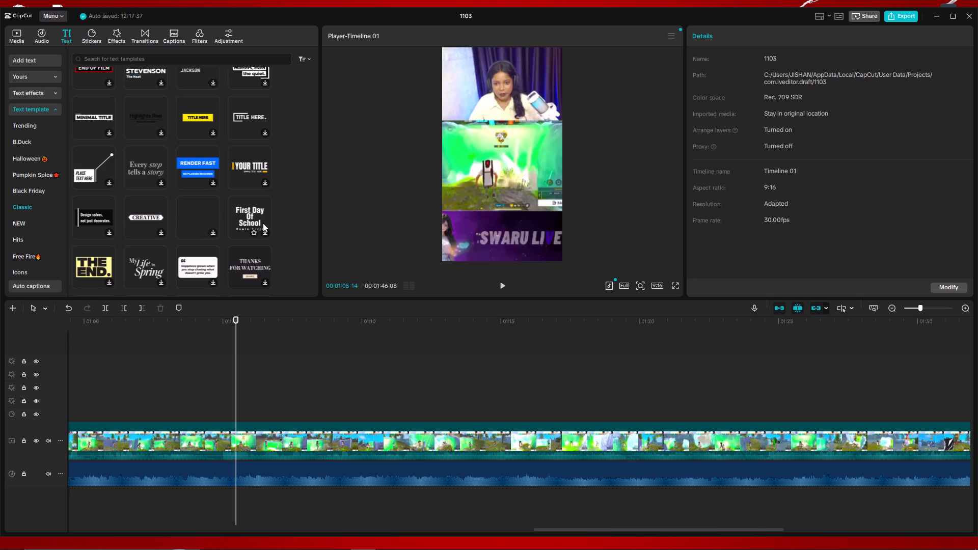
pyautogui.scroll(-2, 141, 226)
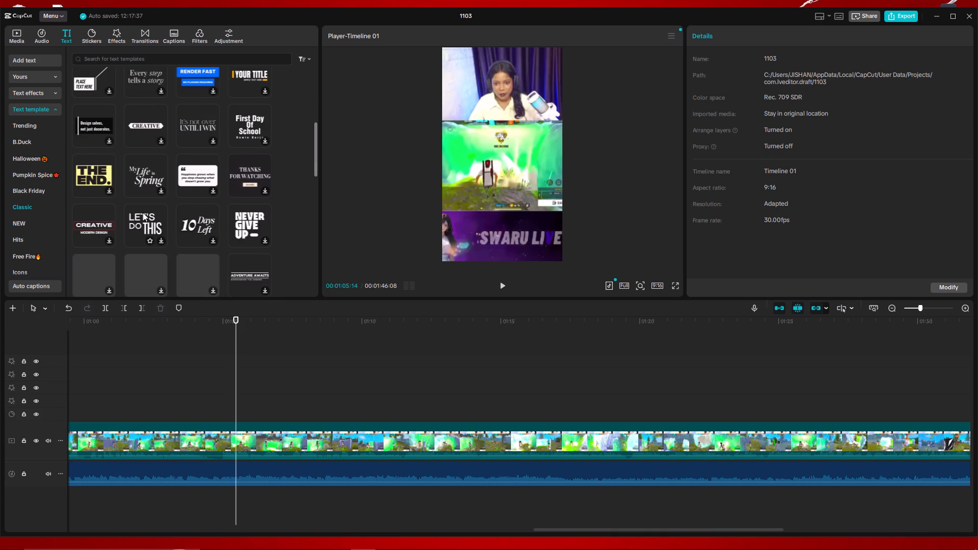
pyautogui.scroll(-1, 212, 212)
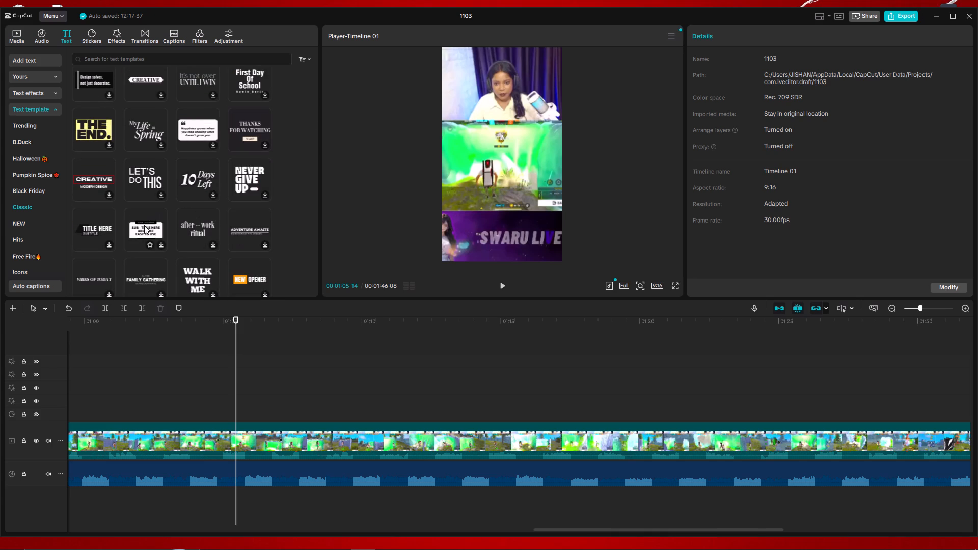
pyautogui.scroll(-1, 188, 228)
pyautogui.scroll(-1, 129, 229)
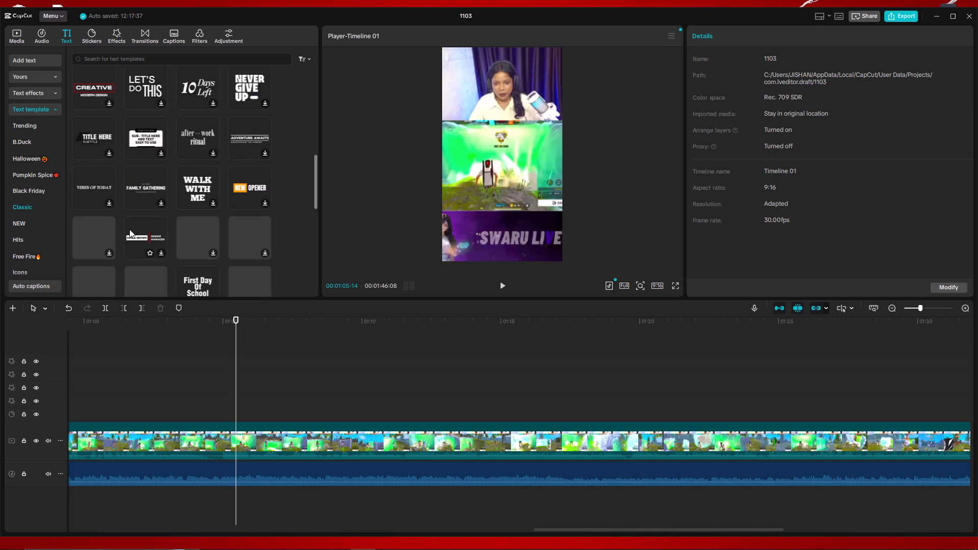
pyautogui.scroll(-2, 148, 224)
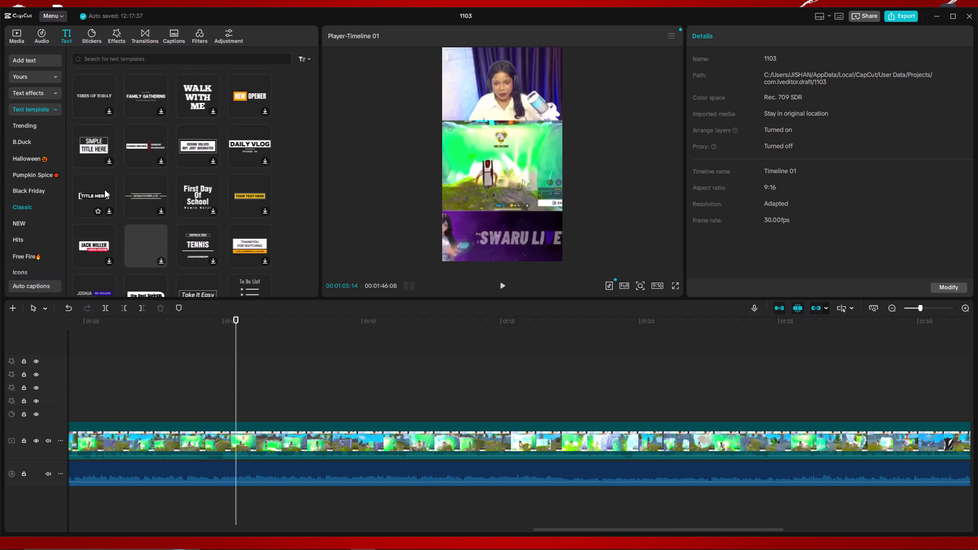
pyautogui.click(92, 191)
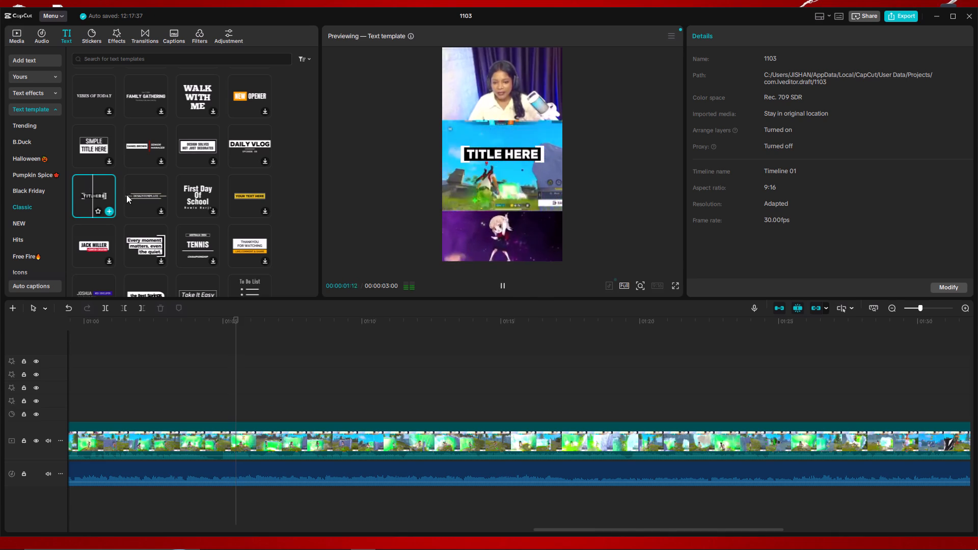
pyautogui.scroll(-2, 192, 232)
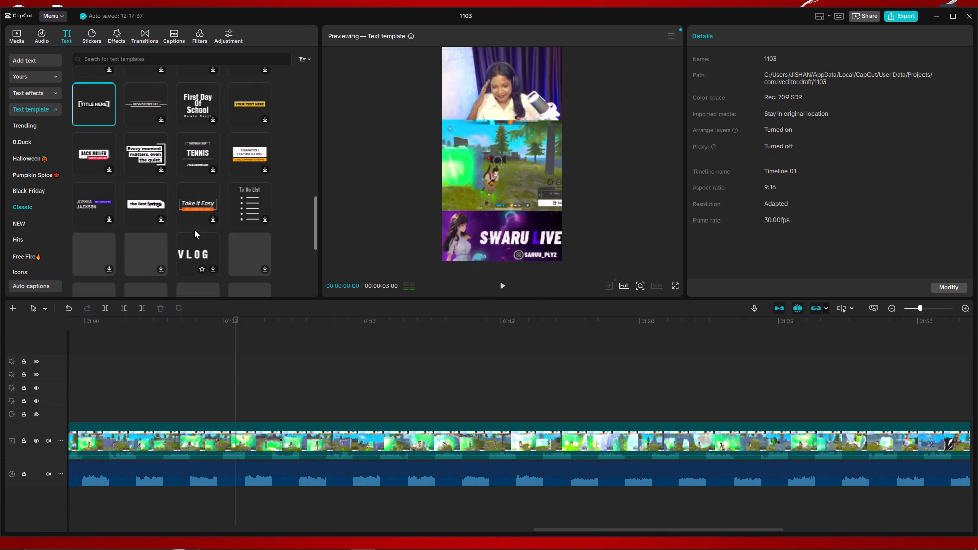
pyautogui.scroll(-3, 216, 211)
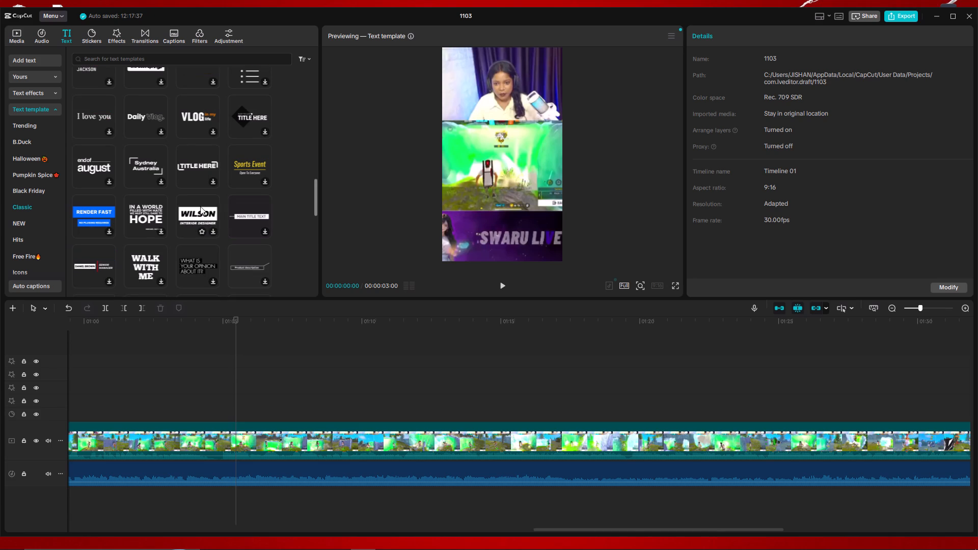
pyautogui.scroll(-1, 242, 209)
pyautogui.scroll(-2, 182, 212)
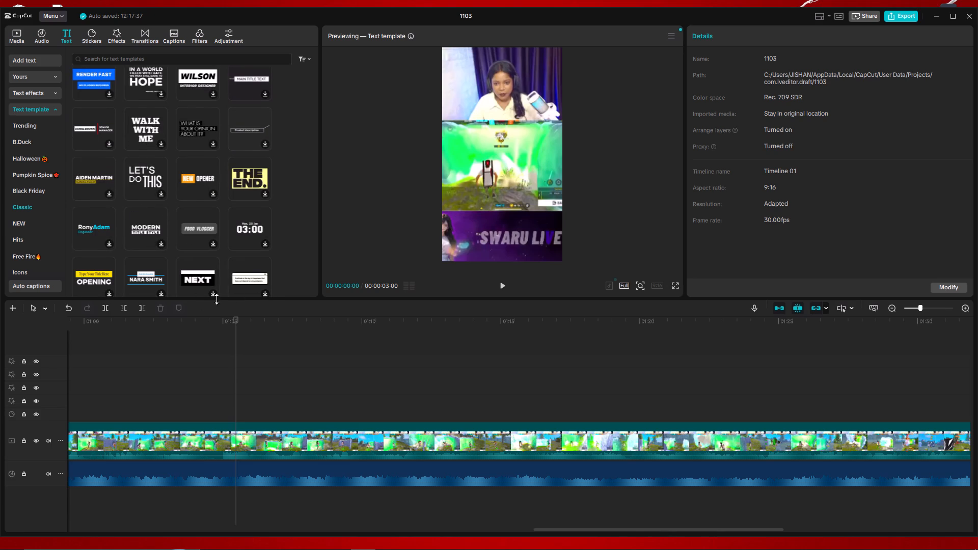
# Add a default text clip over the gameplay on a new track starting at 01:05:14.
pyautogui.click(28, 62)
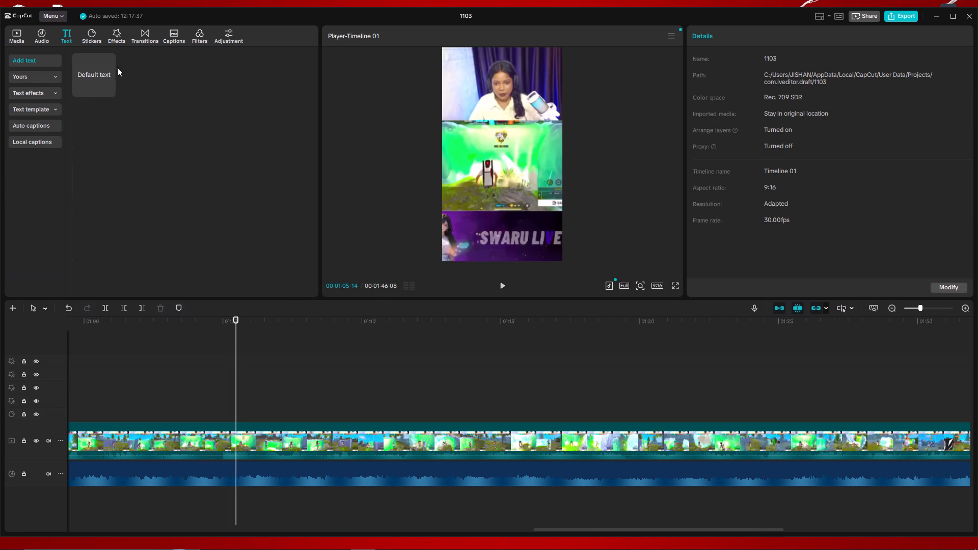
pyautogui.click(88, 57)
pyautogui.moveTo(99, 68); pyautogui.dragTo(238, 413)
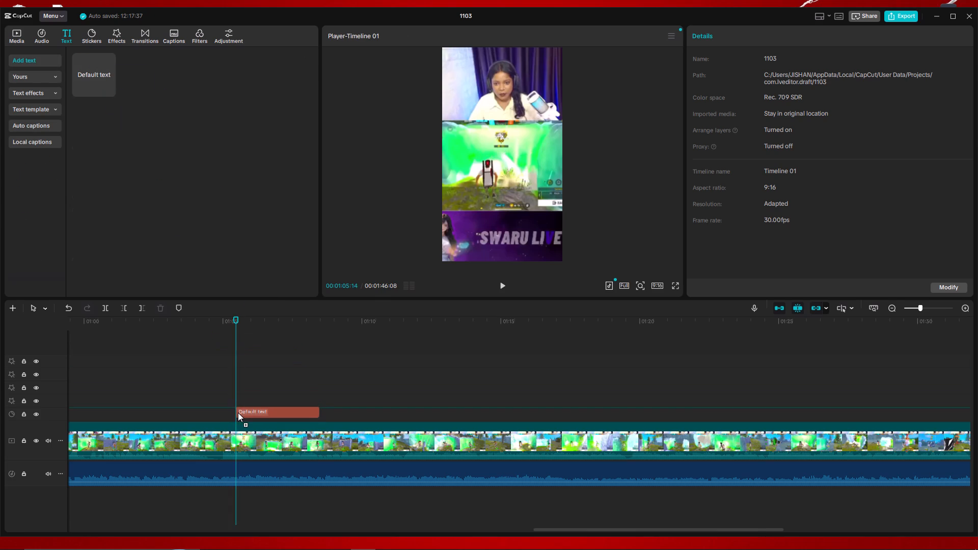
pyautogui.moveTo(238, 413); pyautogui.dragTo(236, 414)
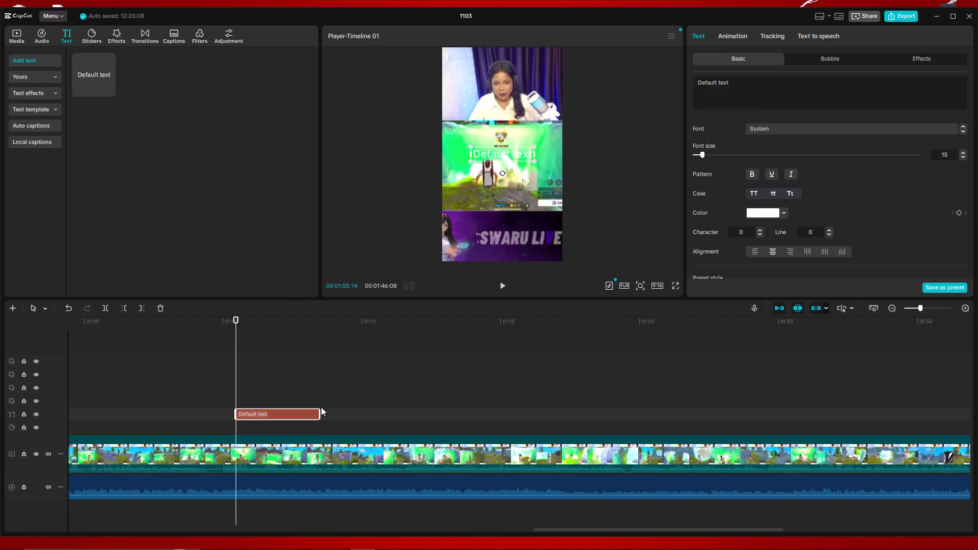
# Replace the default wording of the text clip with "1 KNOCK*".
pyautogui.moveTo(754, 89); pyautogui.dragTo(602, 86)
pyautogui.moveTo(732, 80); pyautogui.dragTo(627, 79)
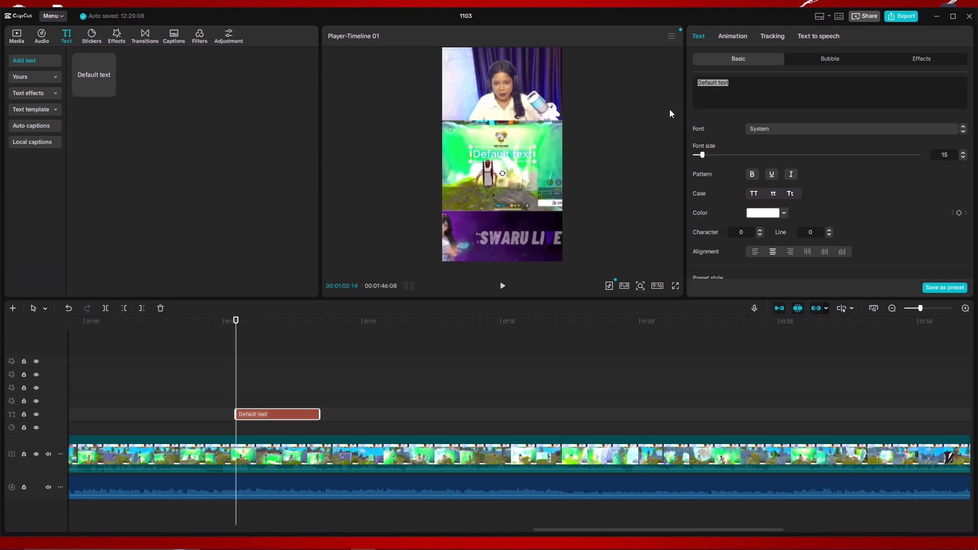
pyautogui.press('1')
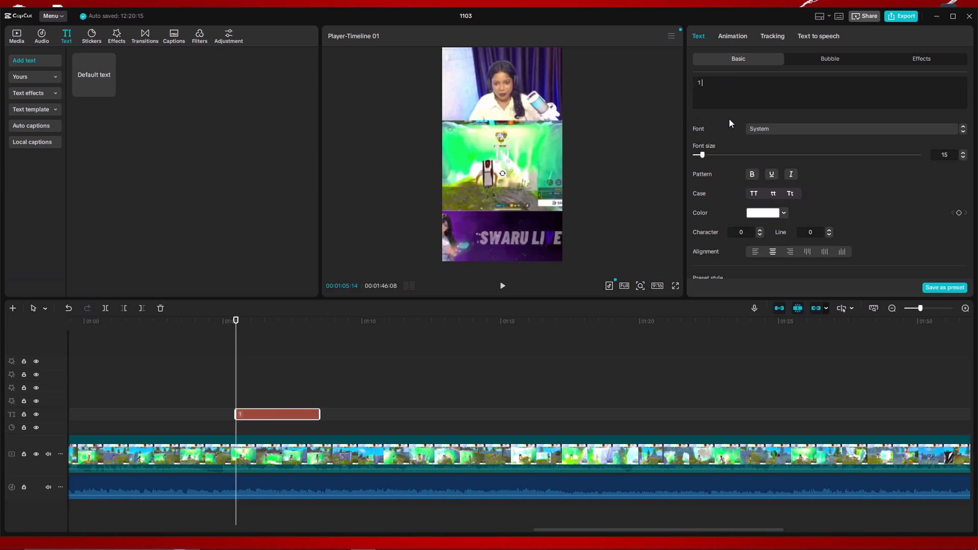
pyautogui.press('k')
pyautogui.write('NOCK')
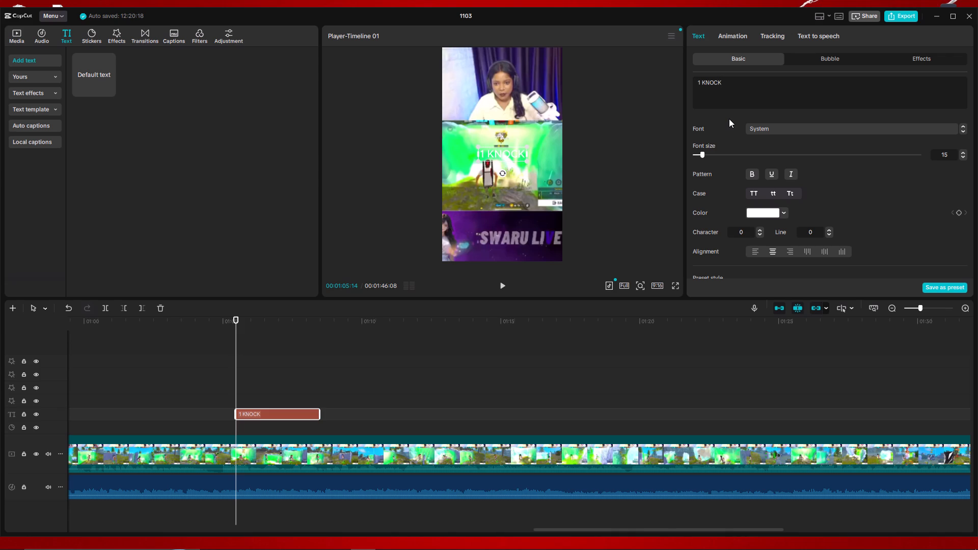
pyautogui.hotkey('shift', '*')
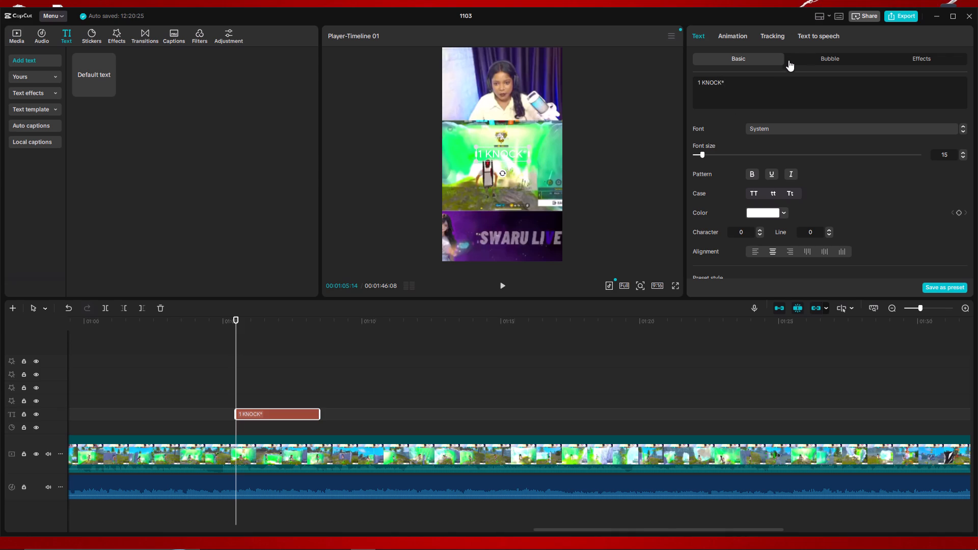
# Make the "1 KNOCK*" text bold and apply the preset style with white lettering and a black outline.
pyautogui.click(750, 176)
pyautogui.click(772, 173)
pyautogui.click(772, 173)
pyautogui.click(754, 177)
pyautogui.click(754, 177)
pyautogui.scroll(-2, 839, 163)
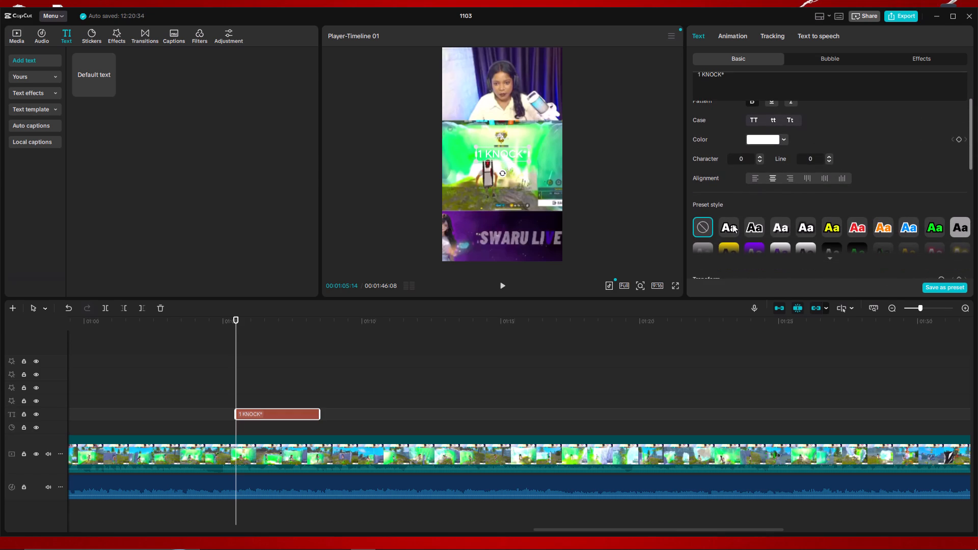
pyautogui.click(732, 226)
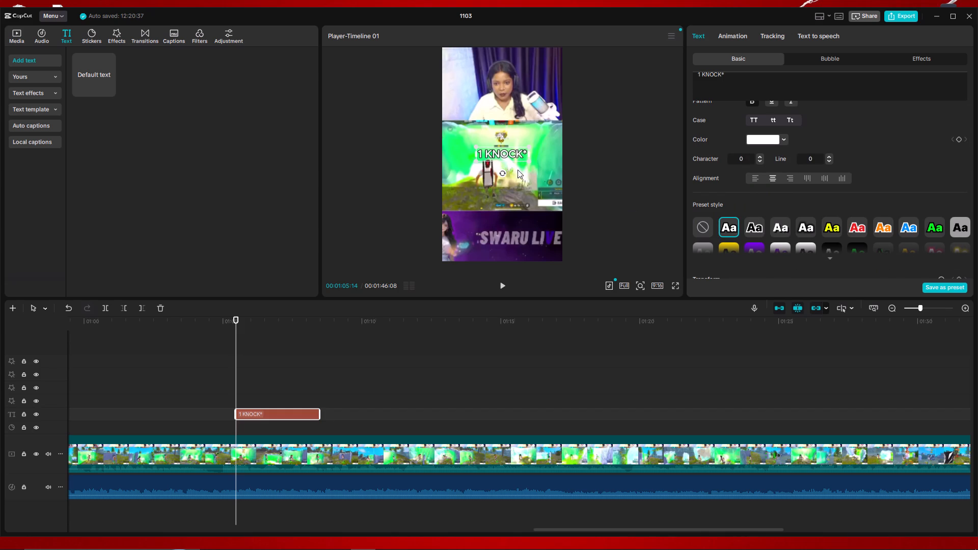
# Move the "1 KNOCK*" text up to the border between the facecam and the gameplay and scale it down.
pyautogui.moveTo(512, 153); pyautogui.dragTo(509, 118)
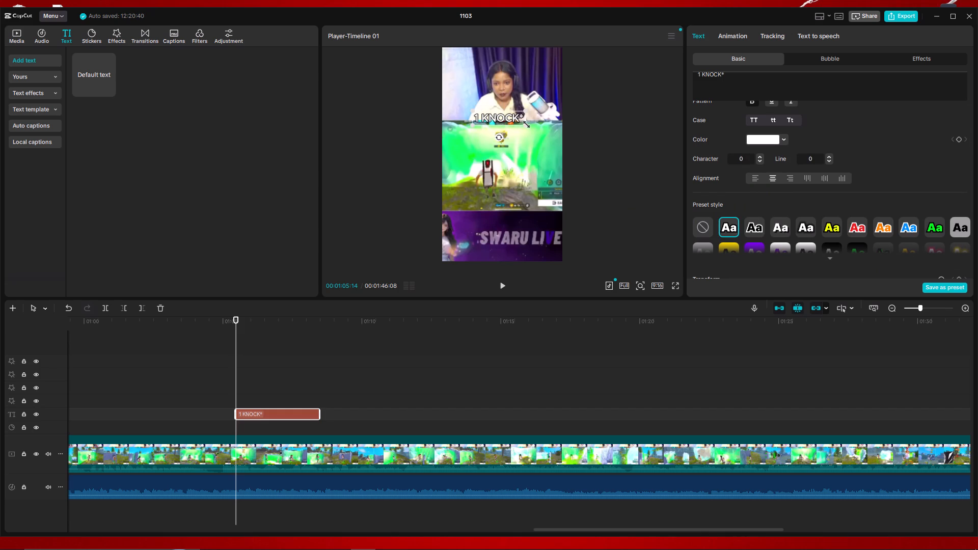
pyautogui.moveTo(527, 124); pyautogui.dragTo(510, 119)
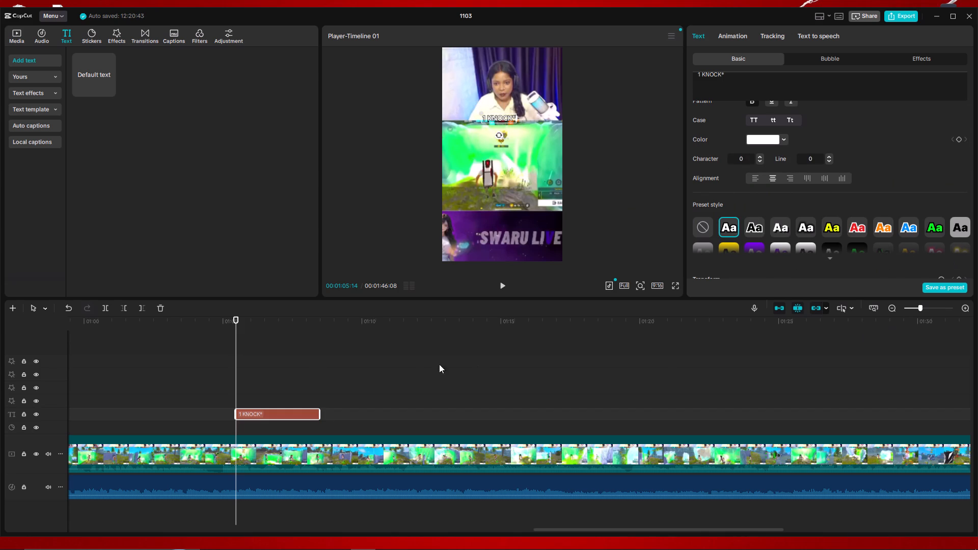
# Shorten the "1 KNOCK*" text clip to about 1 second by trimming its end.
pyautogui.moveTo(320, 414); pyautogui.dragTo(267, 415)
# Play from just before the "1 KNOCK*" text to the second emoji freeze frame, replaying parts around 01:16 and 01:29 to examine the action.
pyautogui.click(188, 350)
pyautogui.press('space')
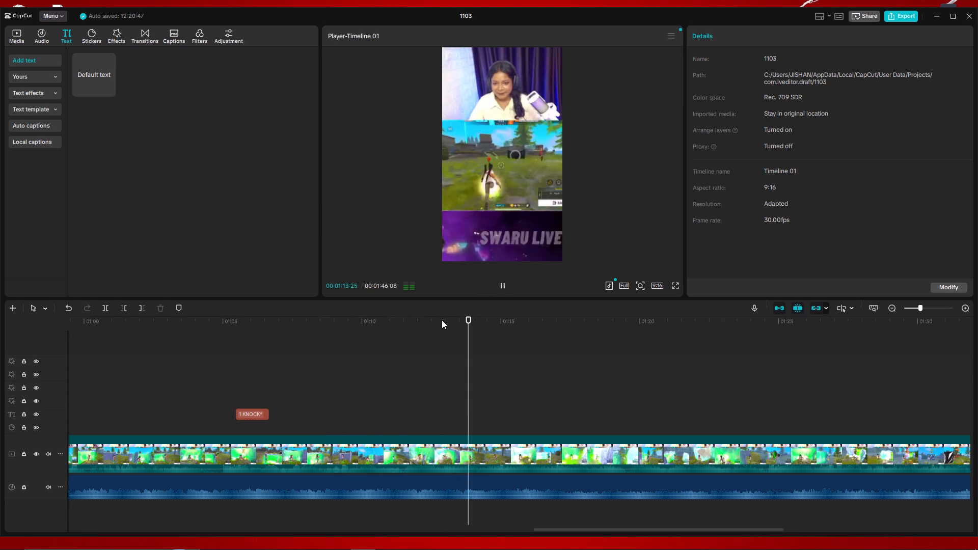
pyautogui.click(233, 383)
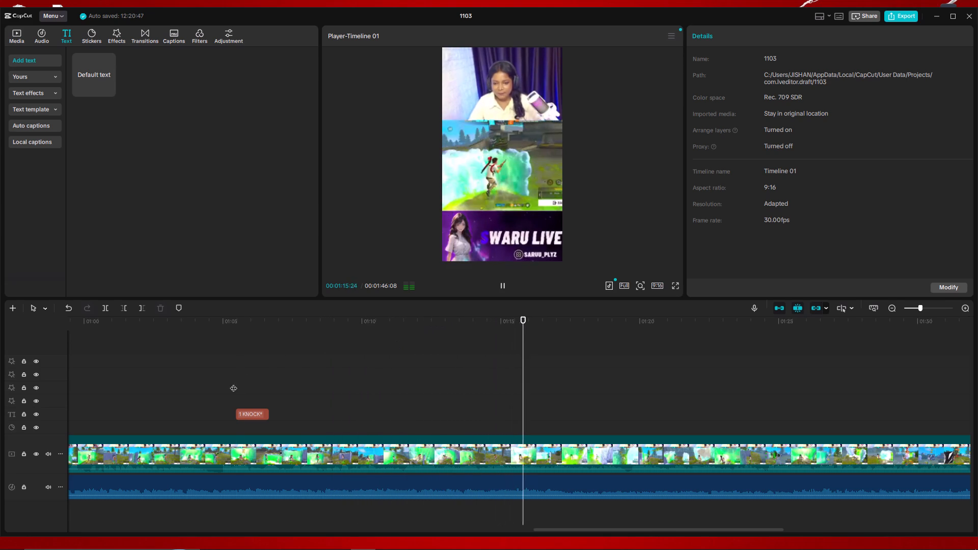
pyautogui.click(210, 365)
pyautogui.press('space')
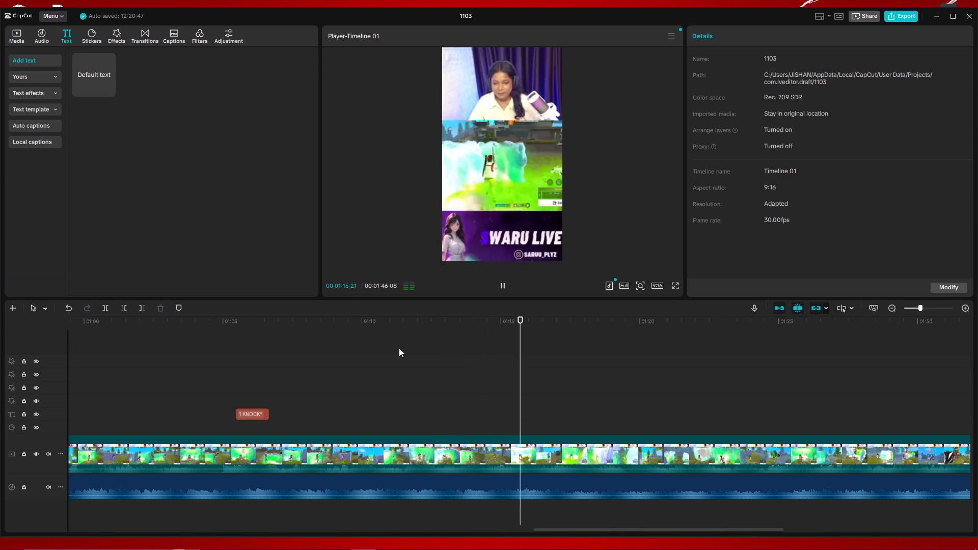
pyautogui.press('space')
pyautogui.click(546, 333)
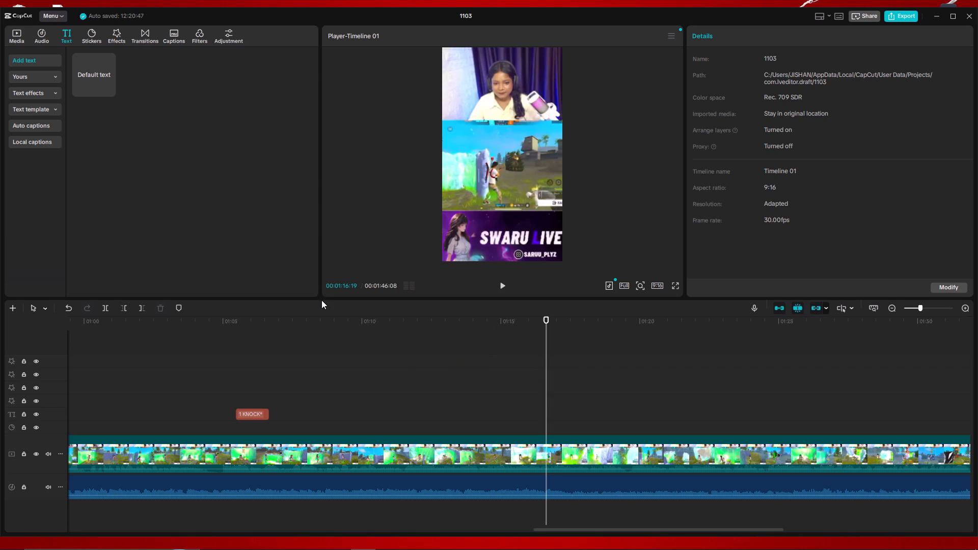
pyautogui.press('space')
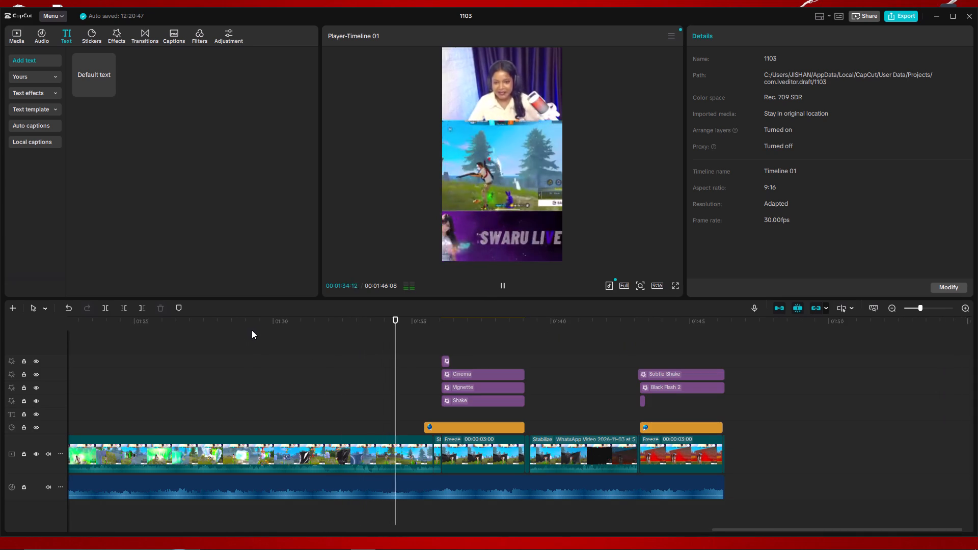
pyautogui.click(250, 347)
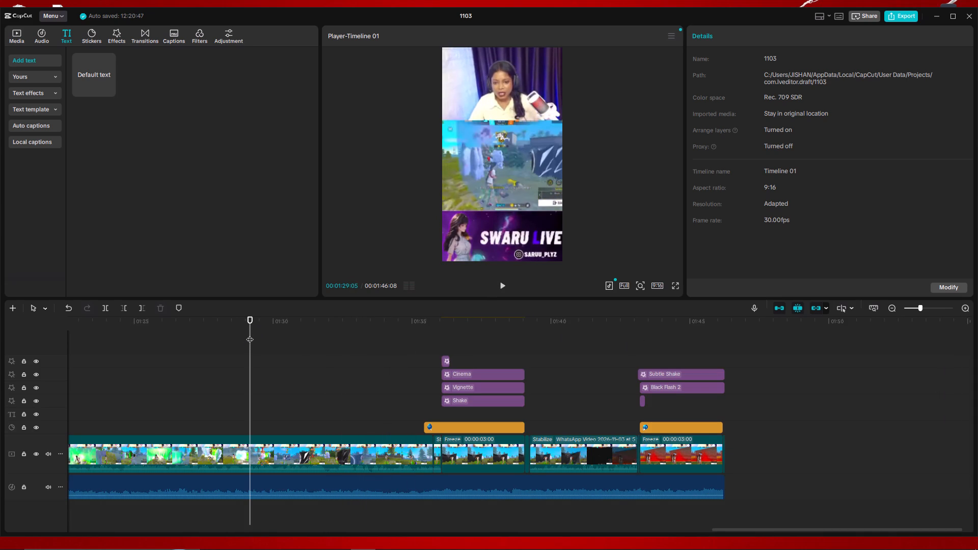
pyautogui.press('space')
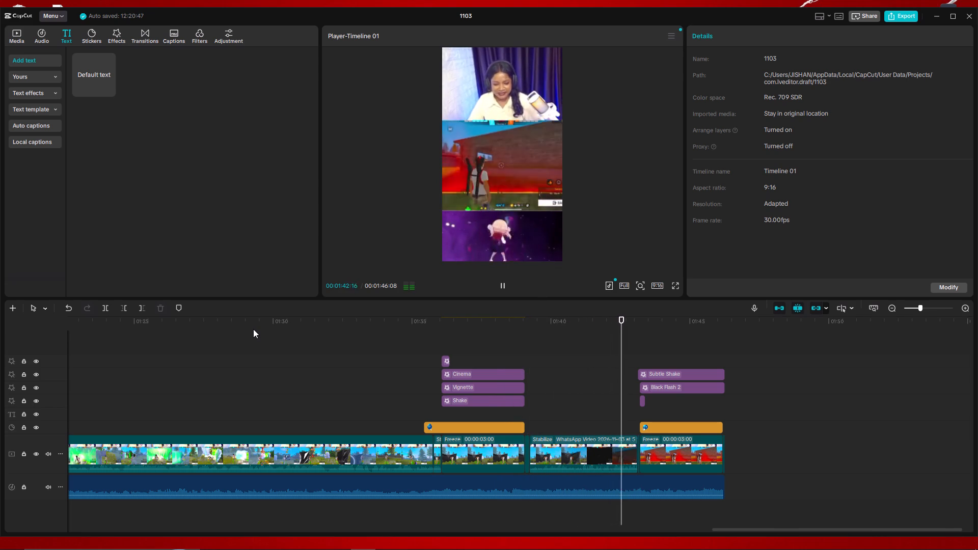
pyautogui.press('space')
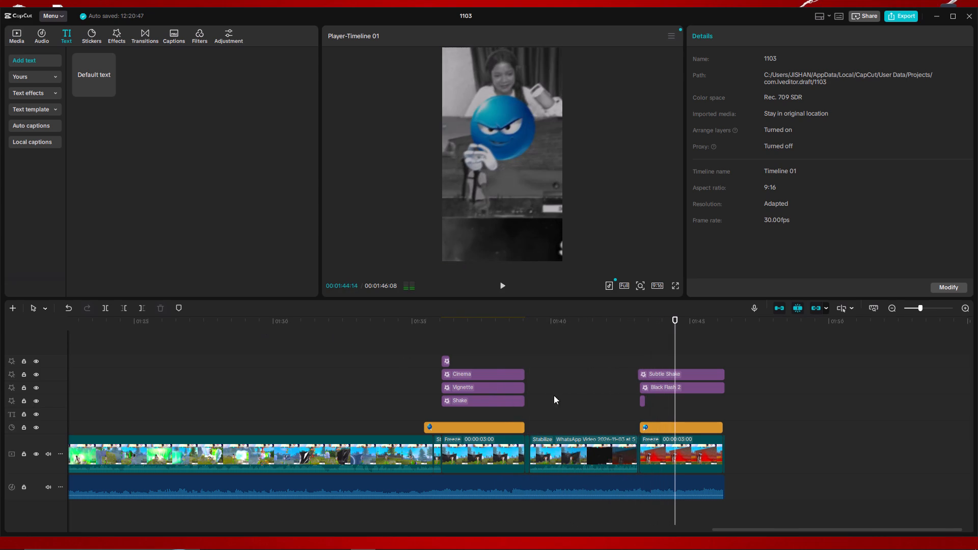
# Extend the start of the White Flash effect to about 01:43:04, just before the second freeze frame, and replay the transition.
pyautogui.click(640, 399)
pyautogui.click(637, 402)
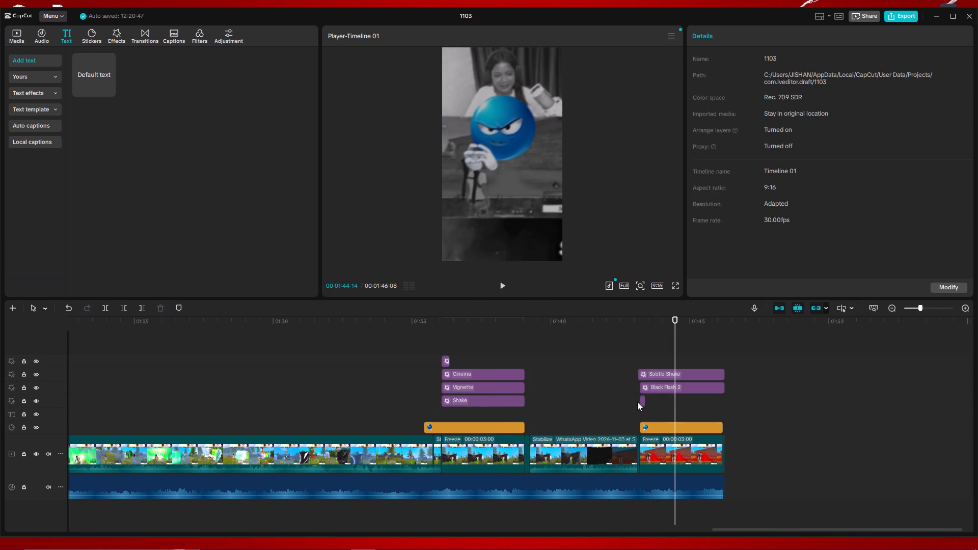
pyautogui.click(642, 399)
pyautogui.click(640, 399)
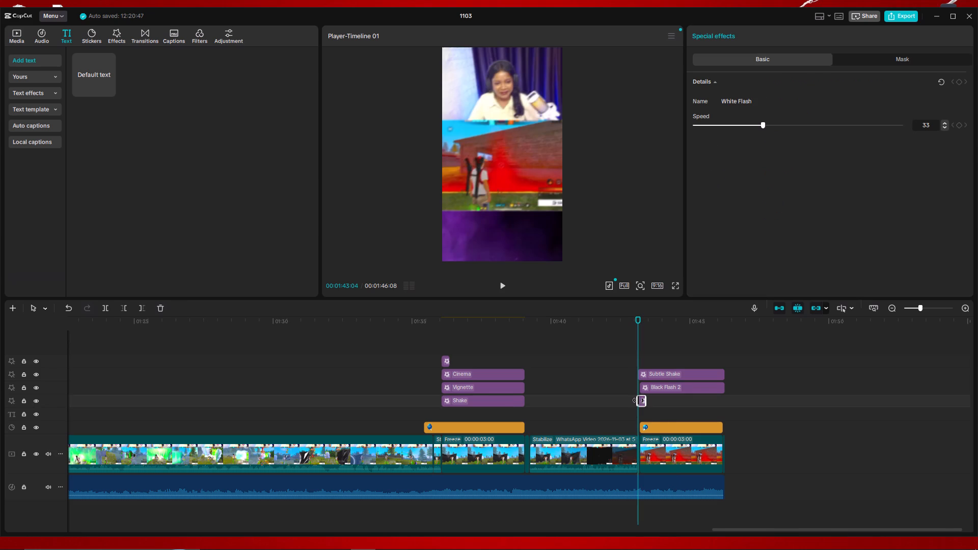
pyautogui.click(603, 337)
pyautogui.press('space')
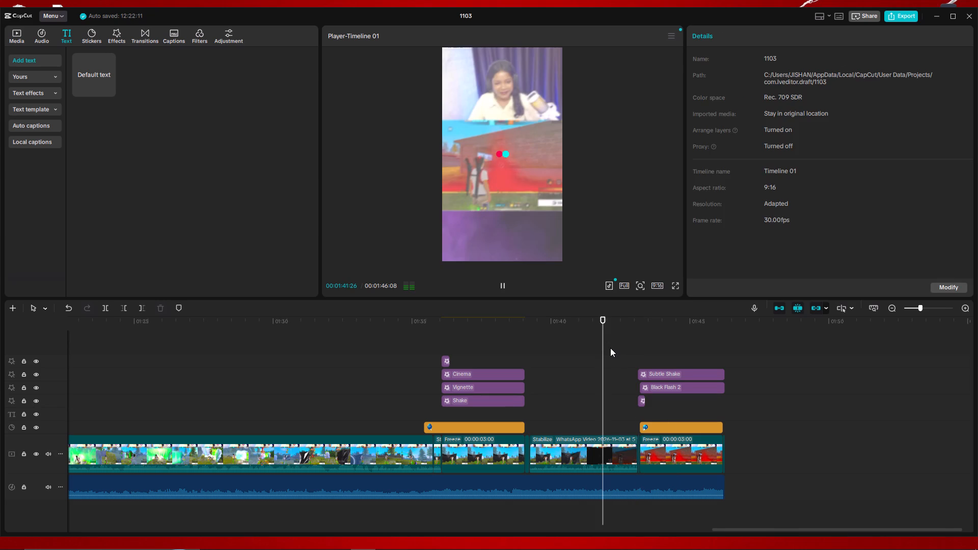
pyautogui.click(563, 331)
pyautogui.press('space')
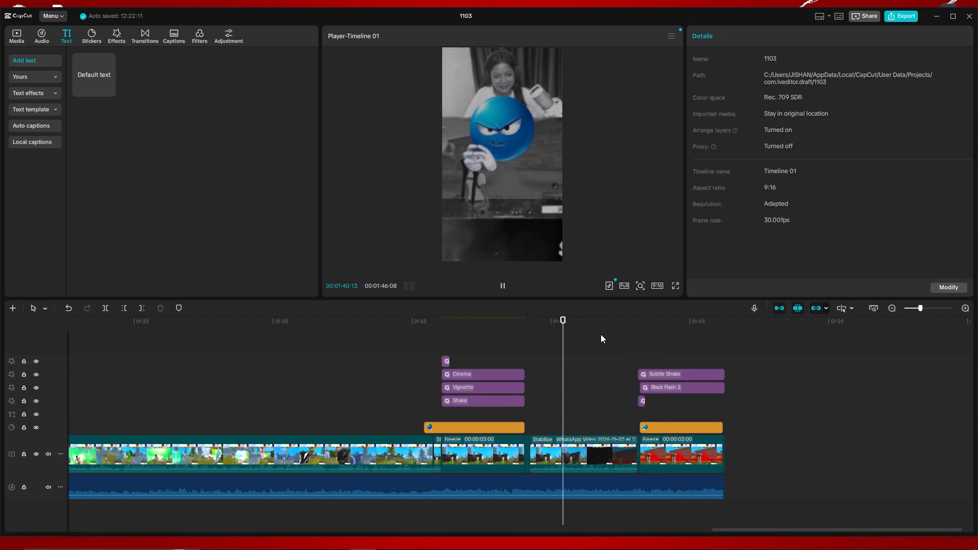
# Replay the ending from just before the second emoji freeze frame to check its effects, then play the opening second of the timeline.
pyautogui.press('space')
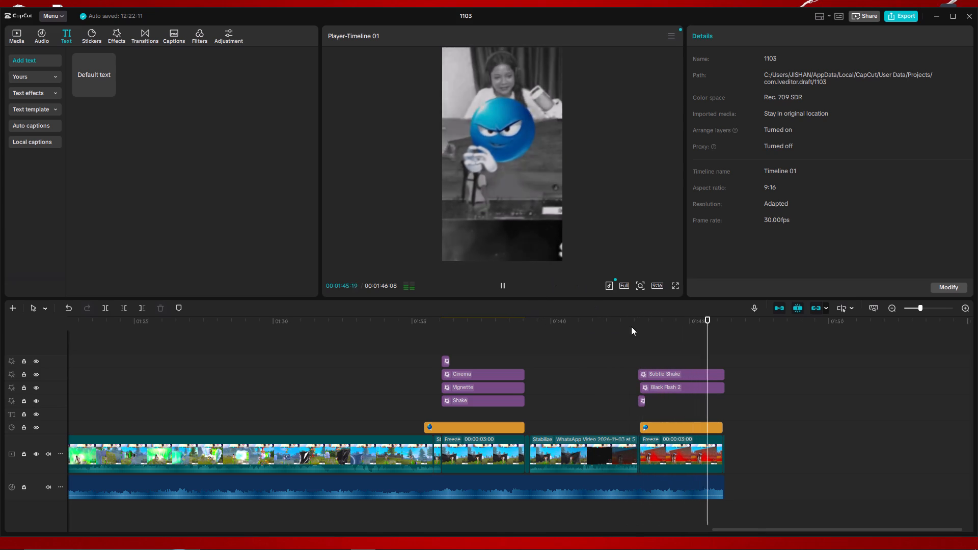
pyautogui.click(631, 326)
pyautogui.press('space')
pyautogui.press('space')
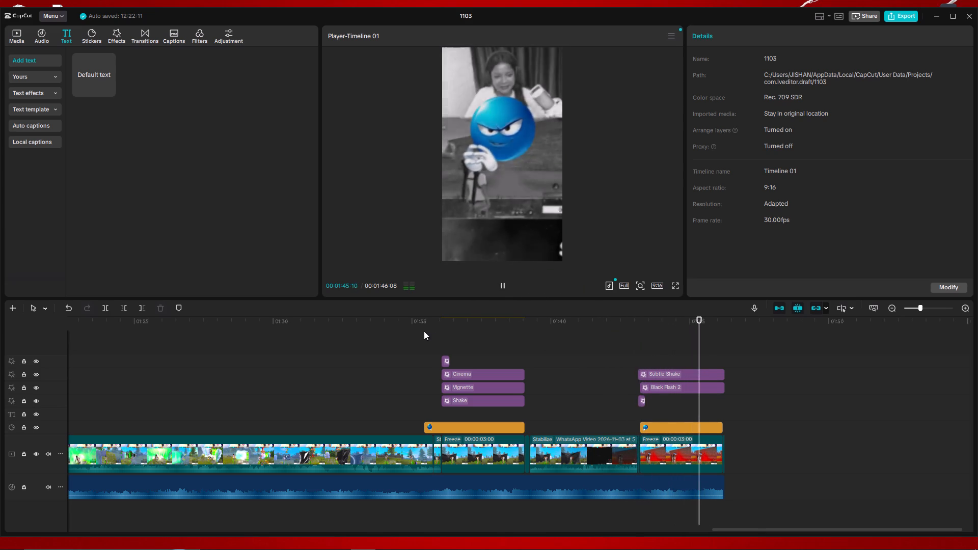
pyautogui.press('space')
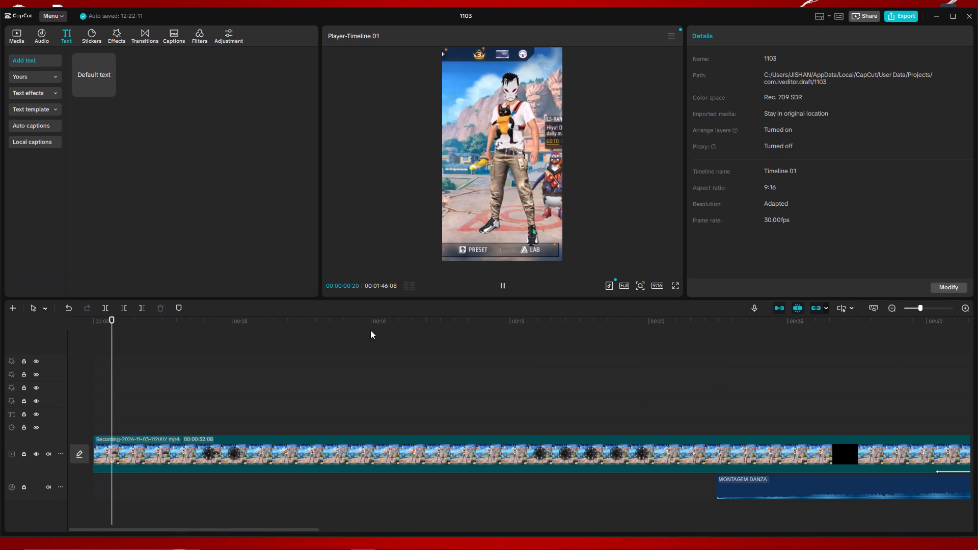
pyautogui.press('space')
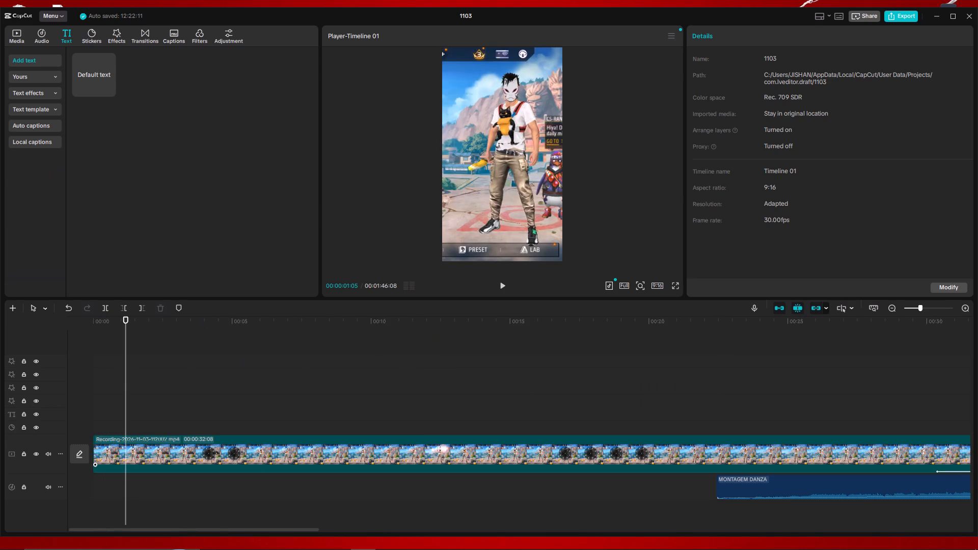
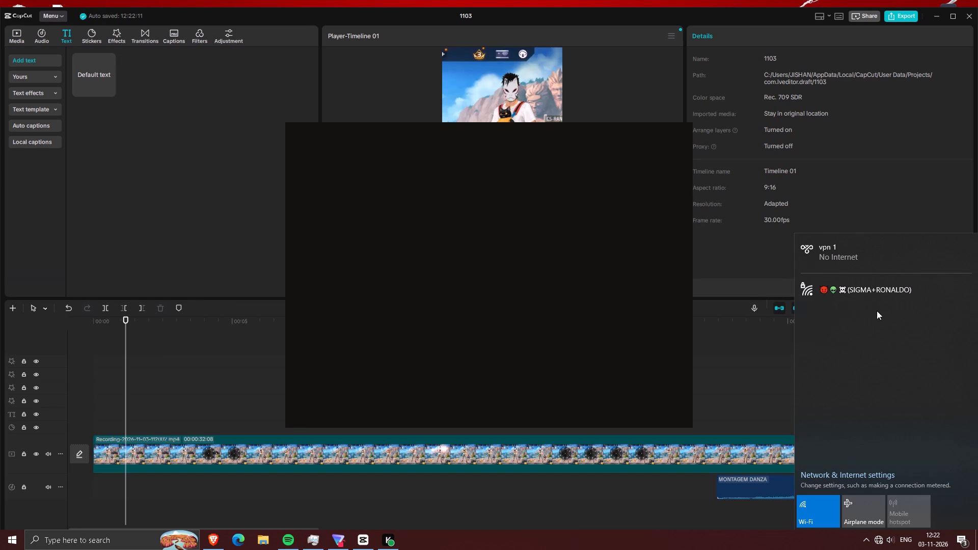
# Connect the computer to the available secured Wi-Fi network and return to the video editor.
pyautogui.click(881, 297)
pyautogui.click(911, 334)
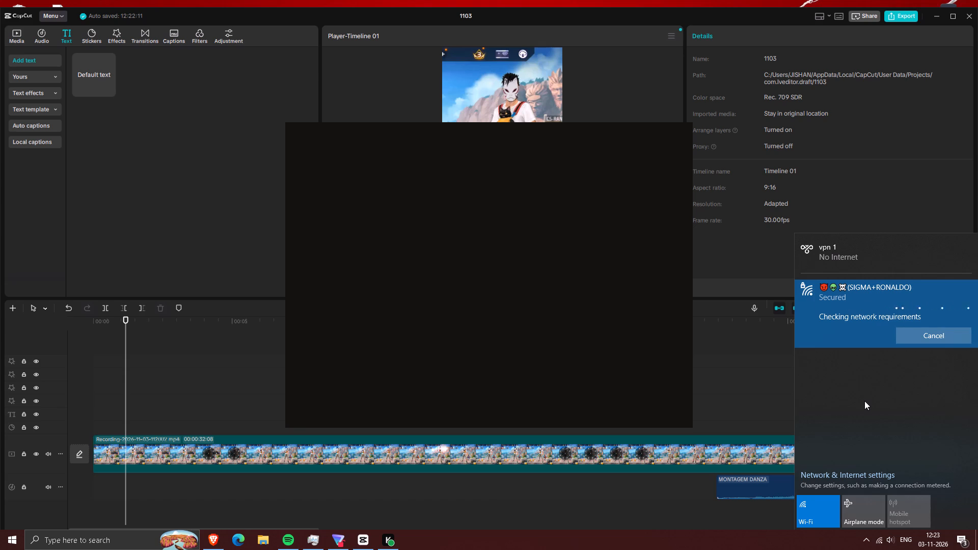
pyautogui.click(756, 390)
# Move the playhead to about 00:15:13 in the opening recording clip.
pyautogui.click(522, 321)
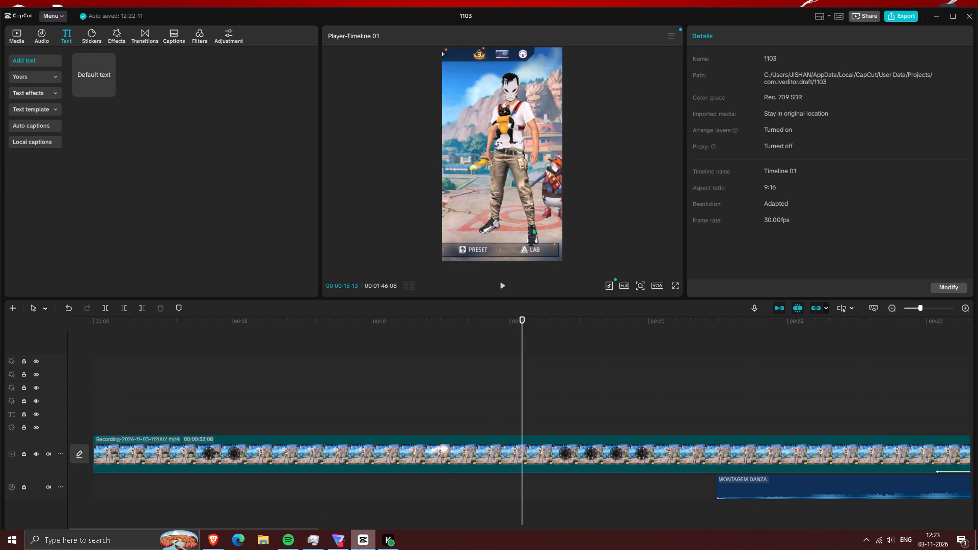
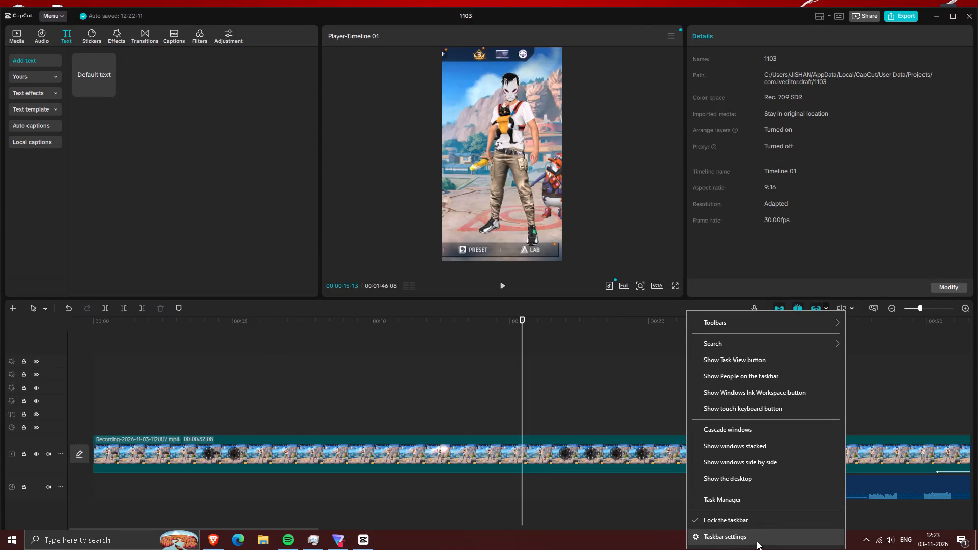
# Open the Windows taskbar settings.
pyautogui.click(757, 541)
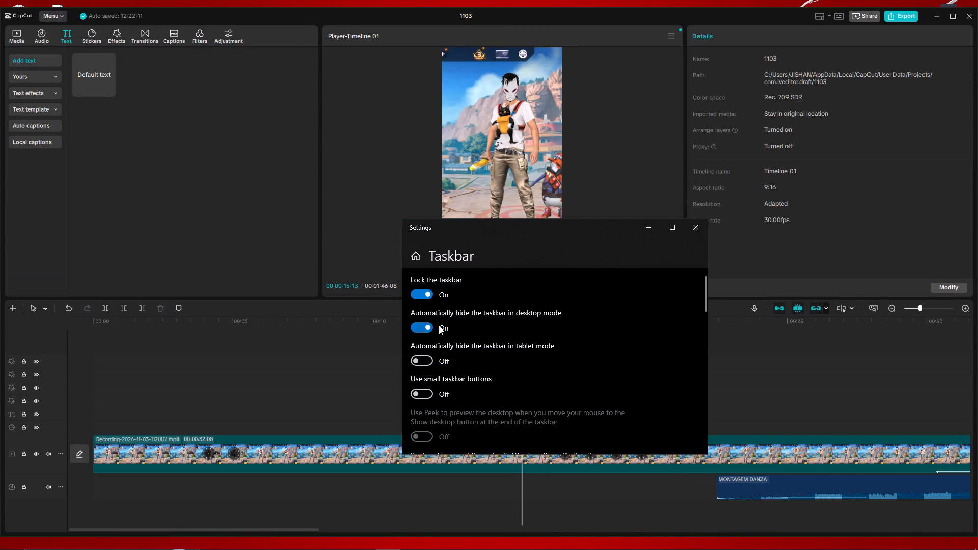
# Turn off automatically hiding the taskbar in desktop mode and minimise the Settings window.
pyautogui.click(425, 331)
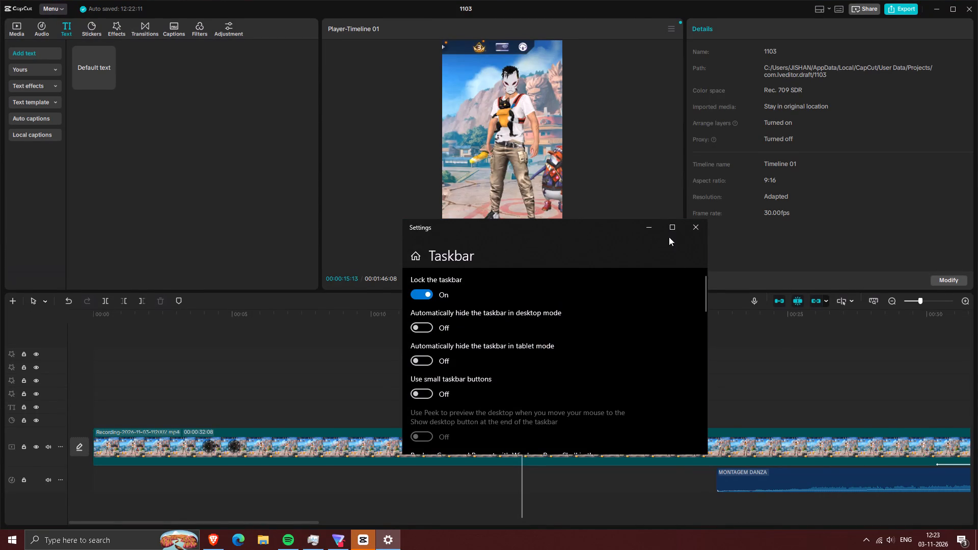
pyautogui.click(656, 226)
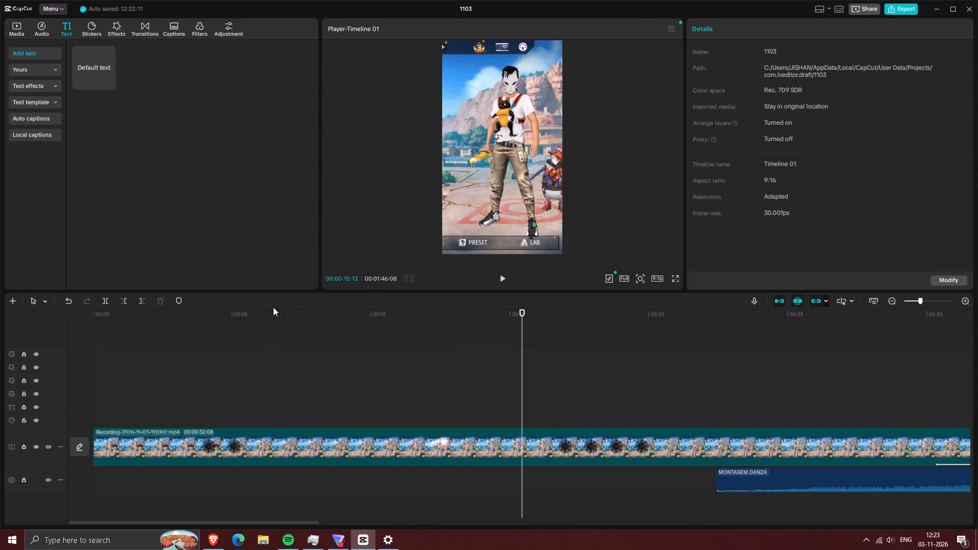
# Play the opening clip from about 00:15 through the start of the MONTAGEM DANZA music to examine it.
pyautogui.press('space')
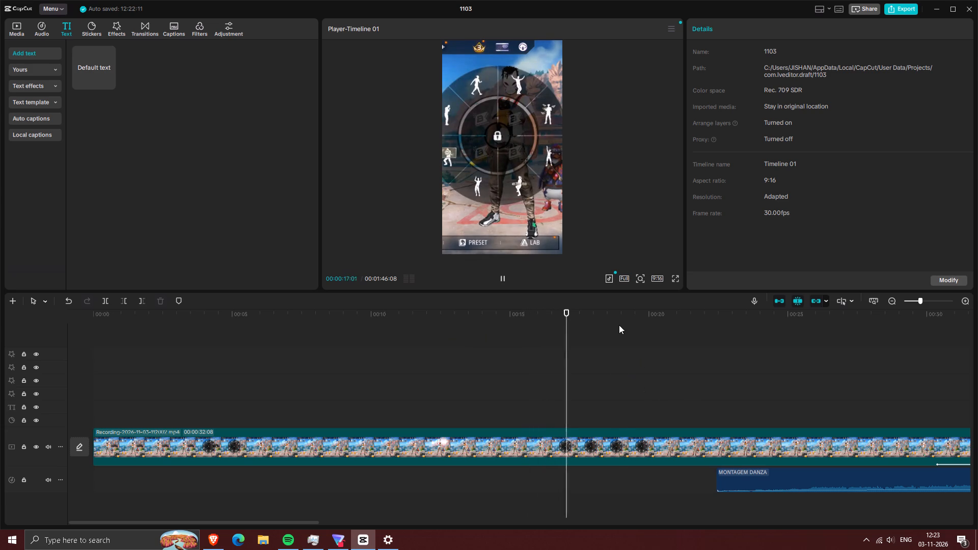
pyautogui.click(619, 325)
pyautogui.press('space')
pyautogui.scroll(-2, 725, 378)
pyautogui.scroll(-2, 977, 287)
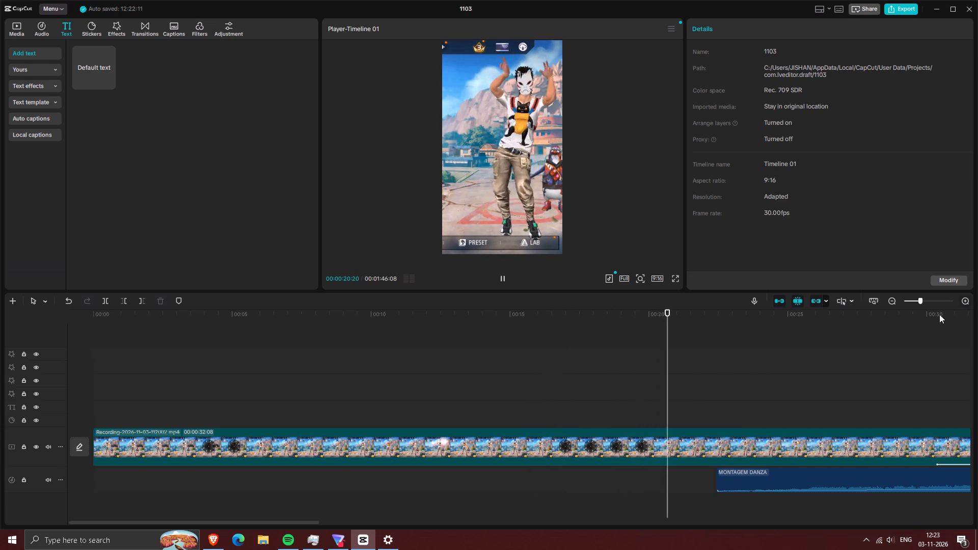
pyautogui.scroll(-2, 937, 316)
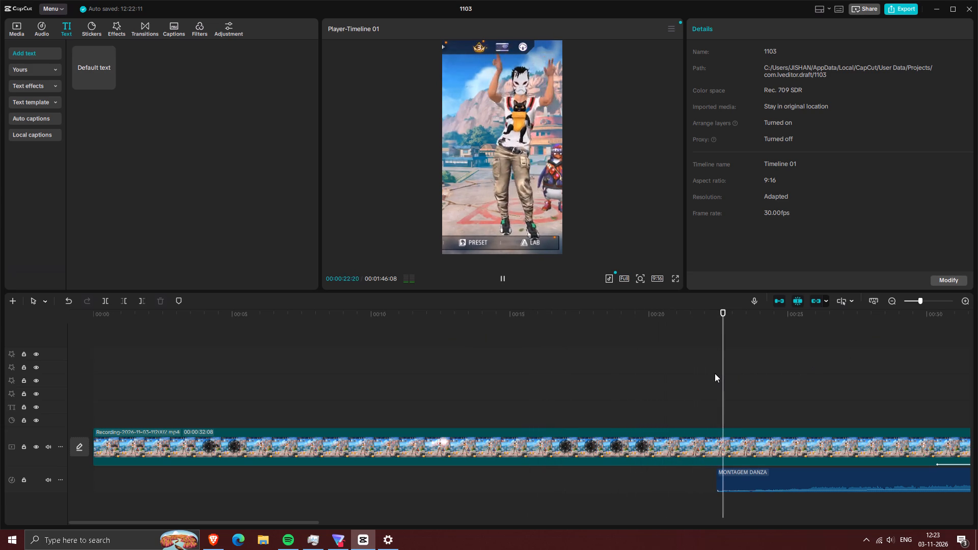
pyautogui.scroll(-3, 730, 366)
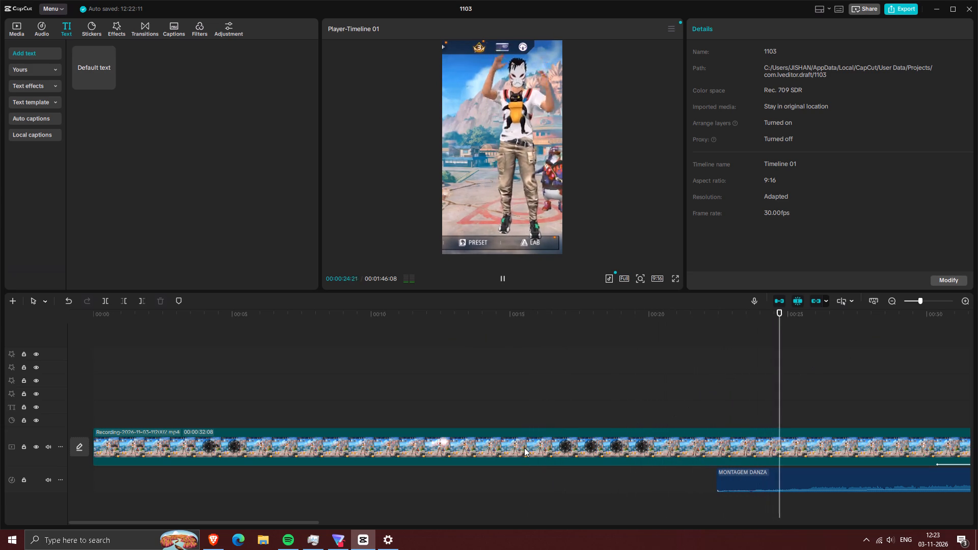
# Close the 1103 project to the home screen and reopen it in the editor.
pyautogui.click(959, 13)
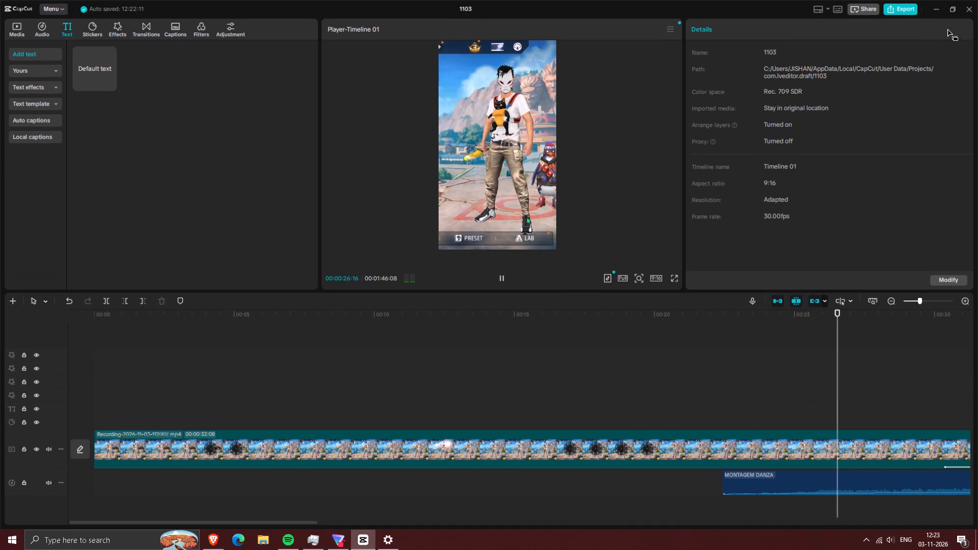
pyautogui.click(953, 12)
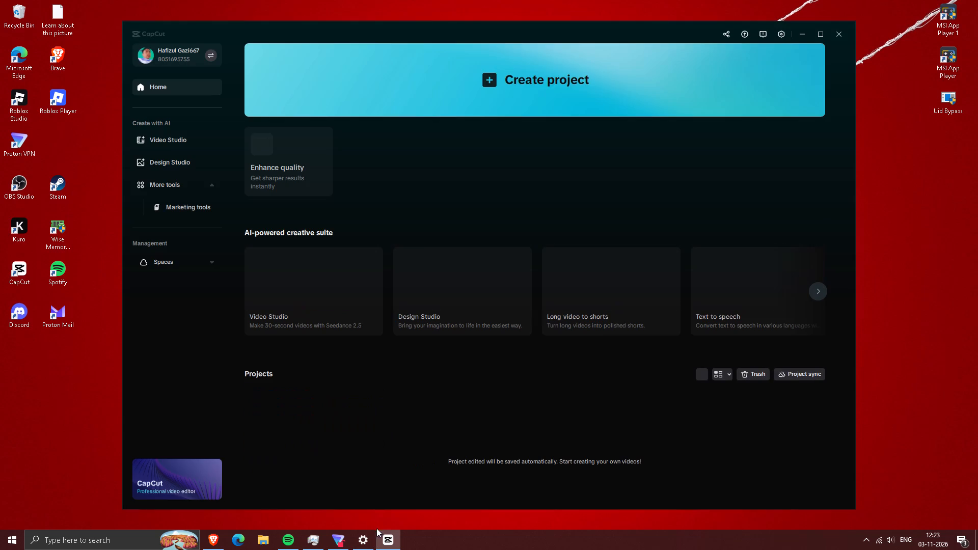
pyautogui.click(283, 423)
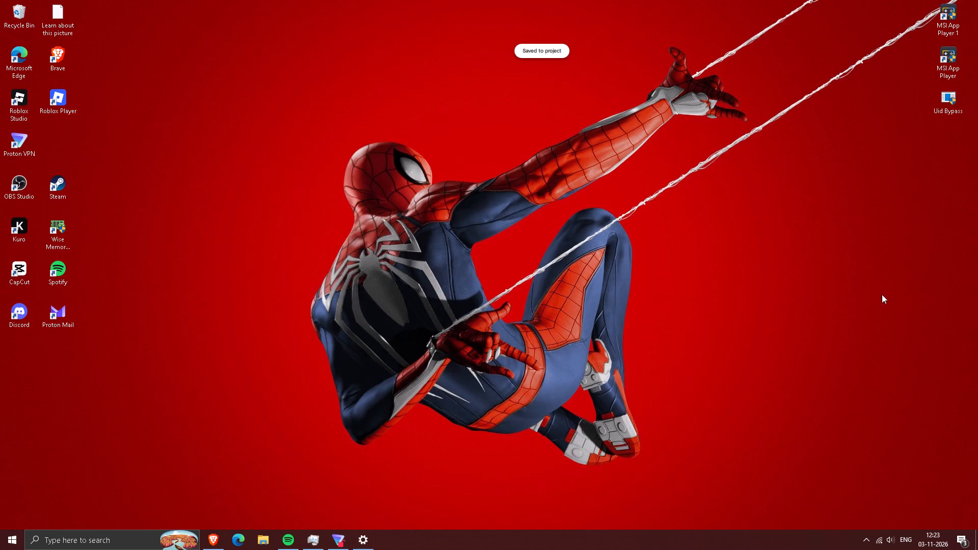
pyautogui.rightClick(921, 263)
pyautogui.click(927, 293)
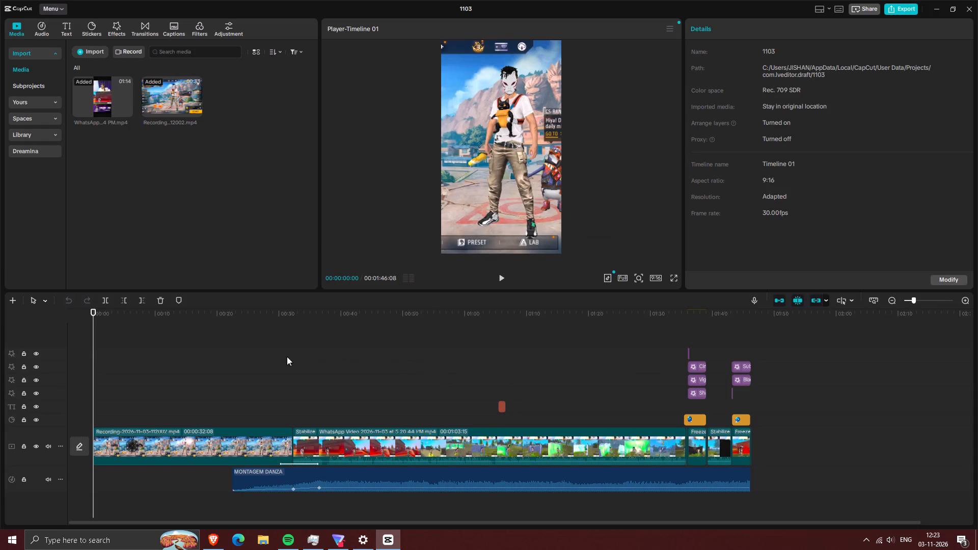
# Play the video from the beginning into the gameplay to review the edit.
pyautogui.press('space')
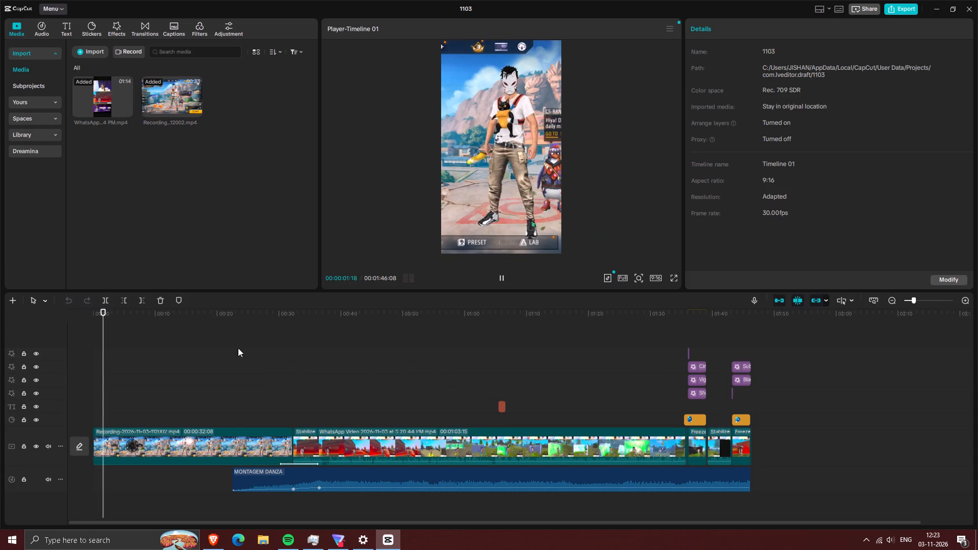
pyautogui.click(232, 344)
pyautogui.press('space')
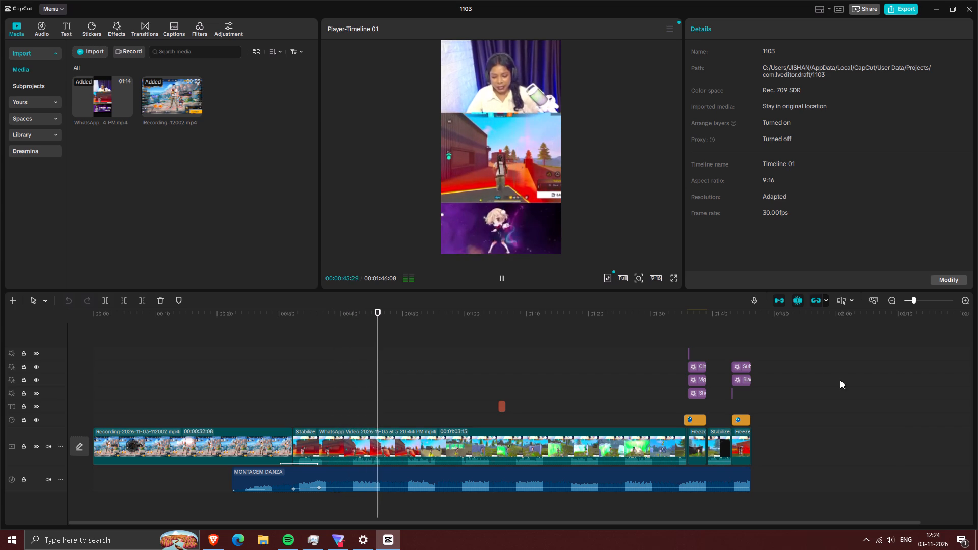
# Show the hidden system tray icons.
pyautogui.click(868, 545)
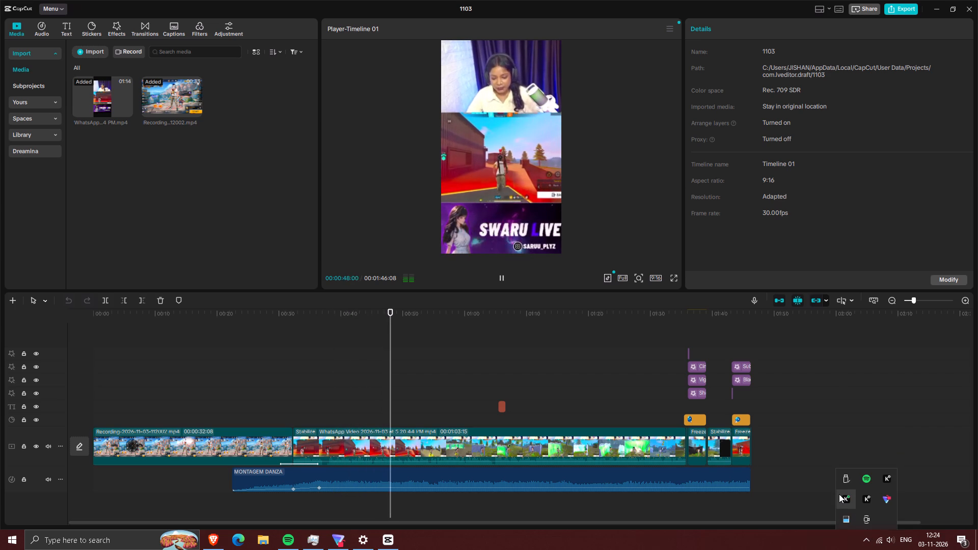
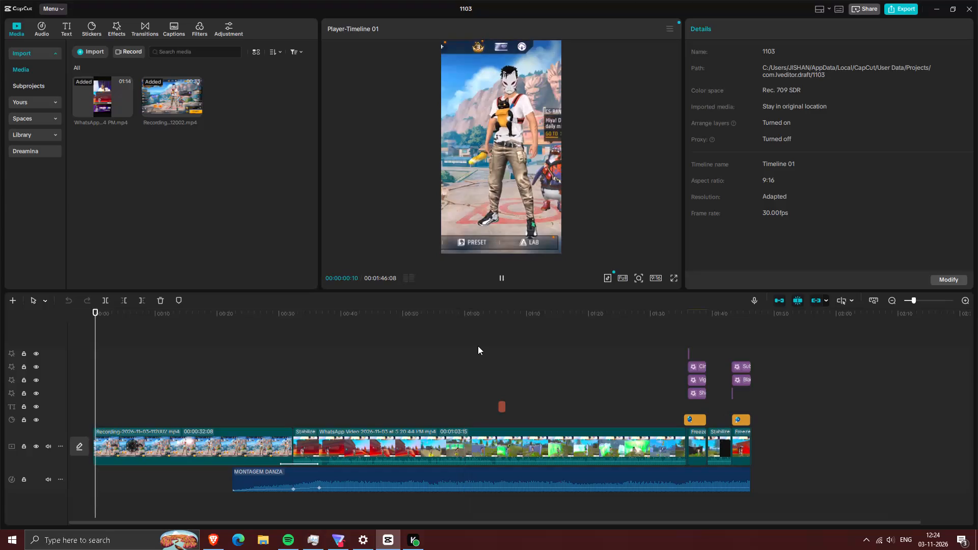
# Play the gameplay section from about 00:47 on the timeline to review the edit.
pyautogui.click(384, 345)
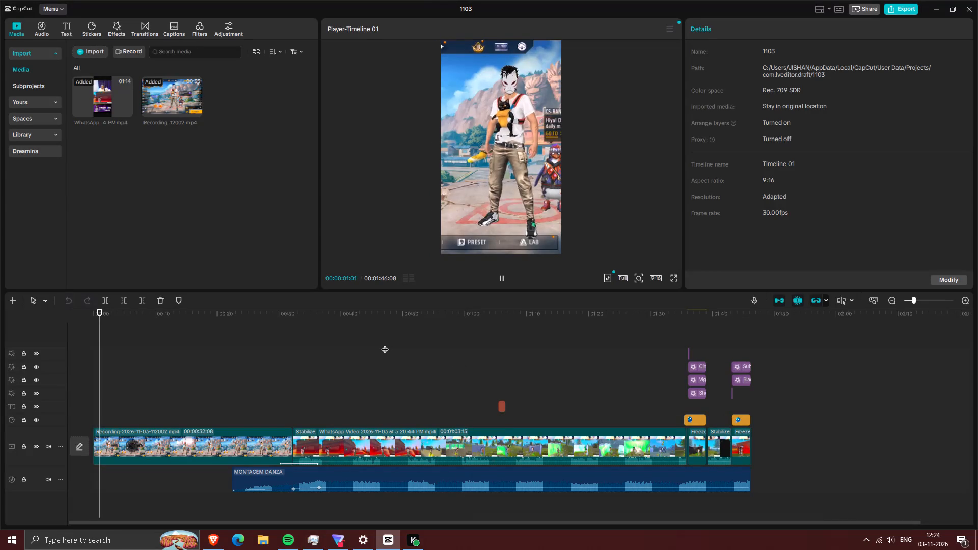
pyautogui.press('space')
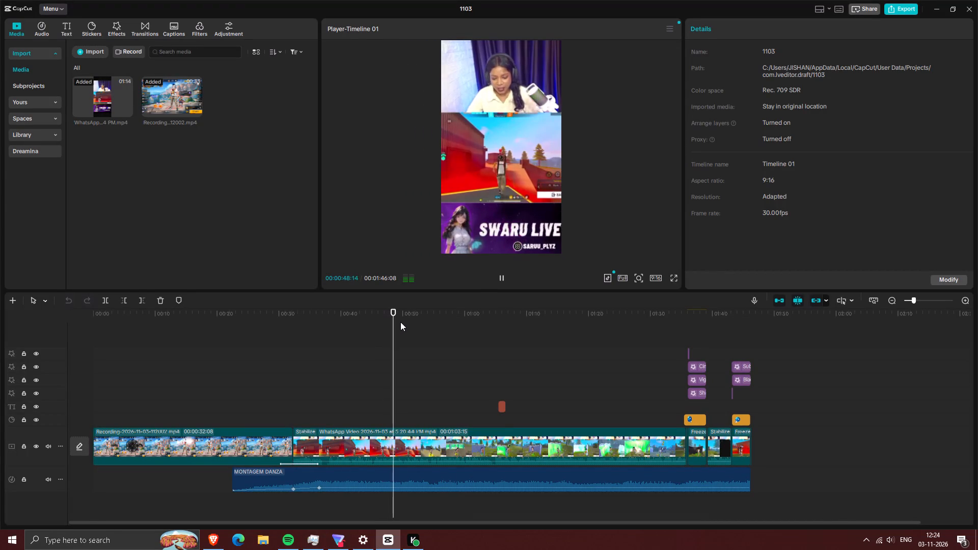
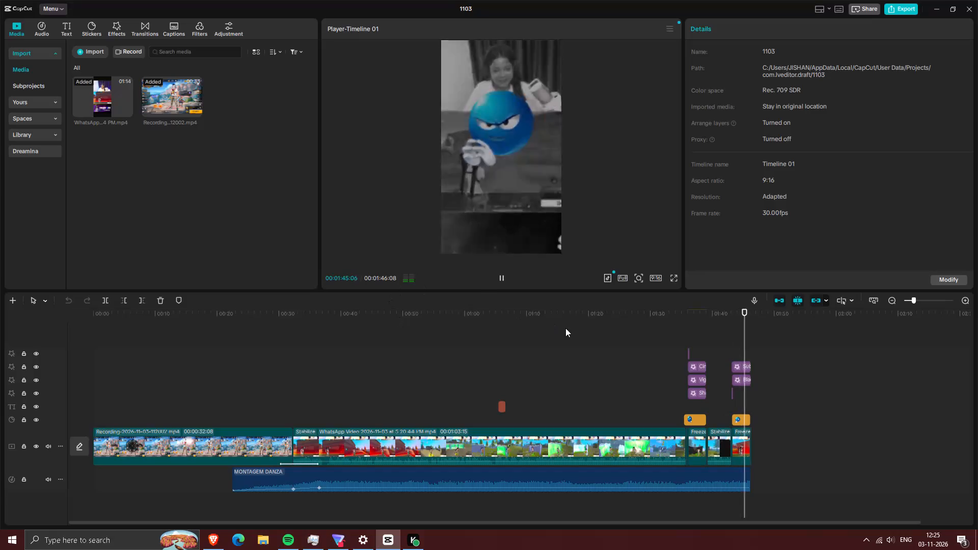
# Scrub back through the edit to 00:00, selecting the opening recording clip along the way.
pyautogui.click(533, 319)
pyautogui.click(391, 318)
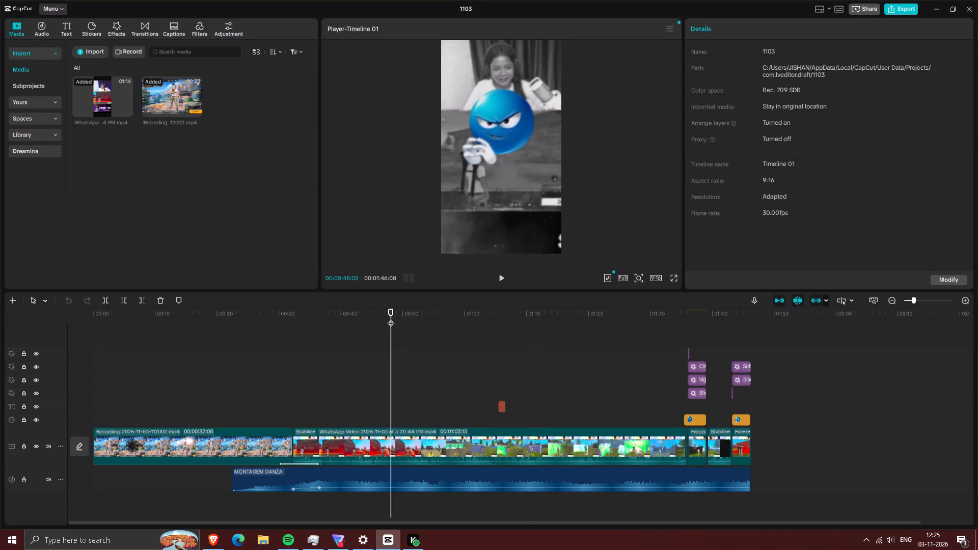
pyautogui.click(325, 321)
pyautogui.click(295, 333)
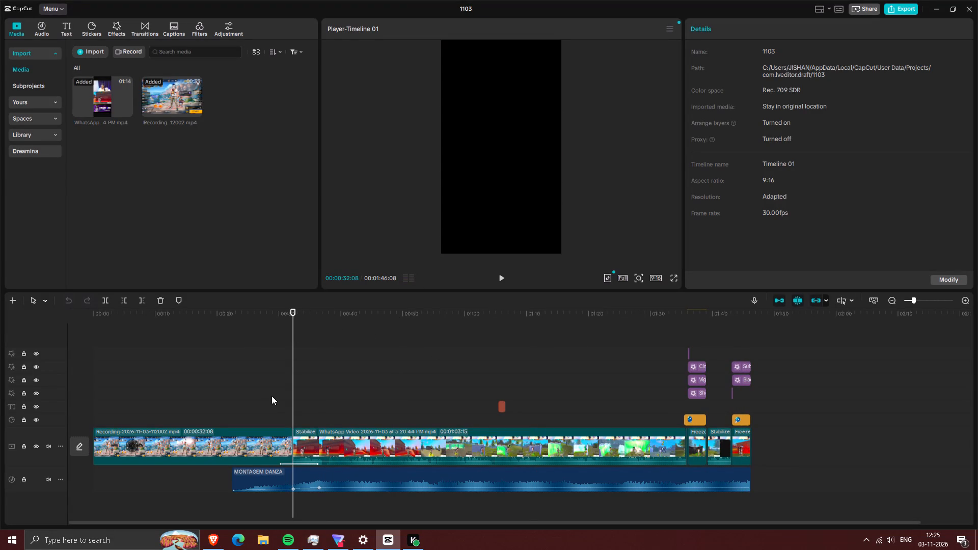
pyautogui.click(266, 330)
pyautogui.click(254, 439)
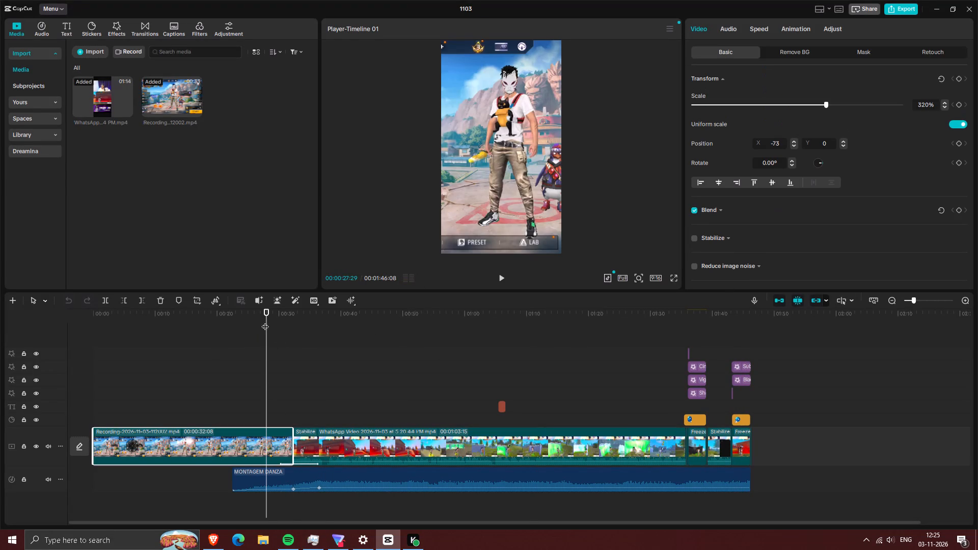
pyautogui.moveTo(265, 321); pyautogui.dragTo(104, 326)
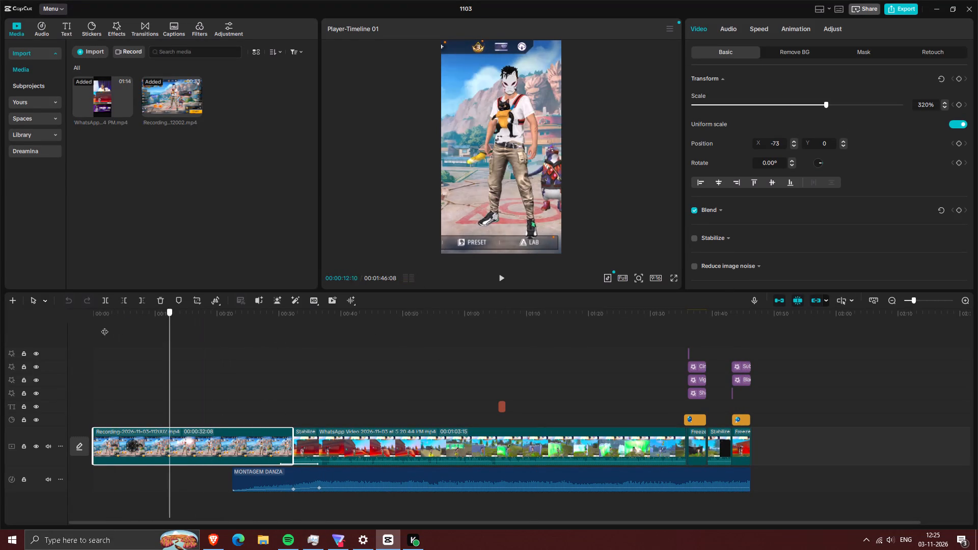
pyautogui.moveTo(104, 326); pyautogui.dragTo(58, 327)
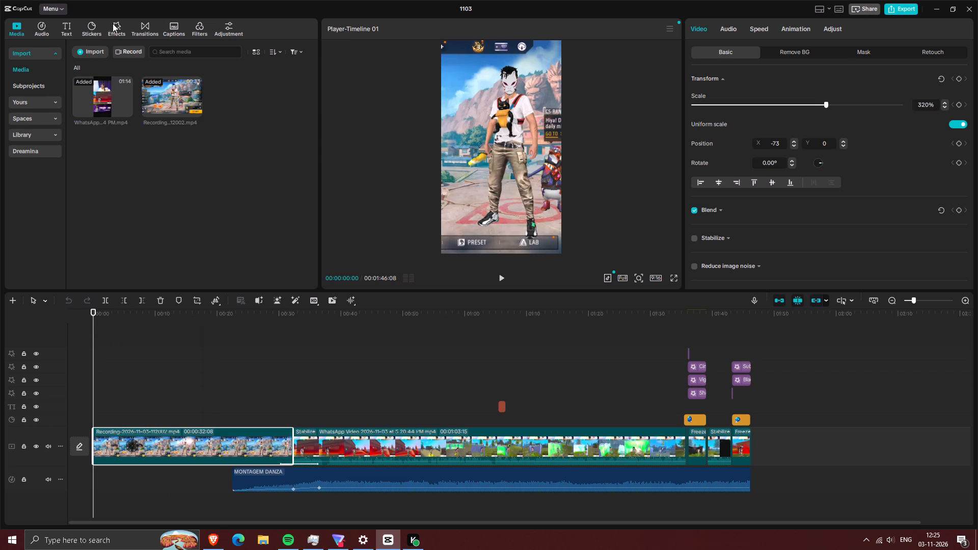
# Look through the audio library's import, favorites, brand music, music, sound effects and copyright sections for audio options.
pyautogui.click(40, 32)
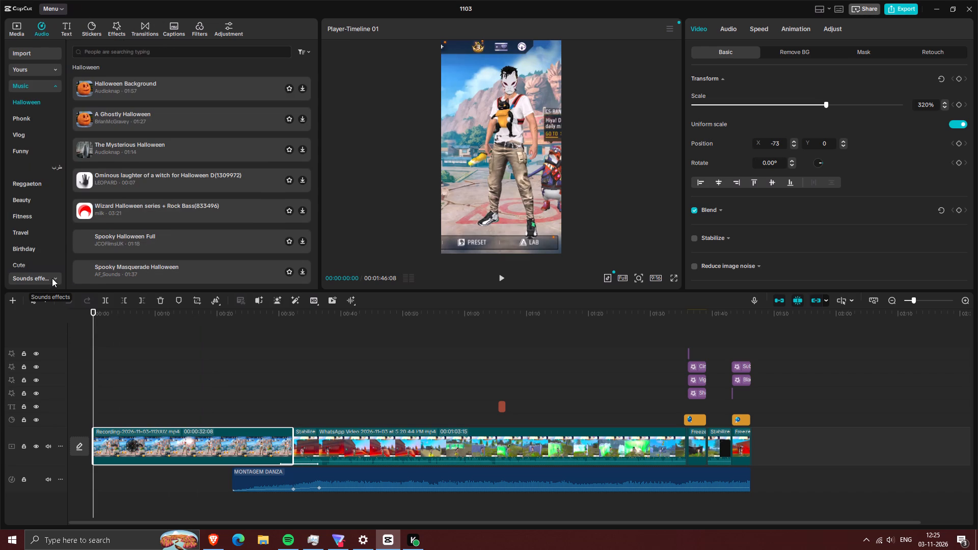
pyautogui.click(19, 67)
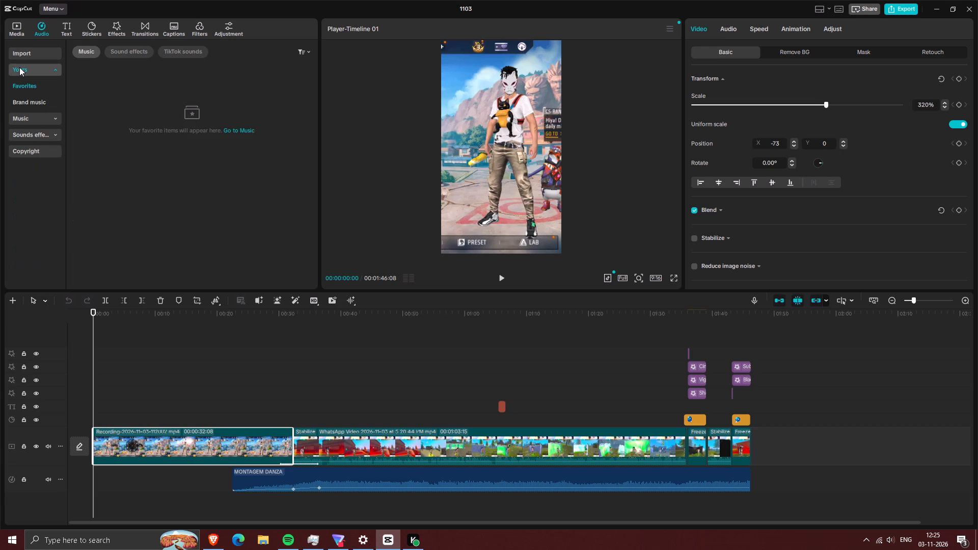
pyautogui.click(29, 54)
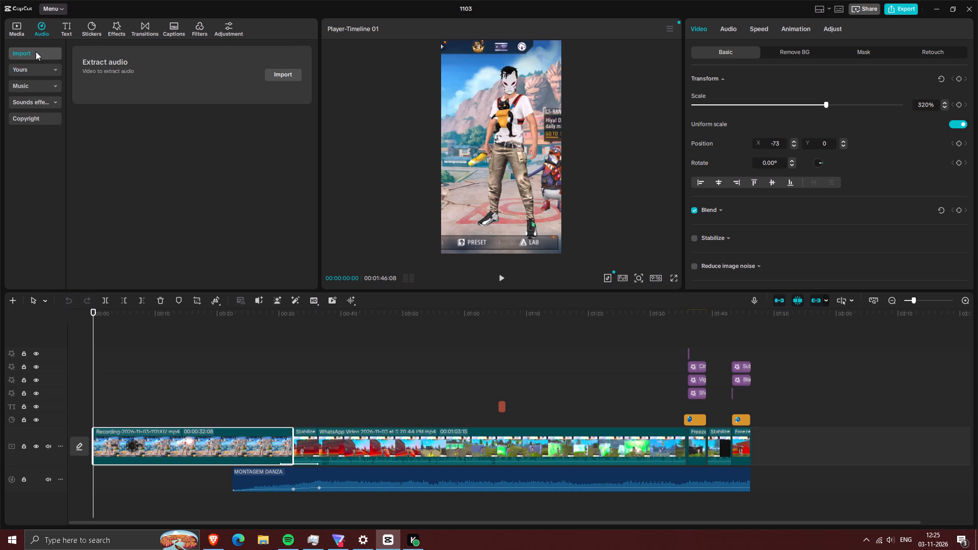
pyautogui.click(40, 101)
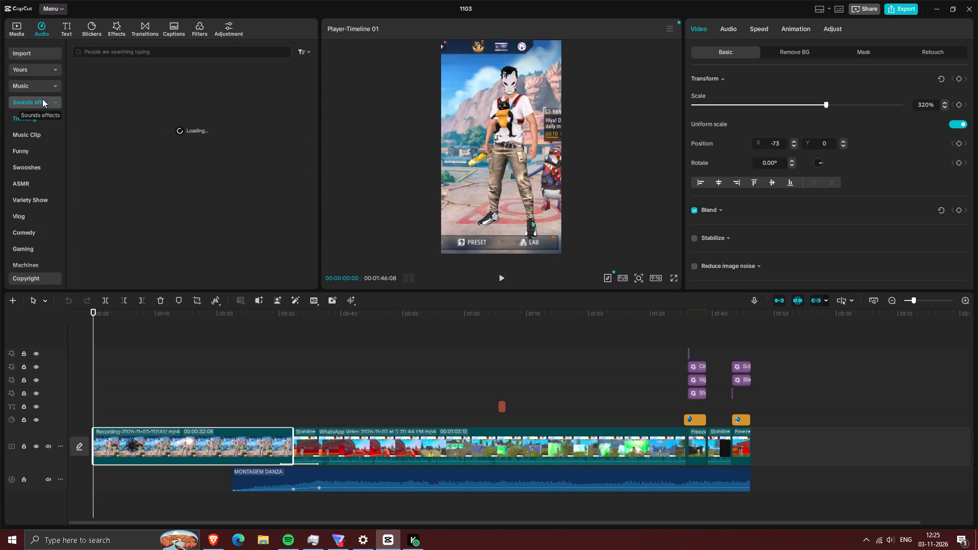
pyautogui.click(42, 99)
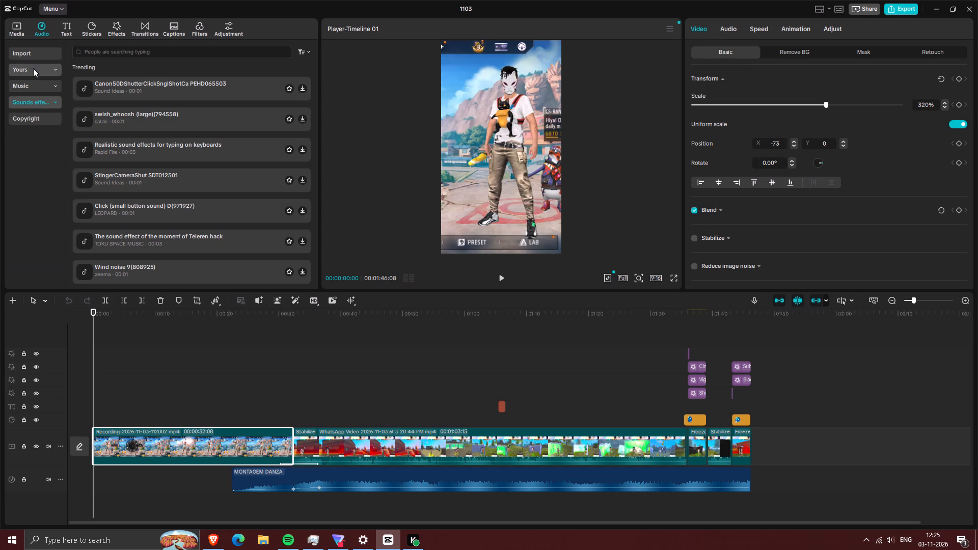
pyautogui.click(36, 119)
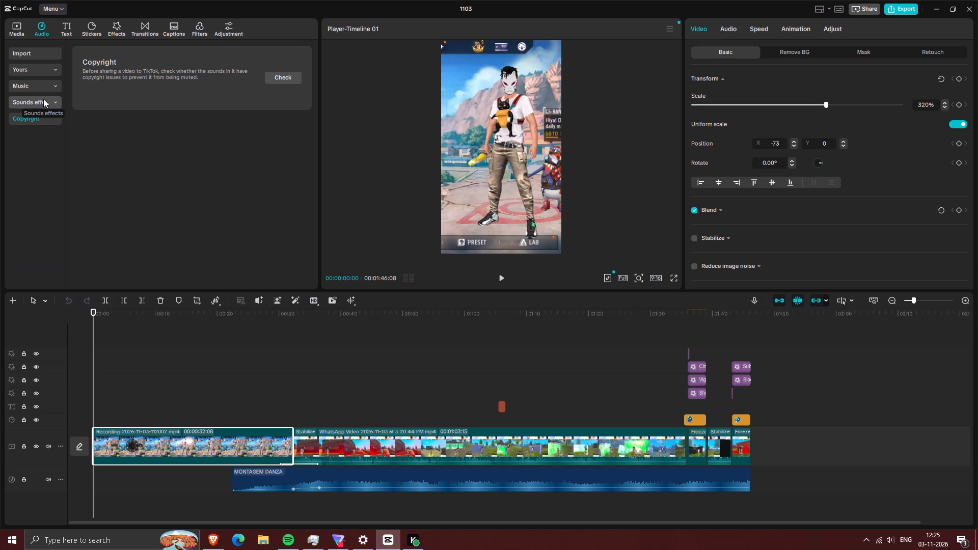
pyautogui.click(43, 99)
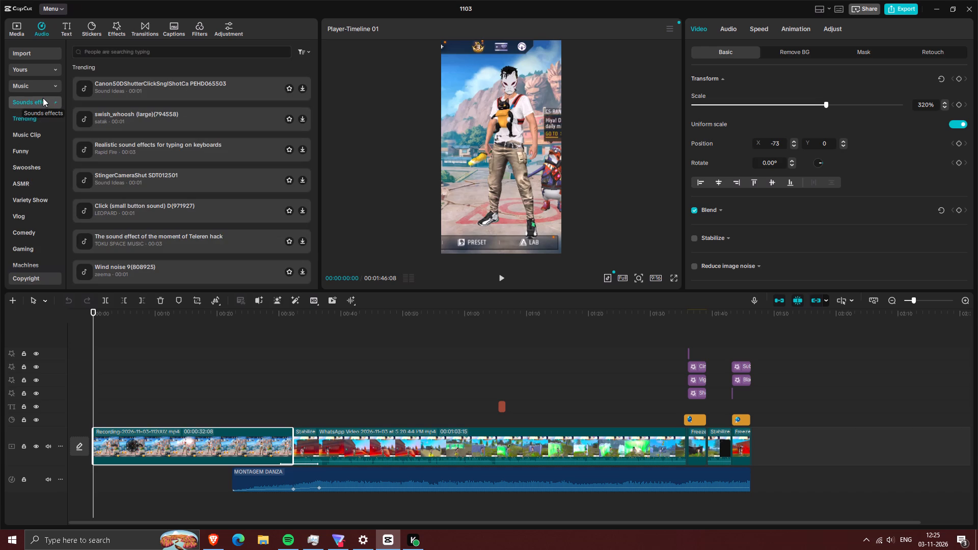
pyautogui.click(43, 85)
pyautogui.click(43, 74)
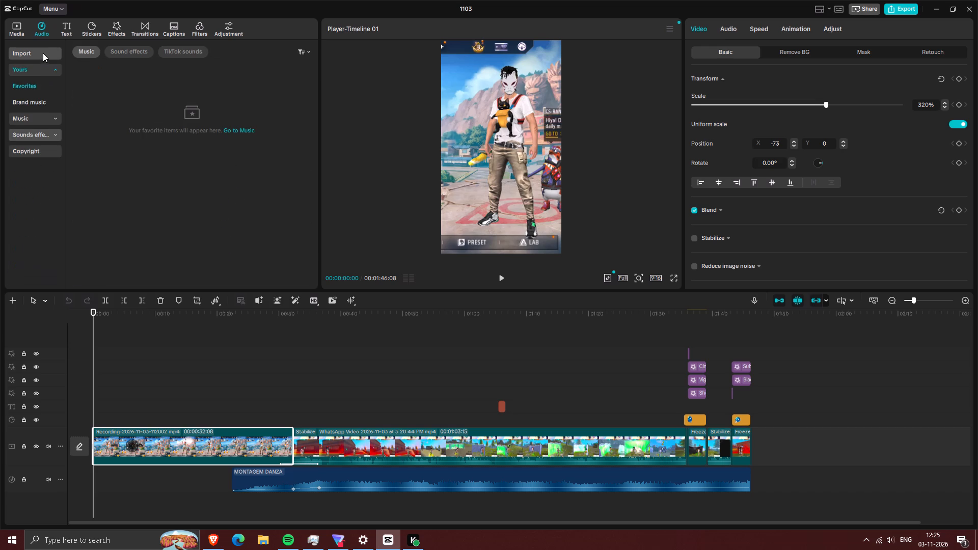
pyautogui.click(26, 102)
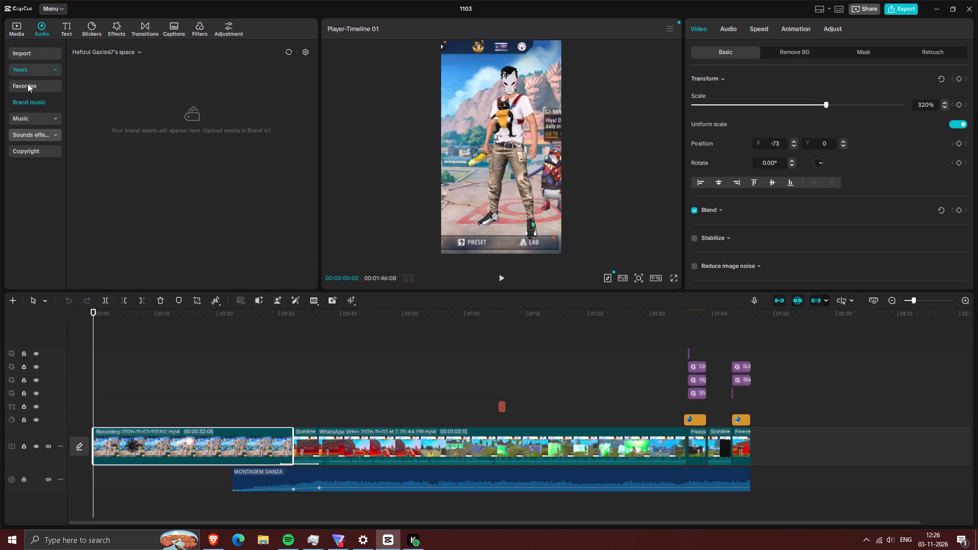
pyautogui.click(28, 84)
pyautogui.click(129, 49)
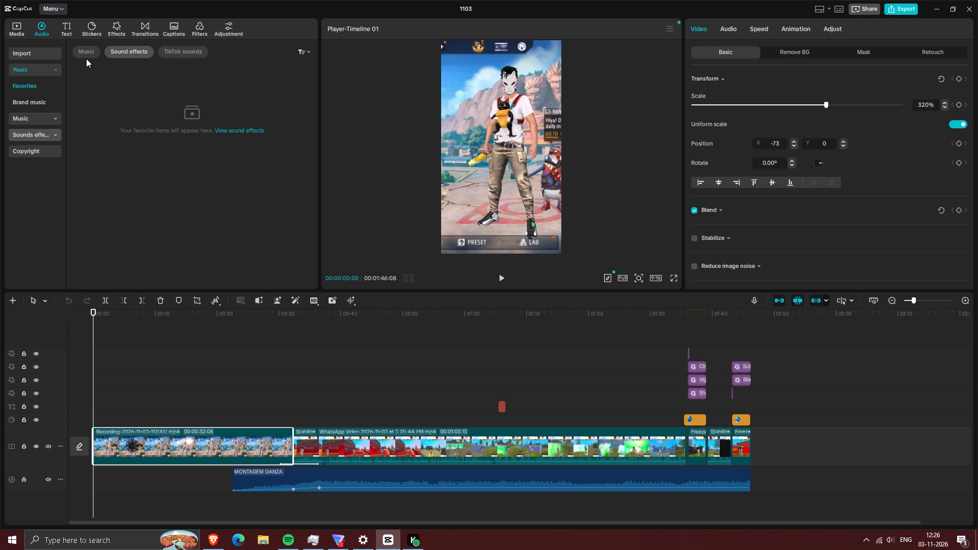
pyautogui.click(84, 54)
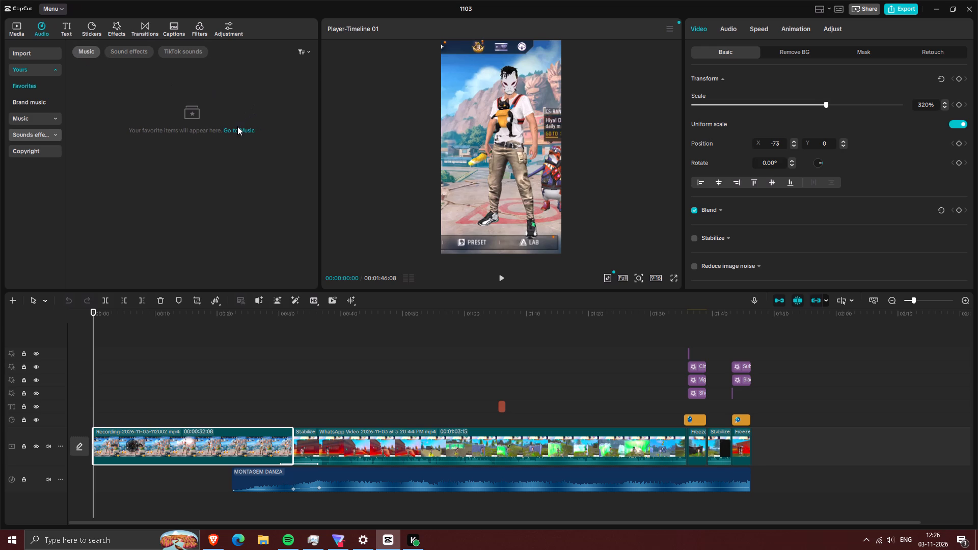
pyautogui.click(137, 56)
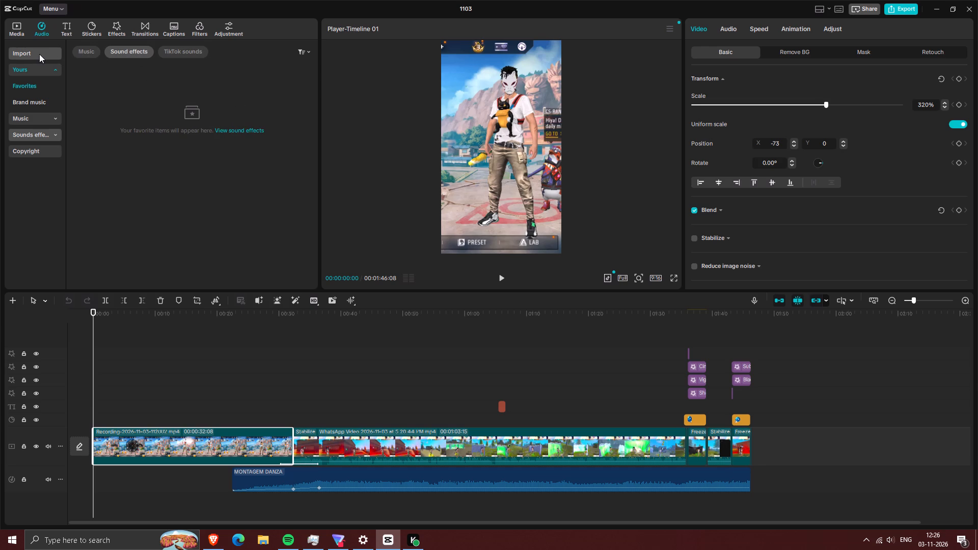
pyautogui.click(39, 54)
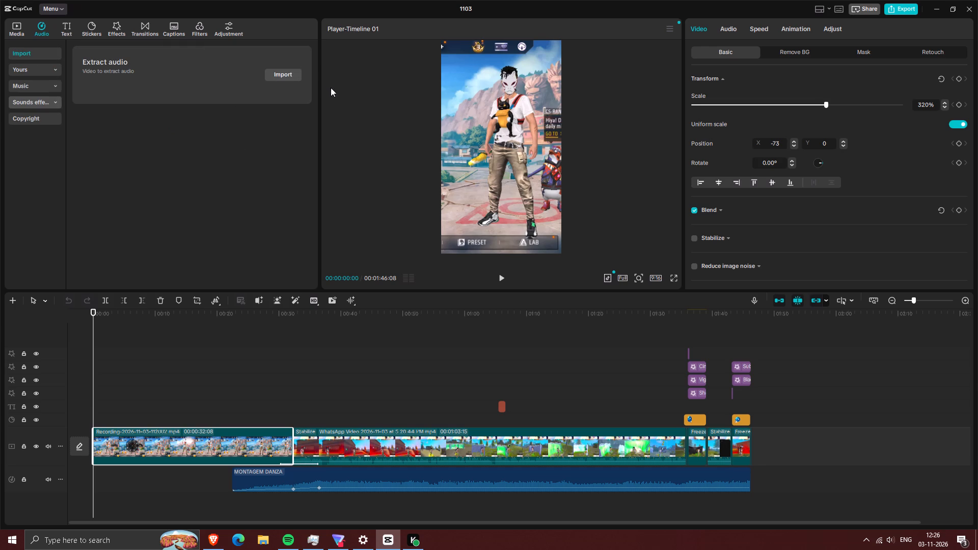
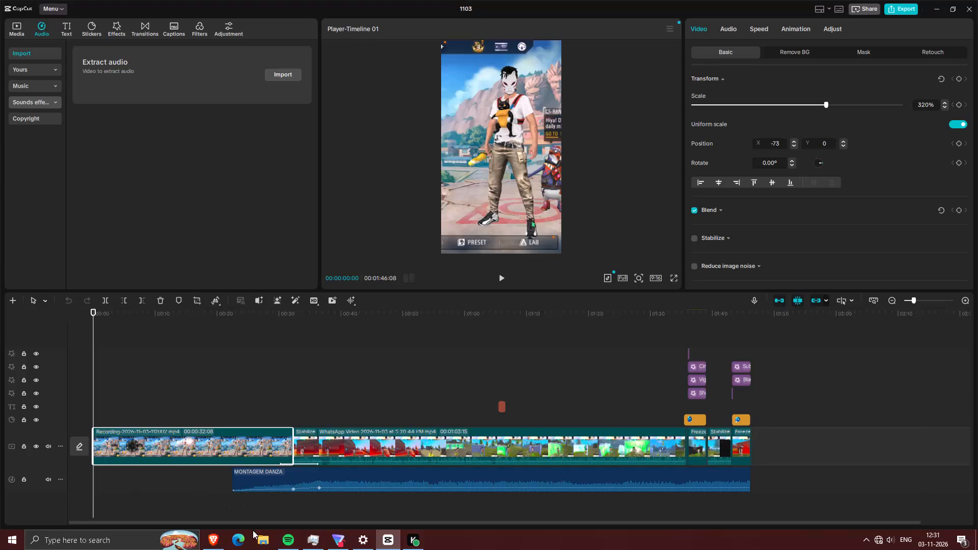
# In File Explorer, copy video_20261104_123041 from the Y33s phone's "video edit" folder to New Volume (D:).
pyautogui.click(261, 542)
pyautogui.scroll(-7, 447, 360)
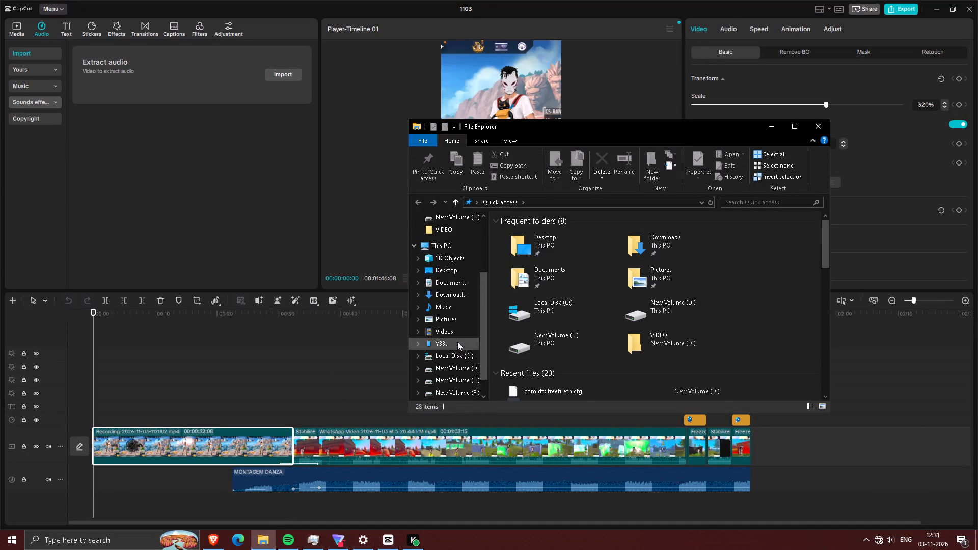
pyautogui.click(457, 342)
pyautogui.doubleClick(512, 229)
pyautogui.scroll(-2, 672, 365)
pyautogui.doubleClick(653, 361)
pyautogui.rightClick(539, 231)
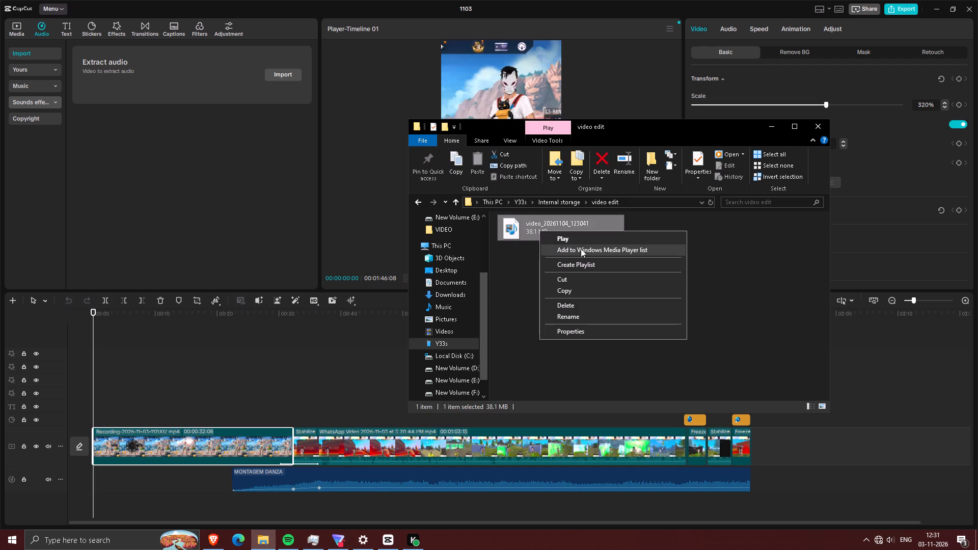
pyautogui.click(575, 291)
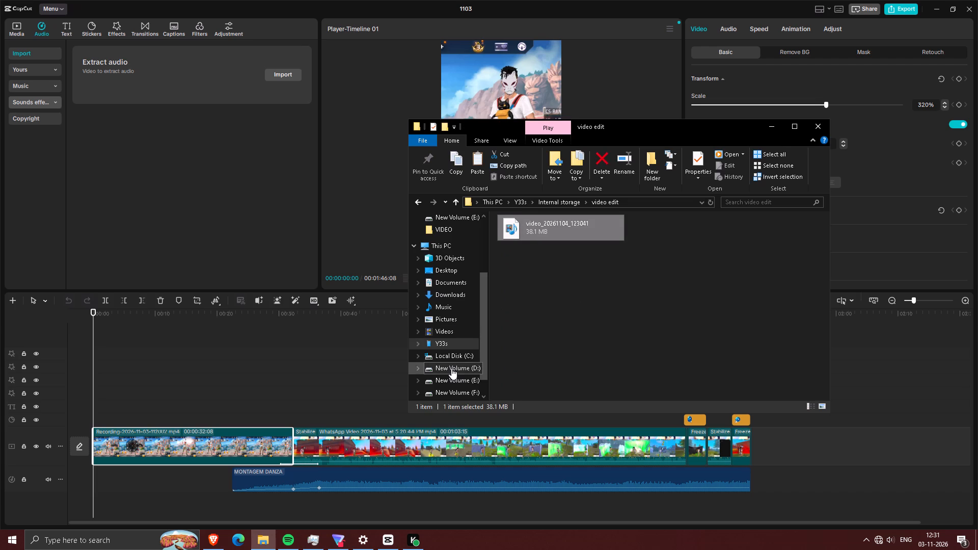
pyautogui.click(451, 368)
pyautogui.click(601, 303)
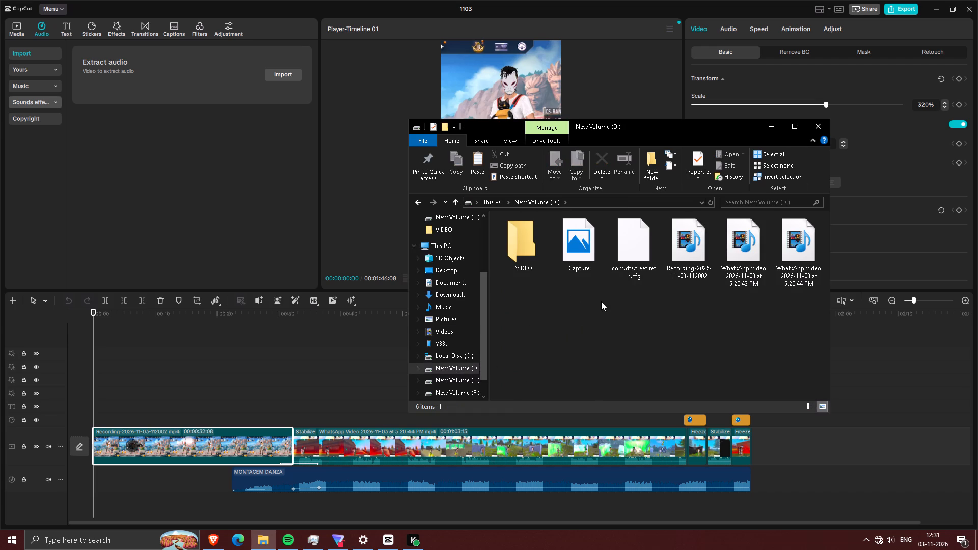
pyautogui.hotkey('ctrl', 'v')
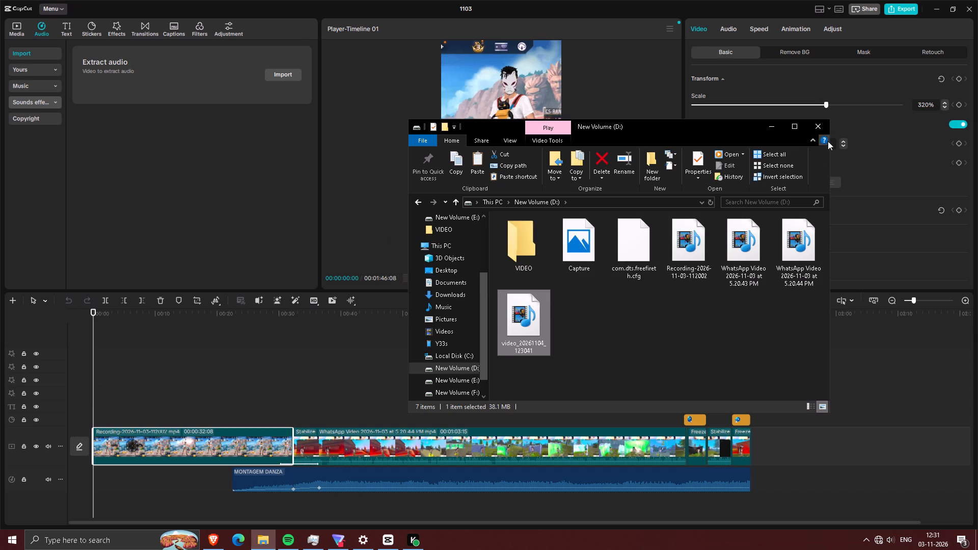
pyautogui.click(817, 128)
# In CapCut, extract the audio from video_20261104_123041 on New Volume (D:) into the audio library.
pyautogui.click(280, 77)
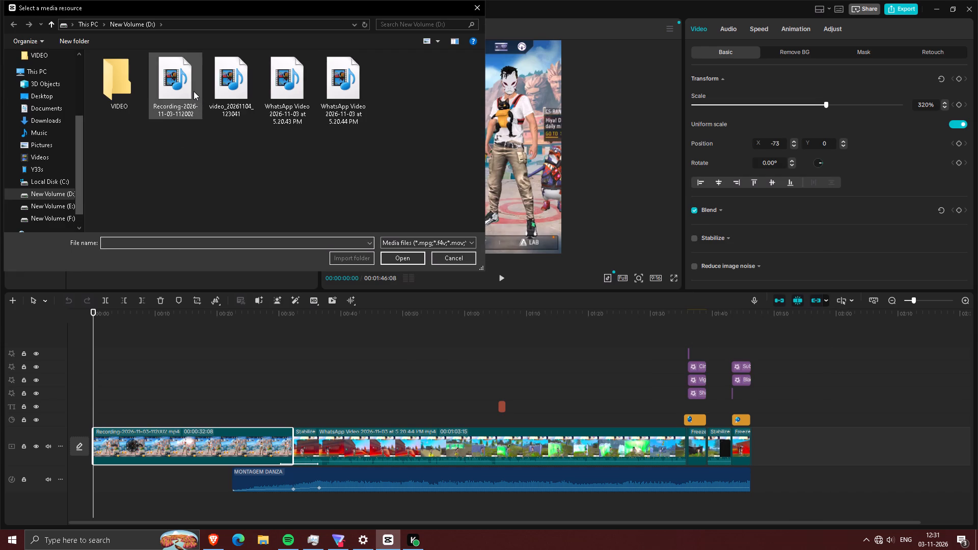
pyautogui.click(194, 91)
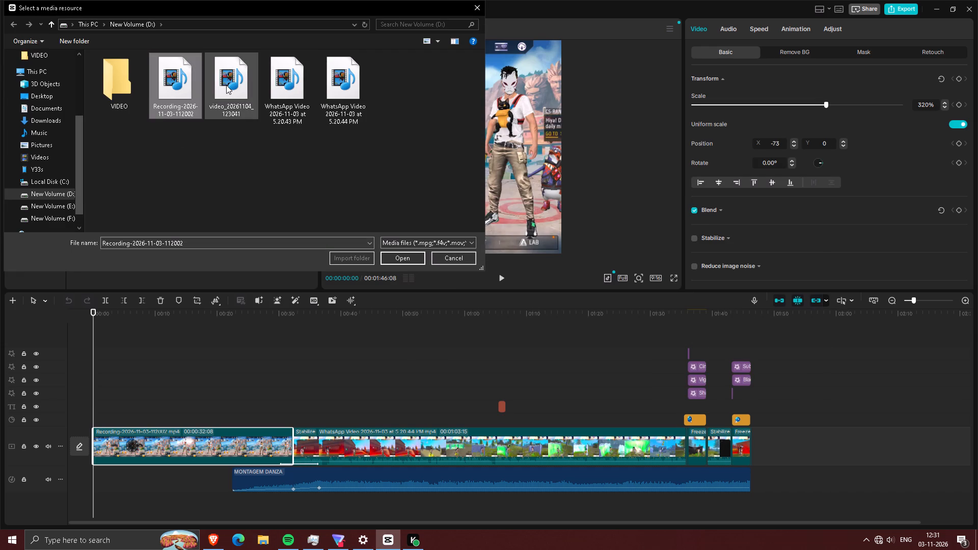
pyautogui.click(226, 85)
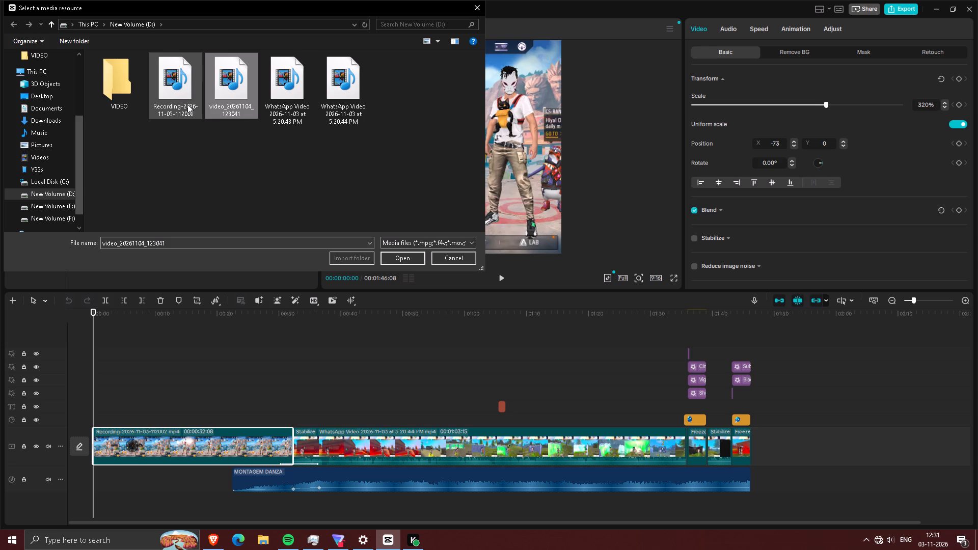
pyautogui.click(398, 259)
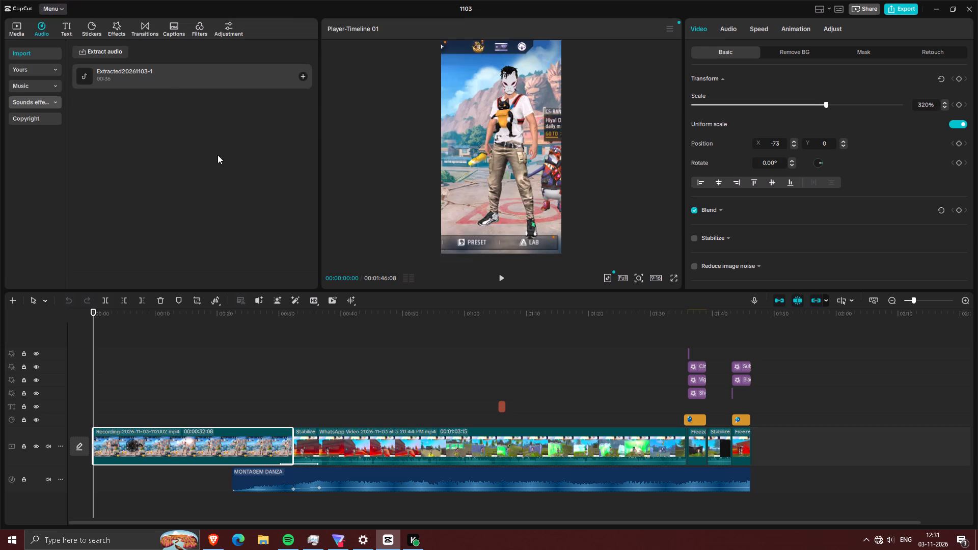
# Preview the extracted audio and place it on its own timeline track starting at 00:00, under the opening recording clip.
pyautogui.click(159, 80)
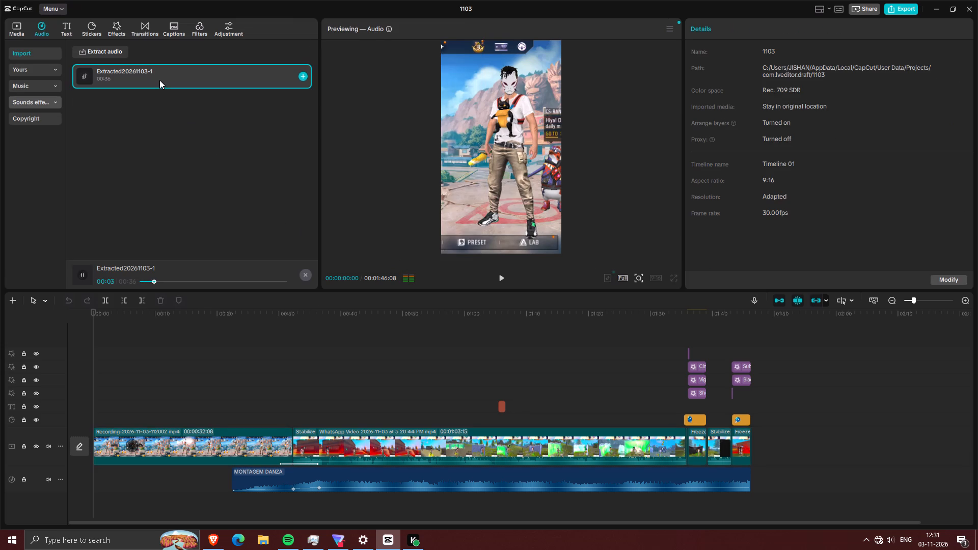
pyautogui.moveTo(159, 80); pyautogui.dragTo(90, 411)
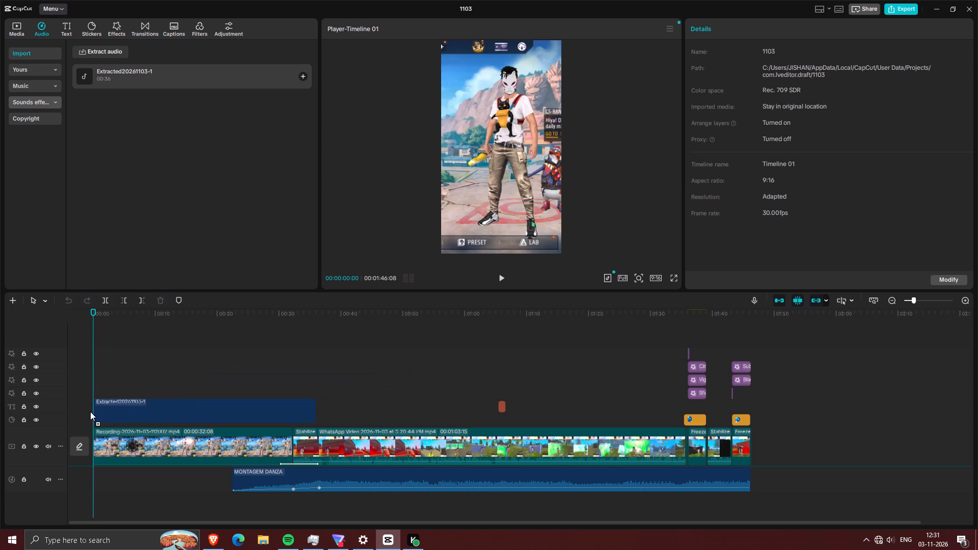
pyautogui.moveTo(90, 411); pyautogui.dragTo(86, 414)
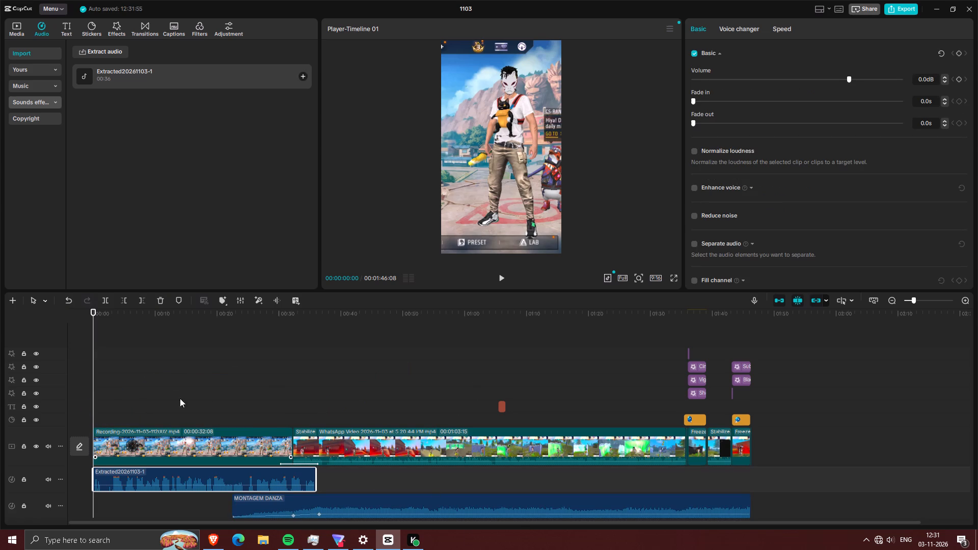
# Turn on Enhance voice at intensity 75 and Reduce noise for the extracted audio clip.
pyautogui.click(748, 34)
pyautogui.click(783, 29)
pyautogui.click(735, 28)
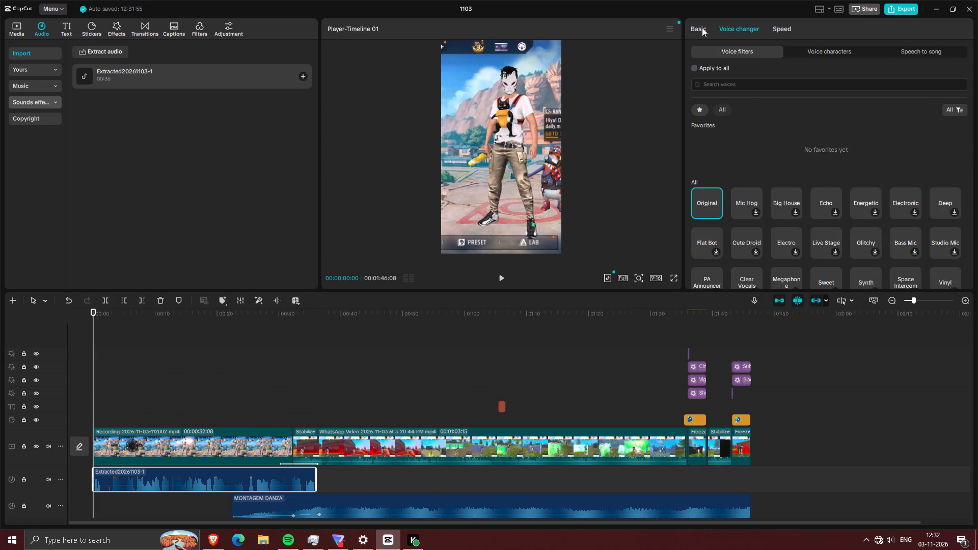
pyautogui.click(702, 28)
pyautogui.click(737, 186)
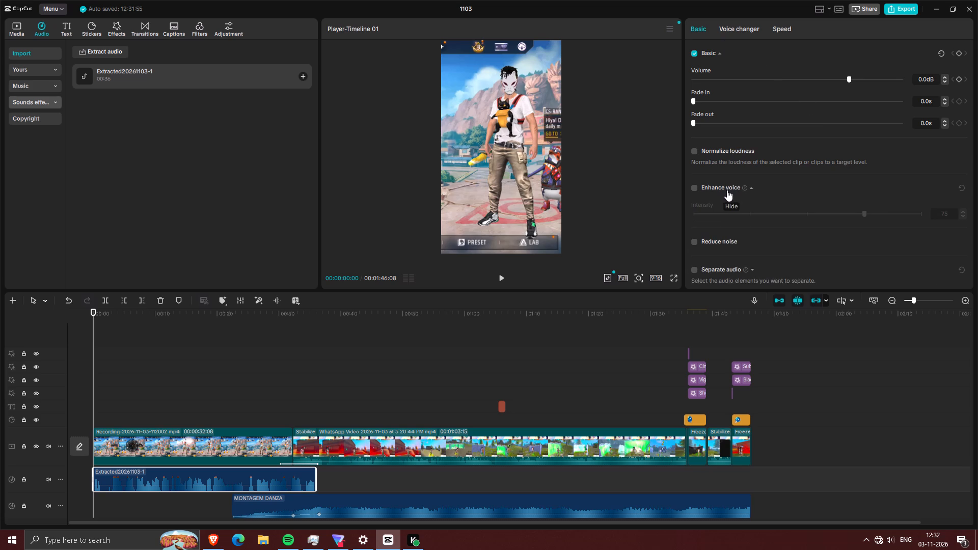
pyautogui.click(695, 187)
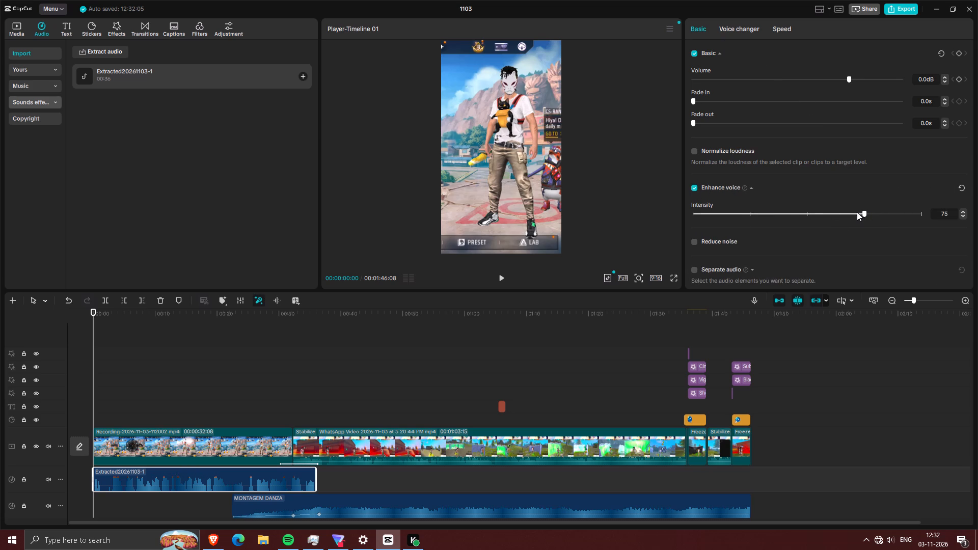
pyautogui.scroll(-6, 738, 219)
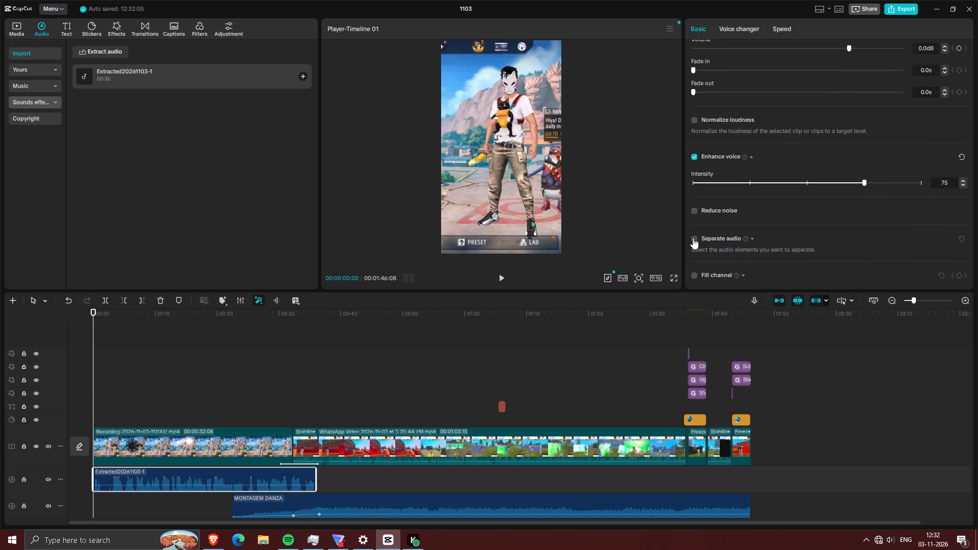
pyautogui.click(693, 209)
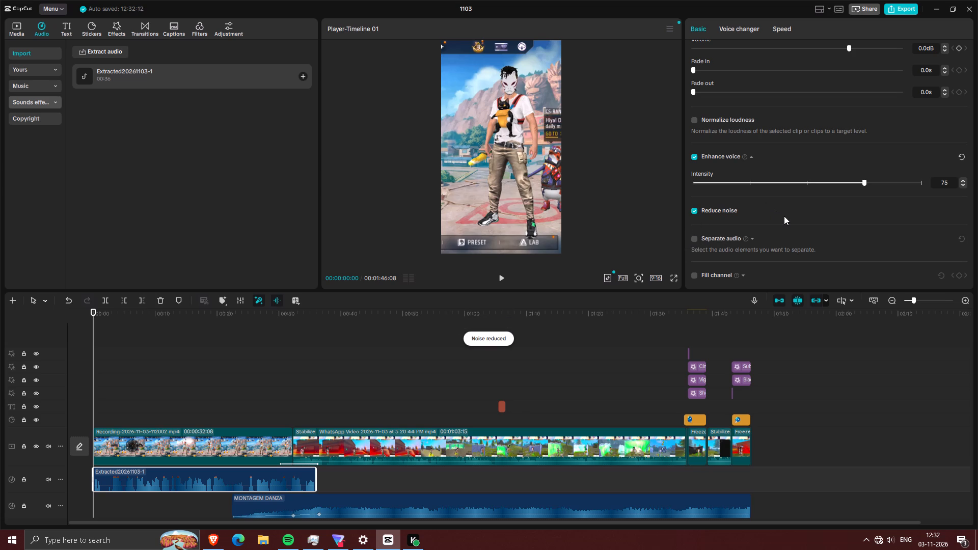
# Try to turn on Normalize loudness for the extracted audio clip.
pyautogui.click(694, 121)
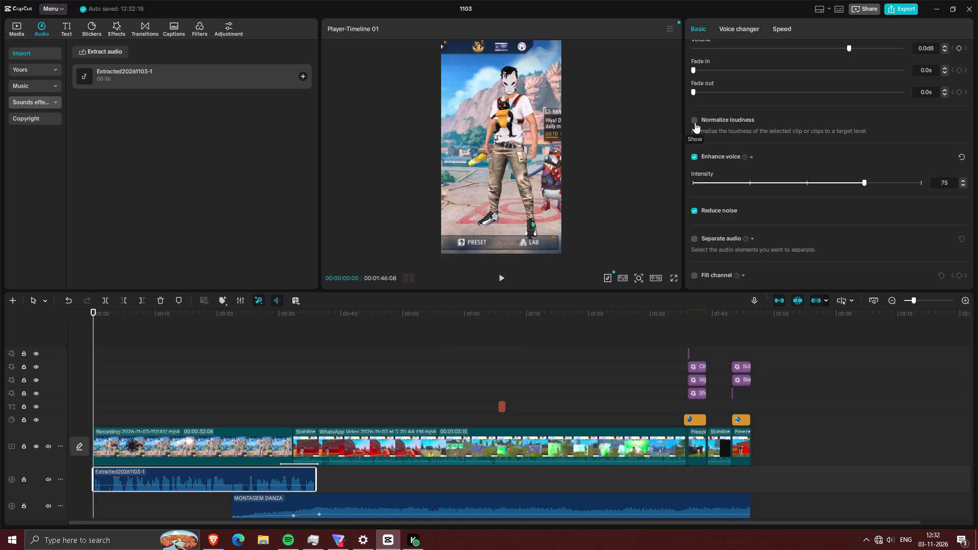
# Open the Windows network connections list to check the Wi-Fi connection.
pyautogui.click(882, 546)
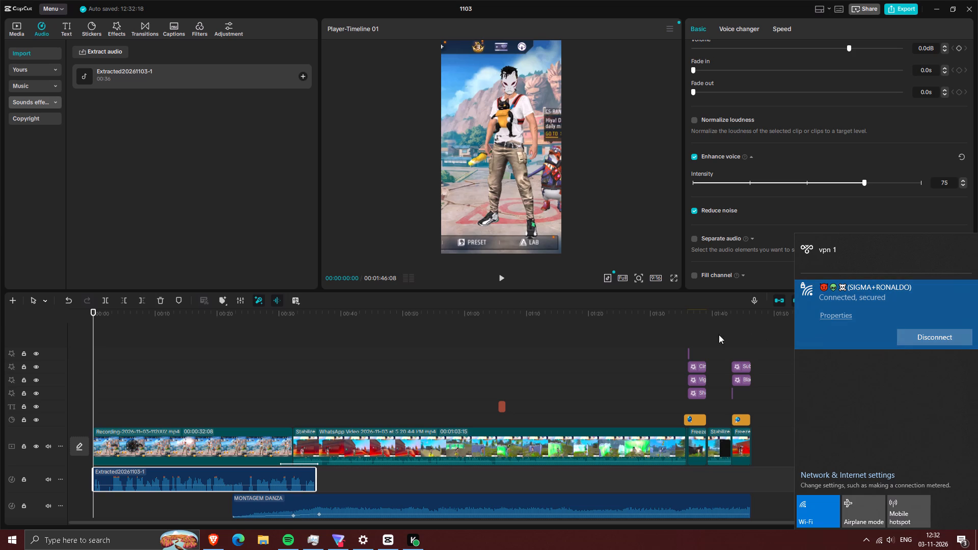
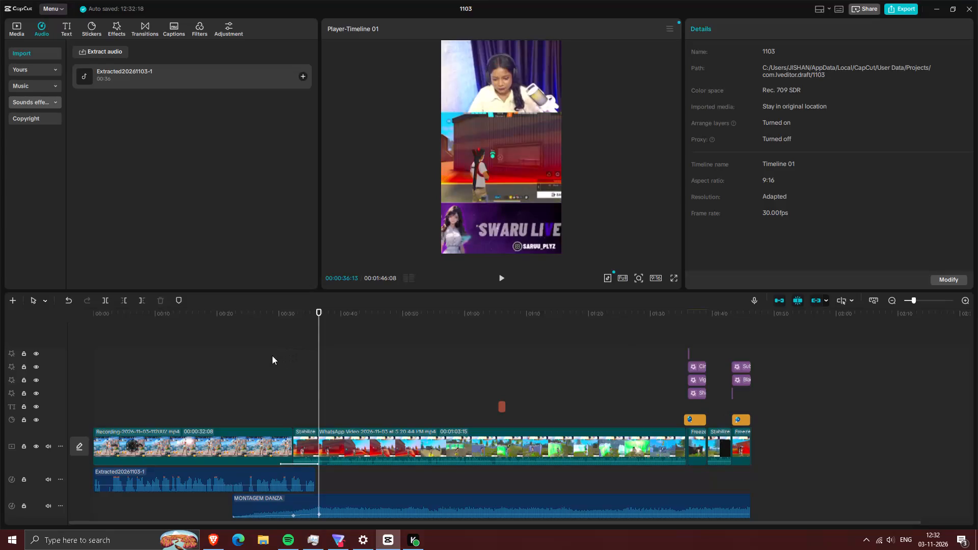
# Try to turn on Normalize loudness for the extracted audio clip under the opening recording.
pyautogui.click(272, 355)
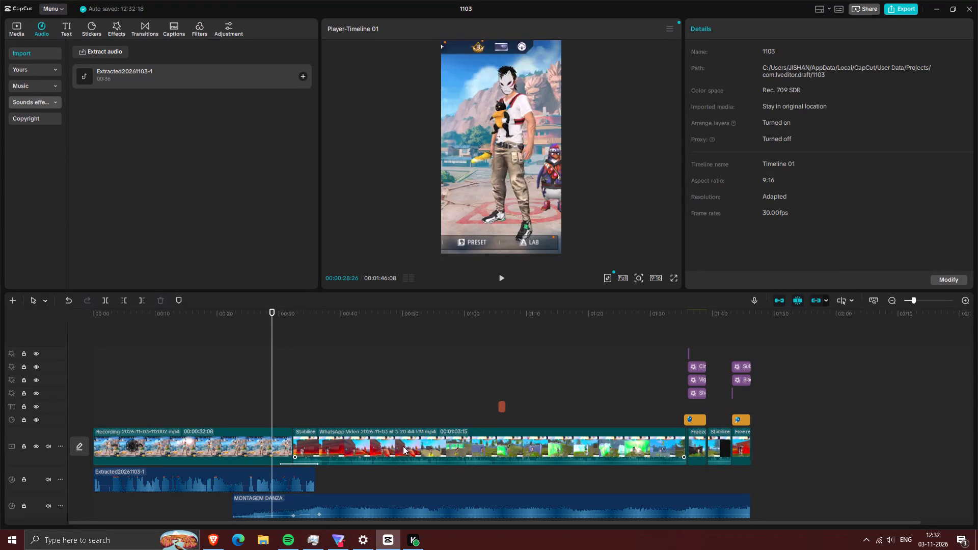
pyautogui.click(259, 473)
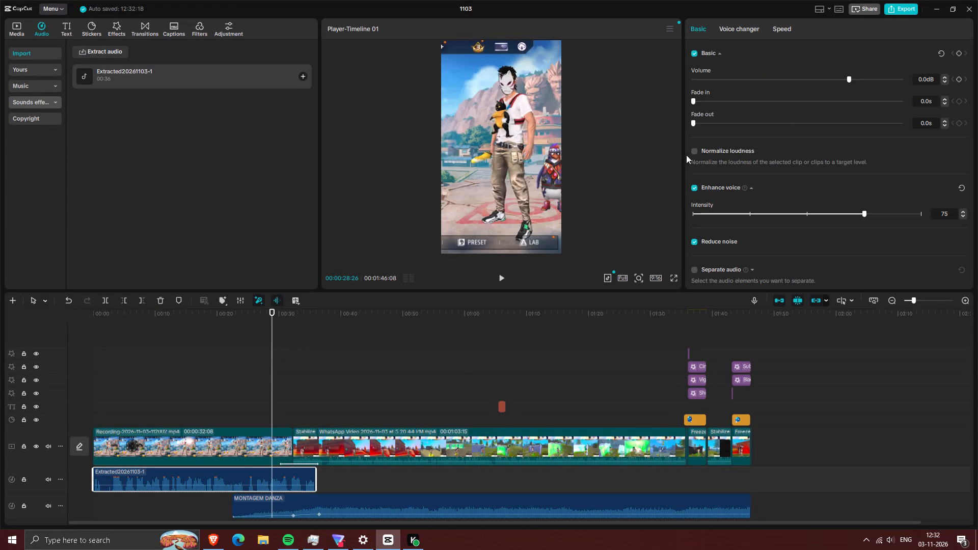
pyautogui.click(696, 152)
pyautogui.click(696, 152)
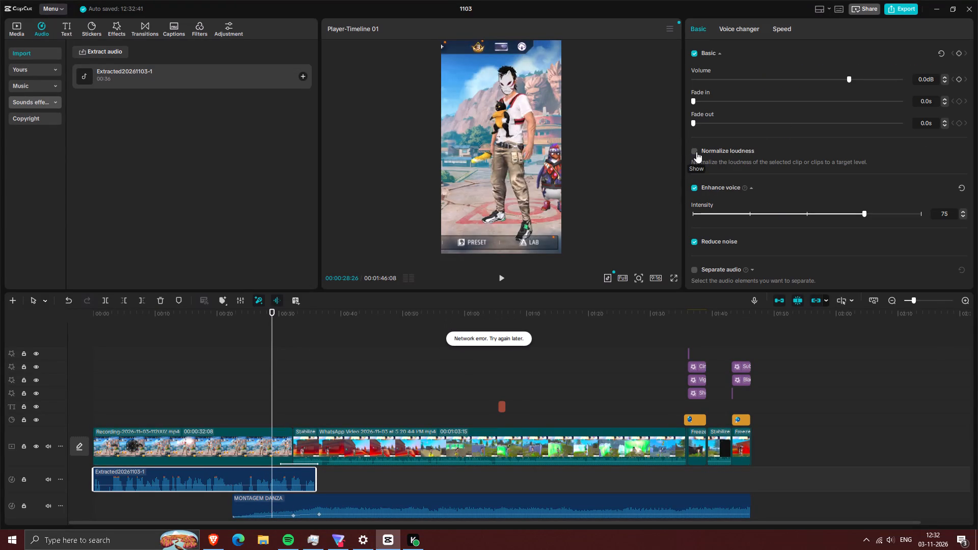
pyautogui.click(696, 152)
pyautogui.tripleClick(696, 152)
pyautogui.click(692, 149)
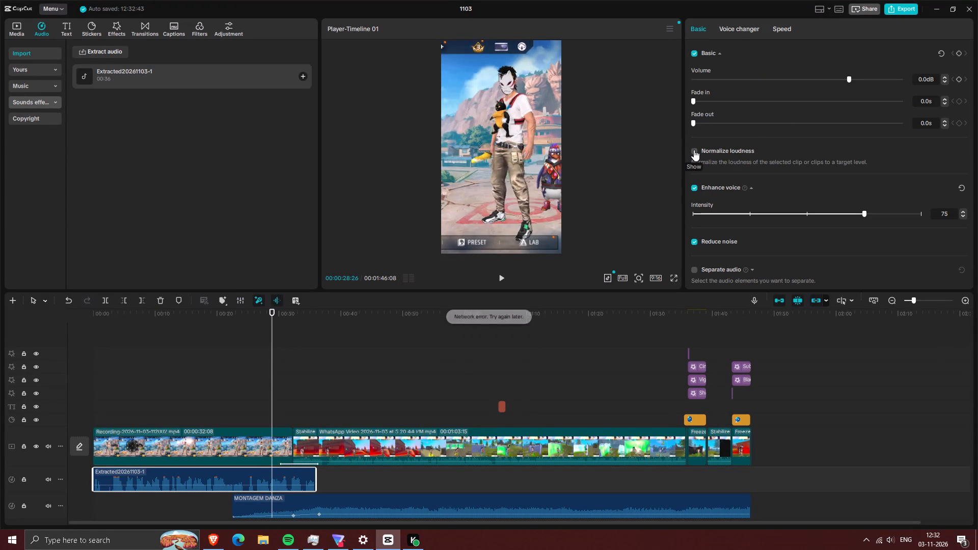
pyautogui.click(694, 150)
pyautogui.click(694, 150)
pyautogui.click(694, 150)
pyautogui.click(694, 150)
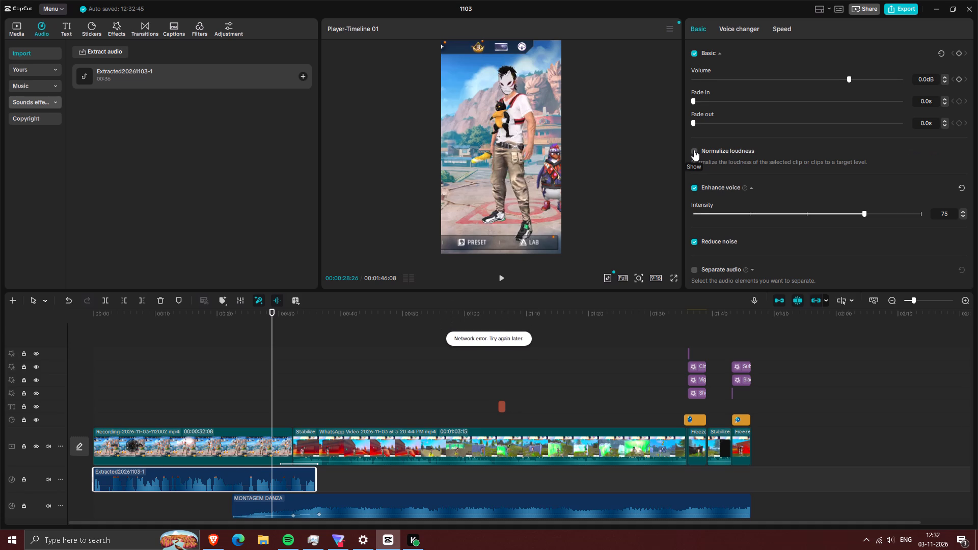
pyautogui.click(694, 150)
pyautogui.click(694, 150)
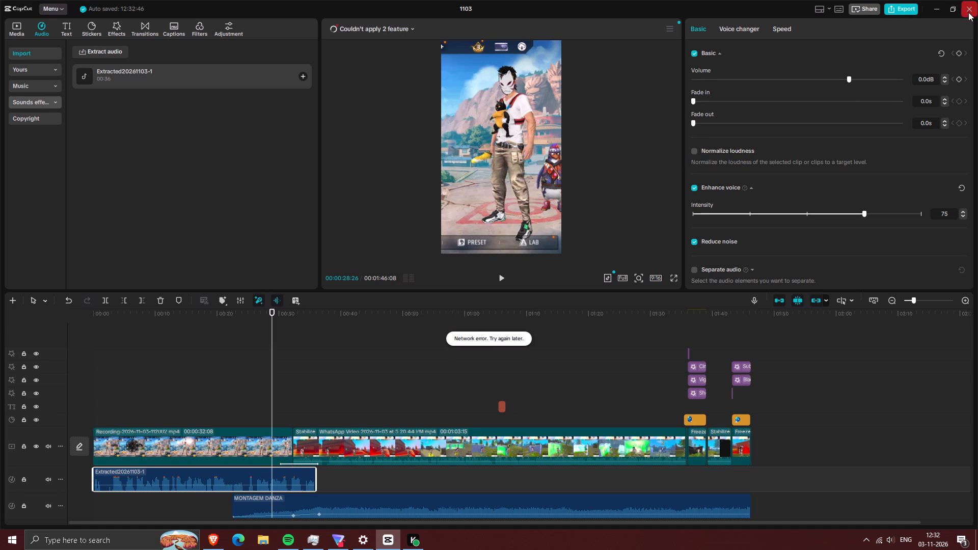
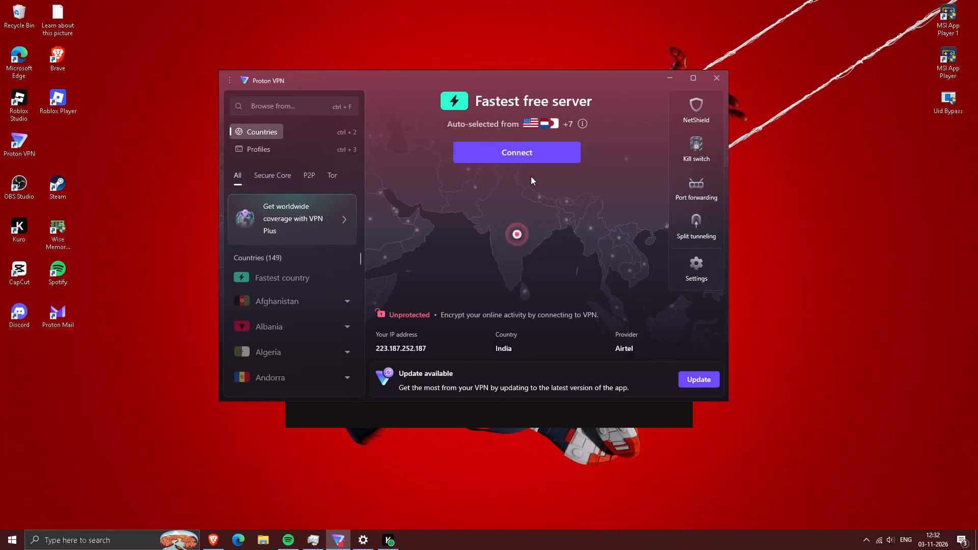
# Switch to Proton VPN and connect to the fastest free server.
pyautogui.click(536, 147)
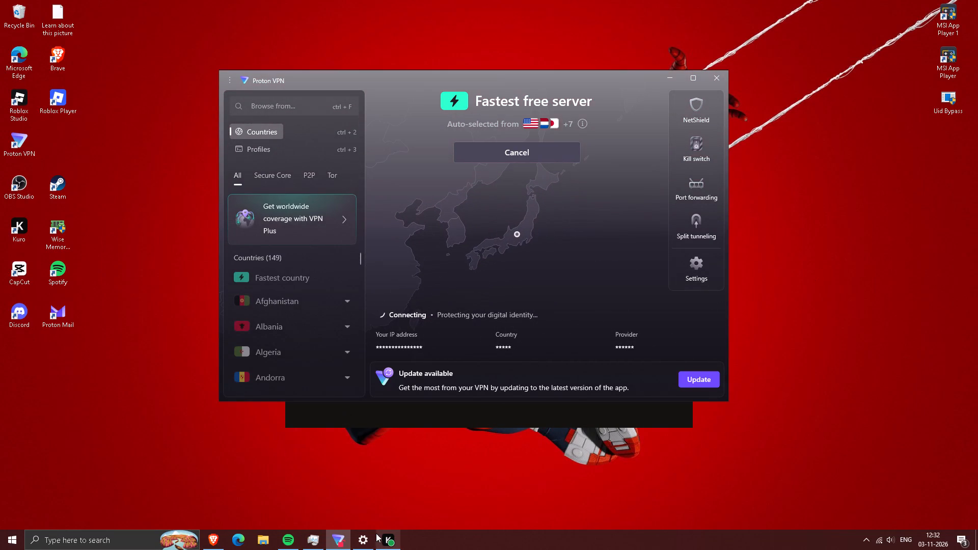
# Launch CapCut from the desktop.
pyautogui.doubleClick(24, 262)
pyautogui.rightClick(142, 237)
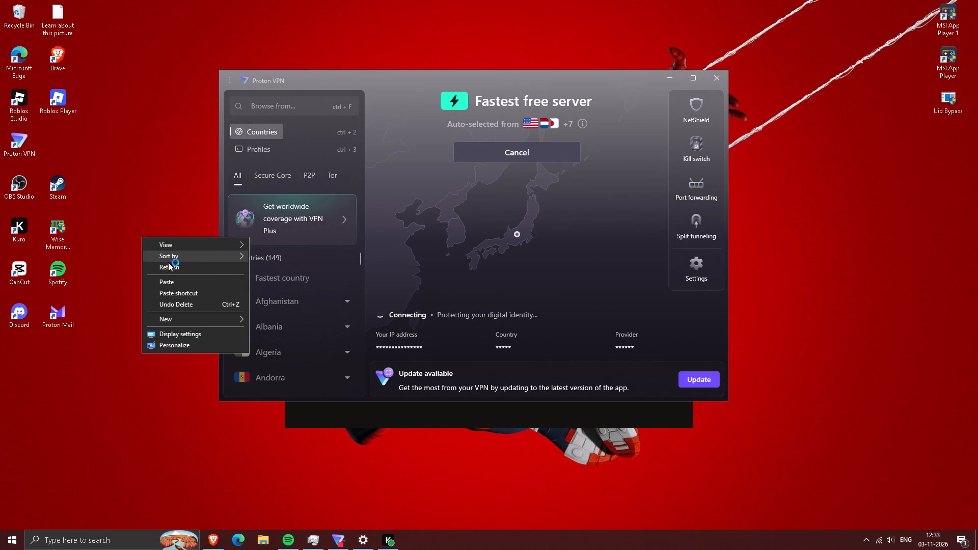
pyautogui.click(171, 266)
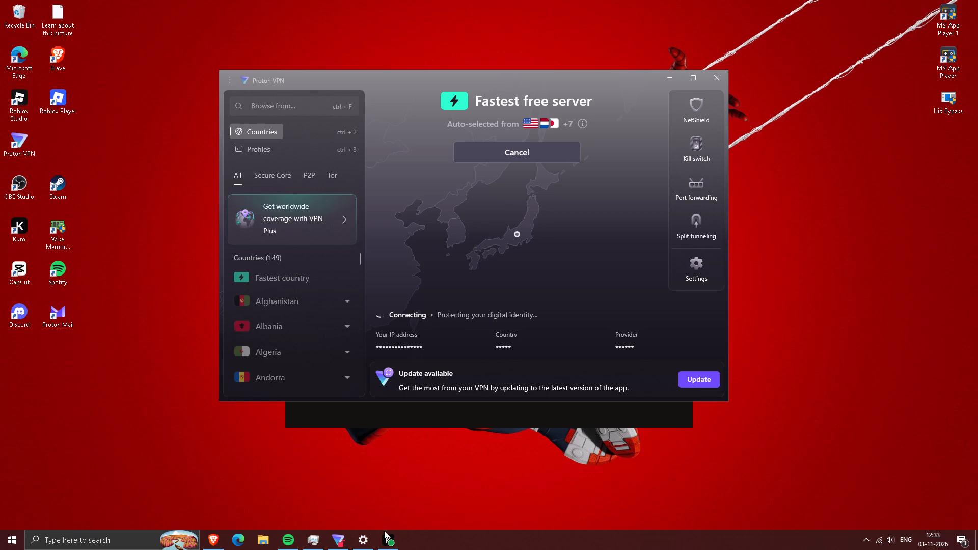
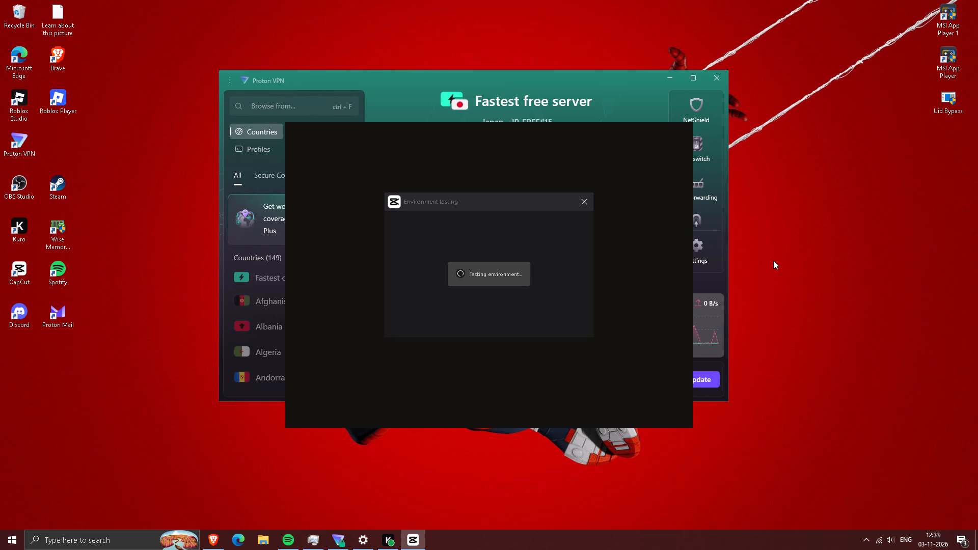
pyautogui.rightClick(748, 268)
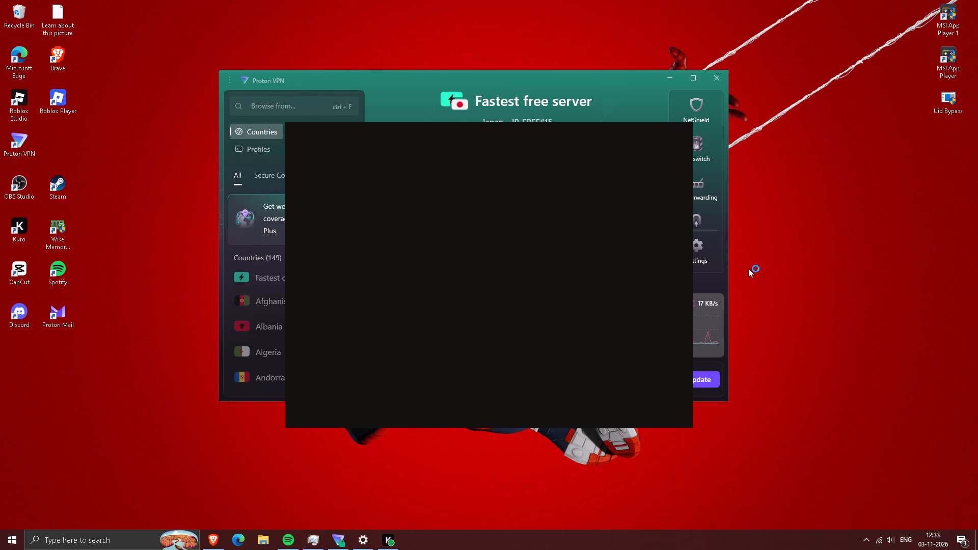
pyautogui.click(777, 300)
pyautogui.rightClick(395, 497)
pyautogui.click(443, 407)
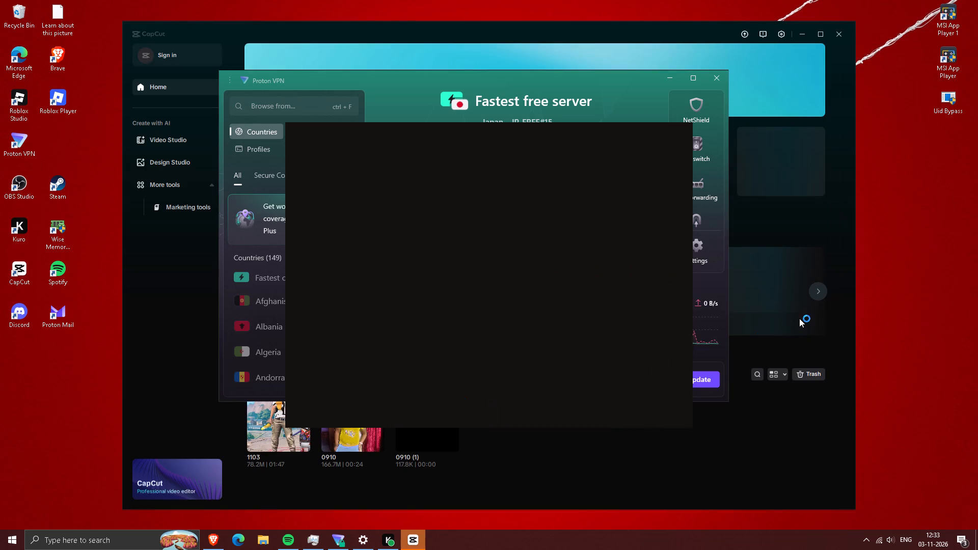
# Bring the CapCut home window in front of the Proton VPN window.
pyautogui.click(799, 318)
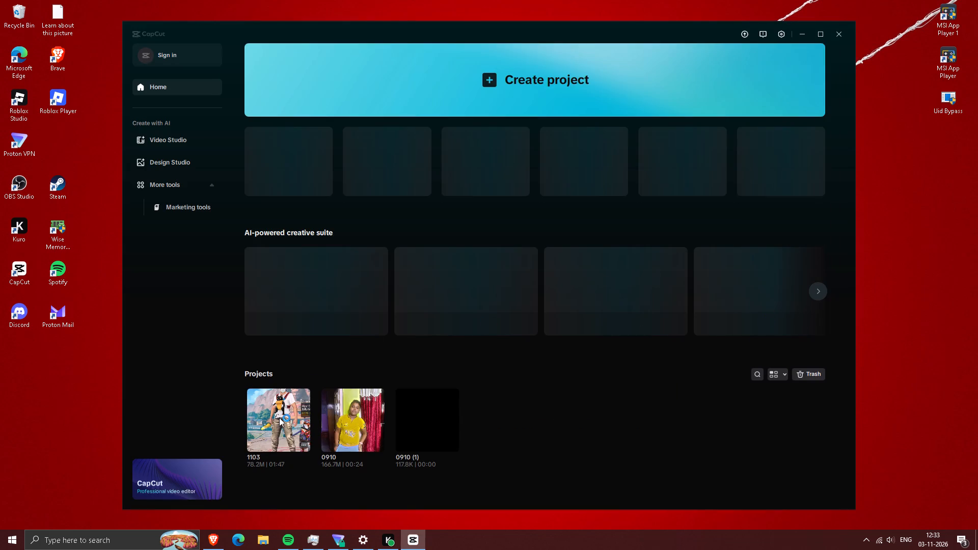
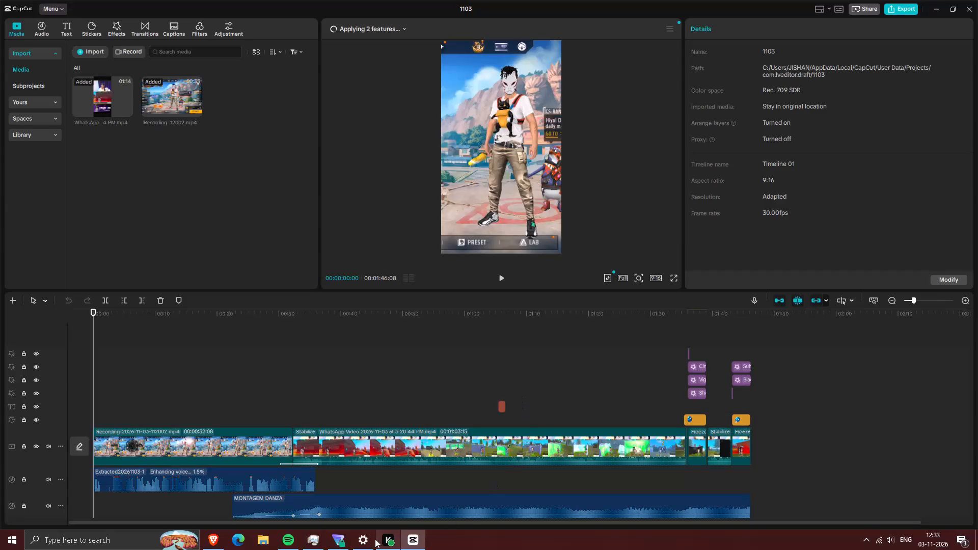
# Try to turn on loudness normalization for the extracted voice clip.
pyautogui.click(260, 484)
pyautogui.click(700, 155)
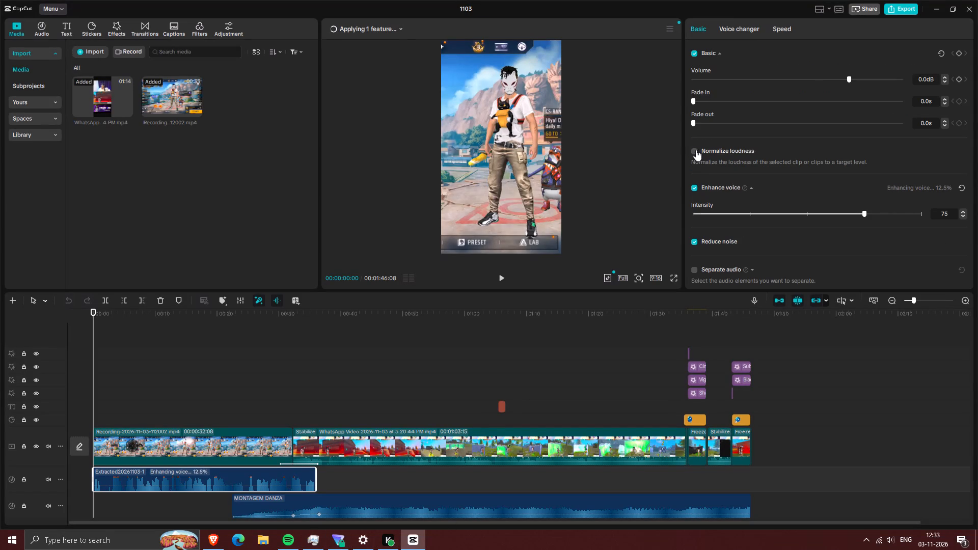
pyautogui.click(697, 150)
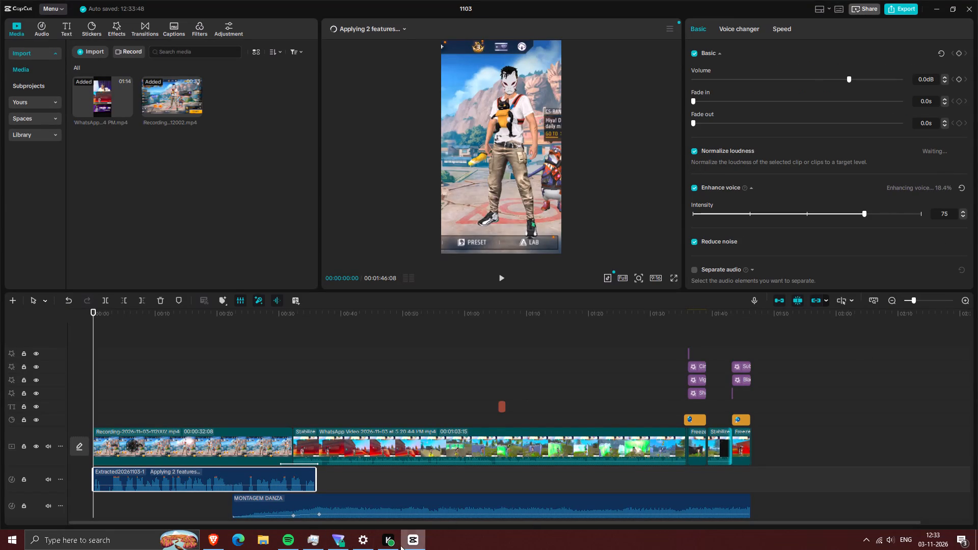
# Switch to Proton VPN, disconnect from the Japan server, and minimize its window to return to CapCut.
pyautogui.click(356, 507)
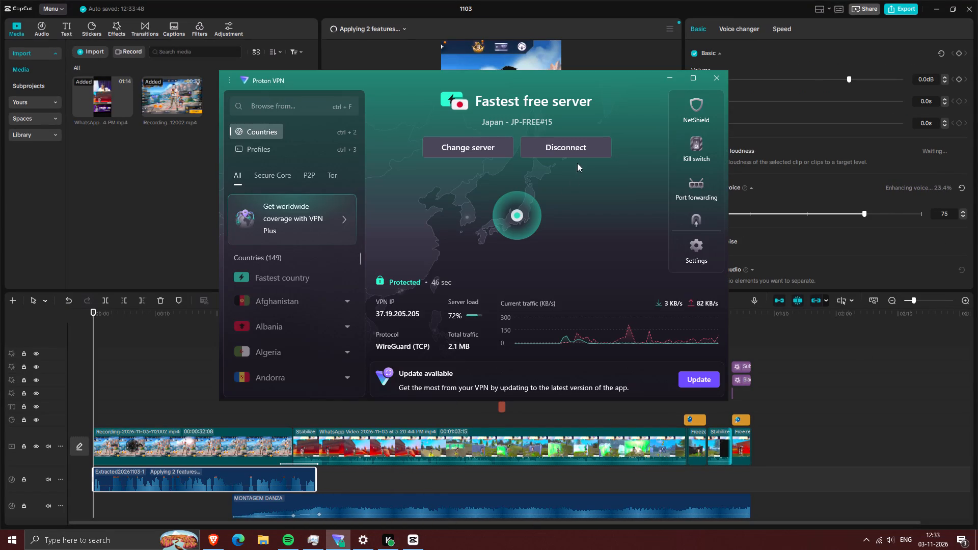
pyautogui.click(581, 146)
pyautogui.click(669, 77)
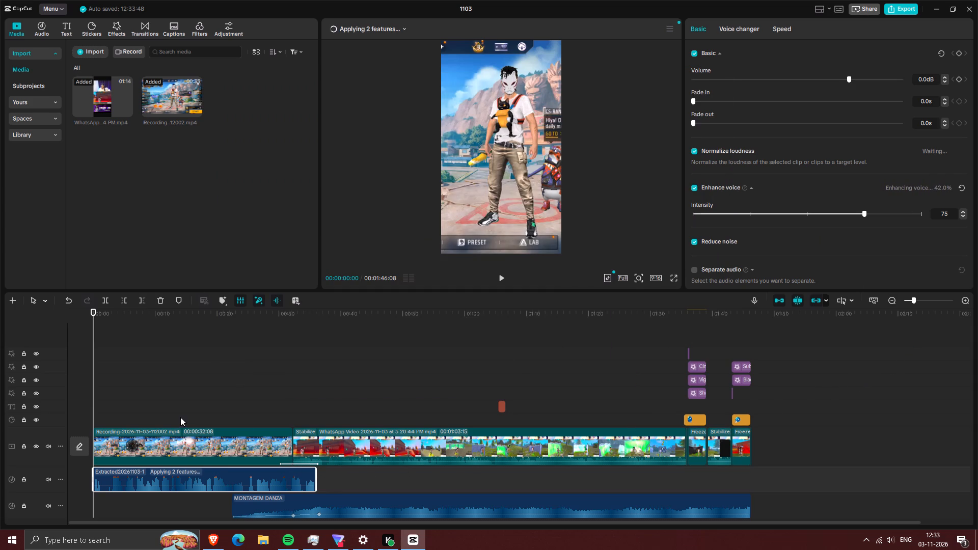
# Split the extracted voice clip at 00:00:03:09, undoing any additional cut made in its short opening piece.
pyautogui.press('Right')
pyautogui.press('Right')
pyautogui.press('space')
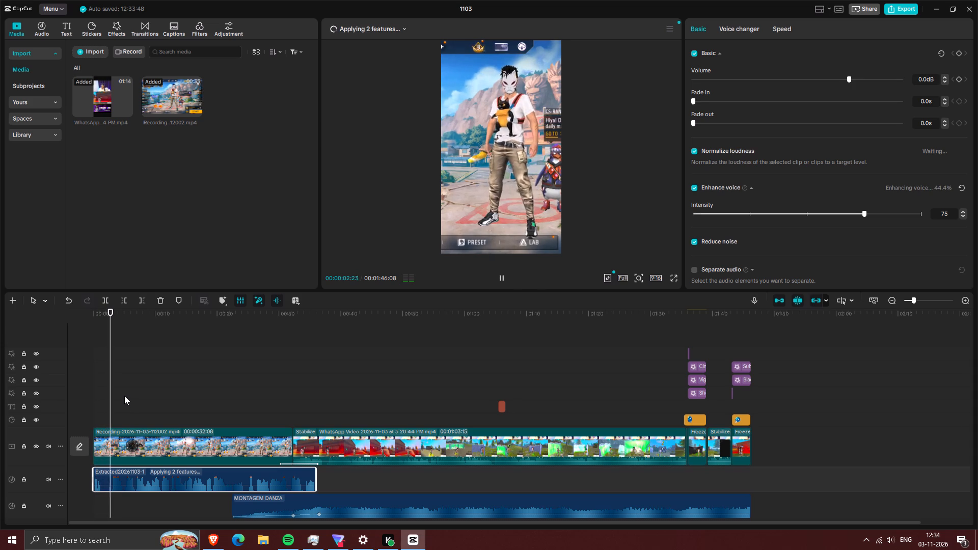
pyautogui.press('space')
pyautogui.press('Left')
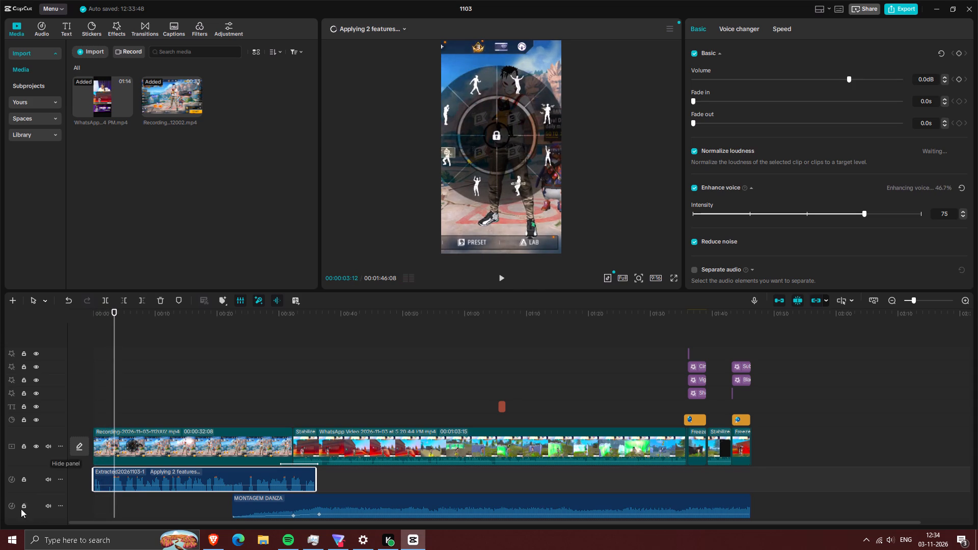
pyautogui.press('Left')
pyautogui.press('Left')
pyautogui.press('Left')
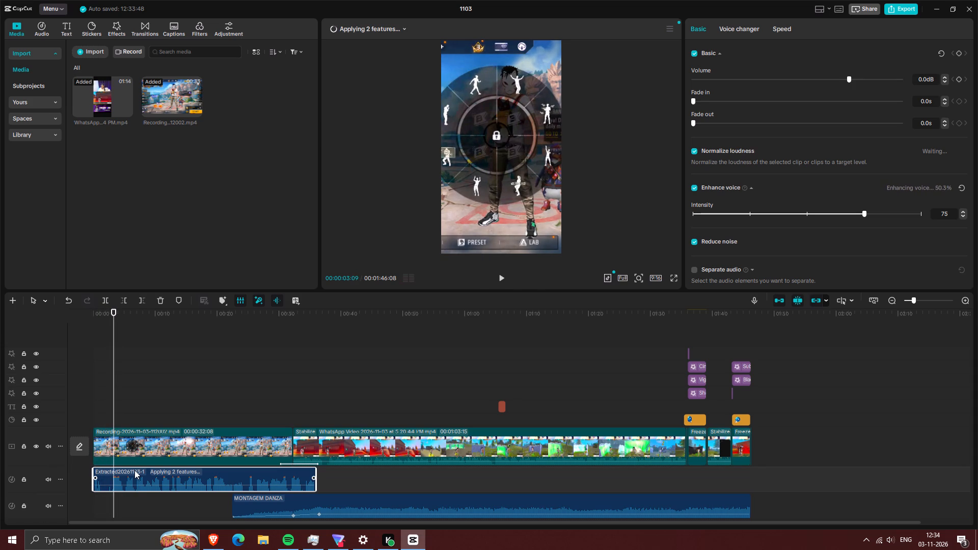
pyautogui.press('b')
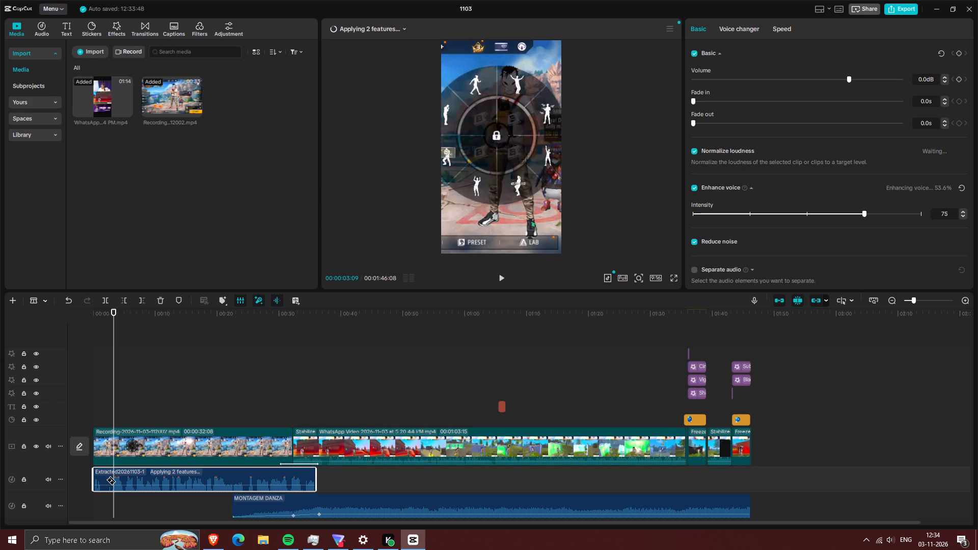
pyautogui.click(116, 475)
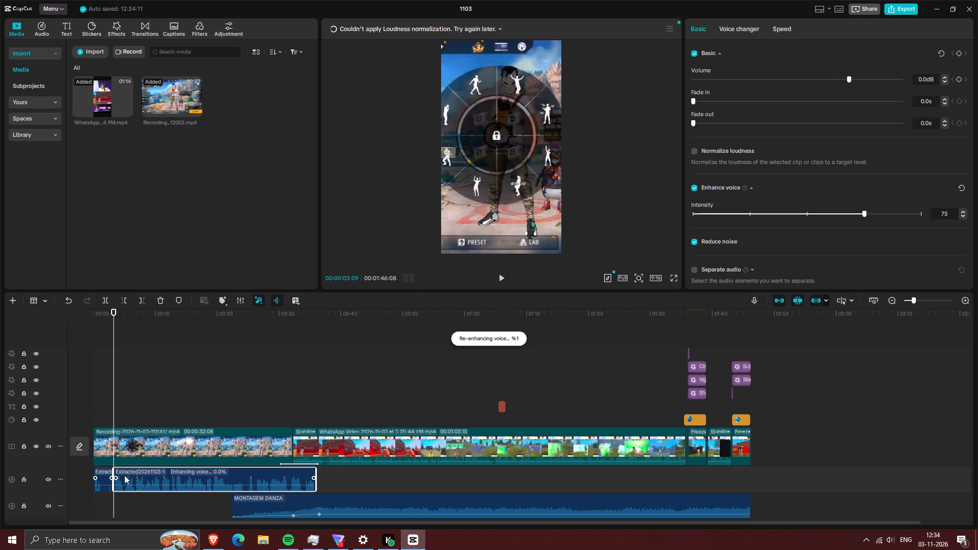
pyautogui.click(107, 475)
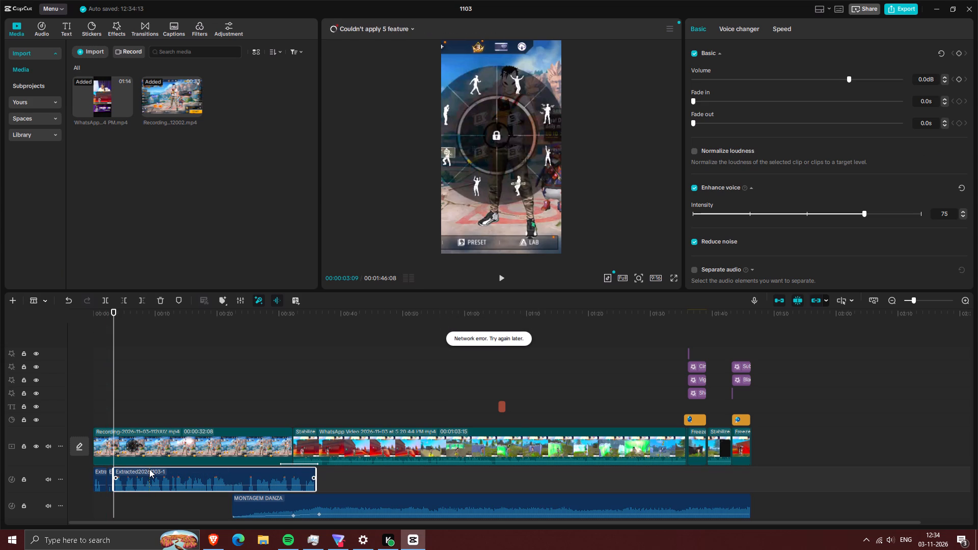
pyautogui.hotkey('ctrl', 'z')
# Delete the short opening piece of the voice clip and move the remainder to the start of the timeline.
pyautogui.press('a')
pyautogui.click(102, 482)
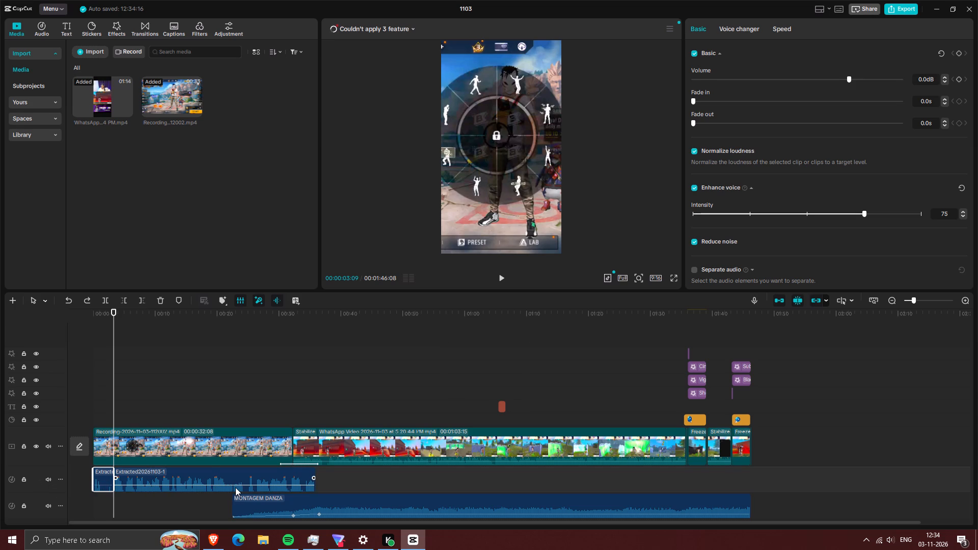
pyautogui.press('BackSpace')
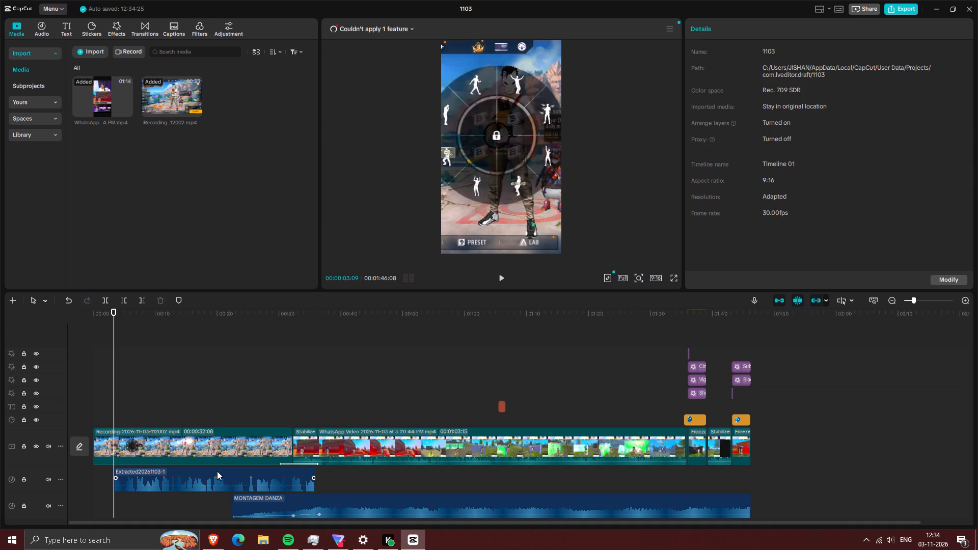
pyautogui.moveTo(217, 471); pyautogui.dragTo(192, 468)
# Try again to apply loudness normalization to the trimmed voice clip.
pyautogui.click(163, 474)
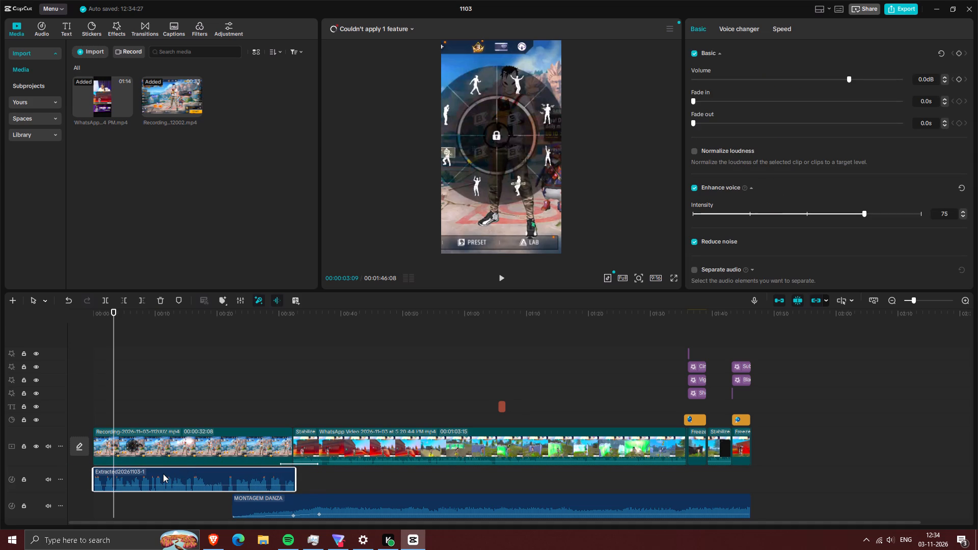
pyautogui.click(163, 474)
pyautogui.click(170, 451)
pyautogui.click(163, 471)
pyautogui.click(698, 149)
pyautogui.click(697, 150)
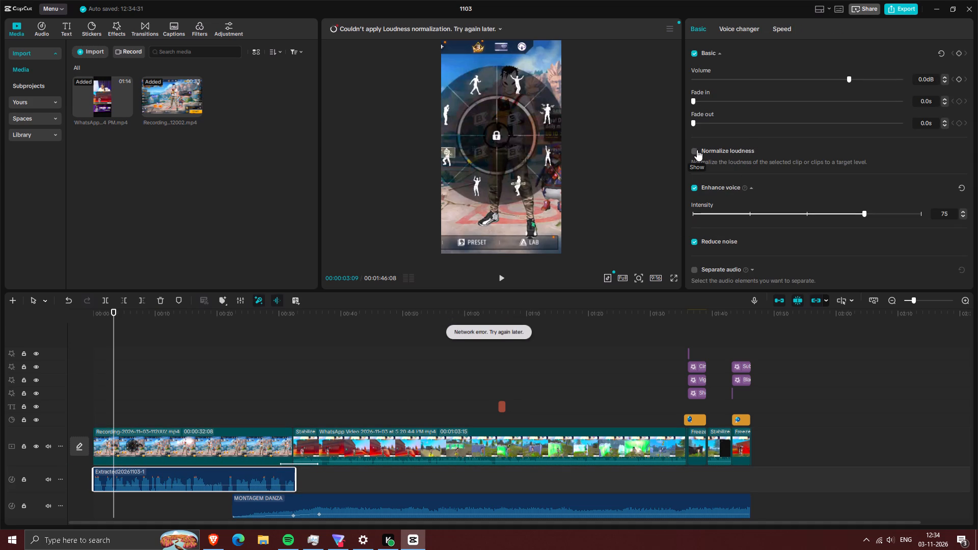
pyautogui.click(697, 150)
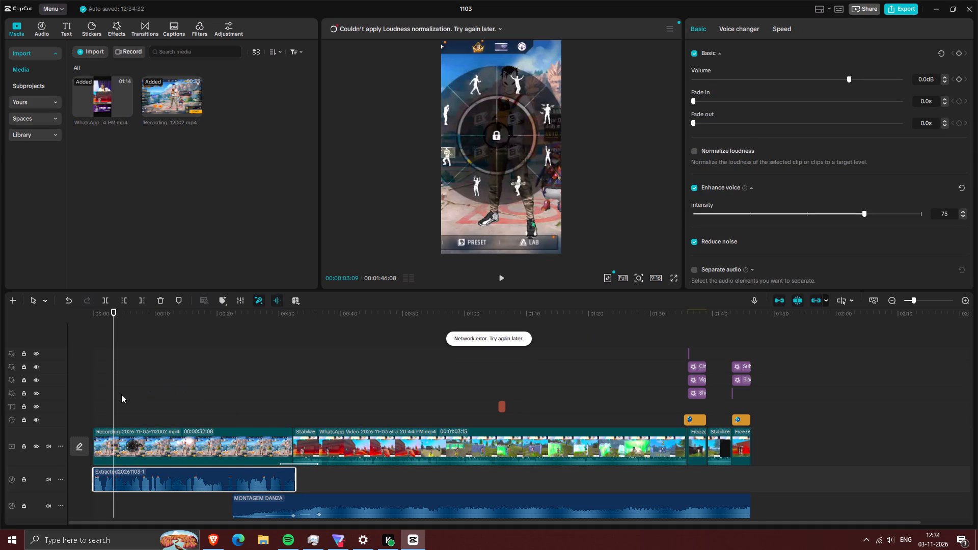
# Clear the failed Enhance voice and Loudness normalization tasks from the player's feature status list.
pyautogui.click(389, 33)
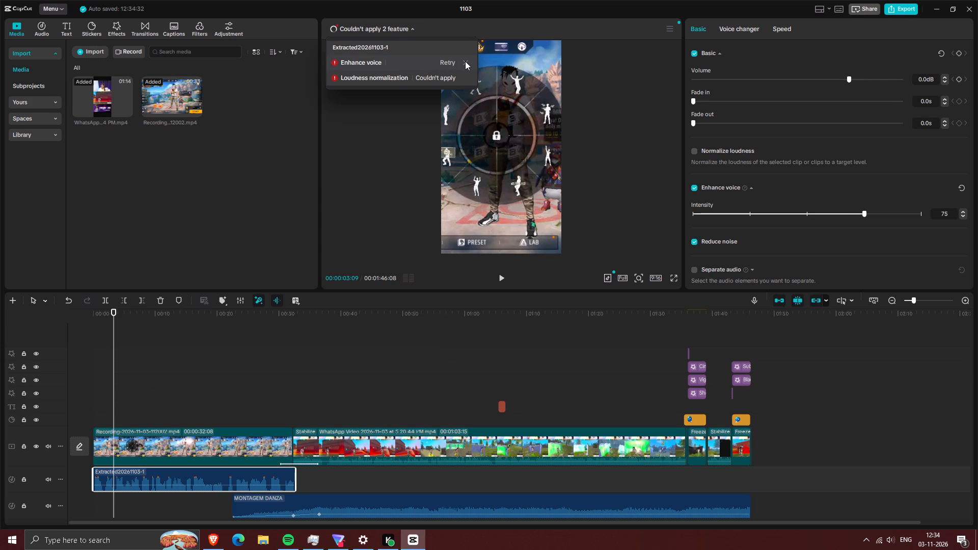
pyautogui.click(465, 61)
pyautogui.click(465, 61)
# Play the opening seconds of the video to check the trimmed voice clip's sound and timing.
pyautogui.click(108, 368)
pyautogui.click(101, 368)
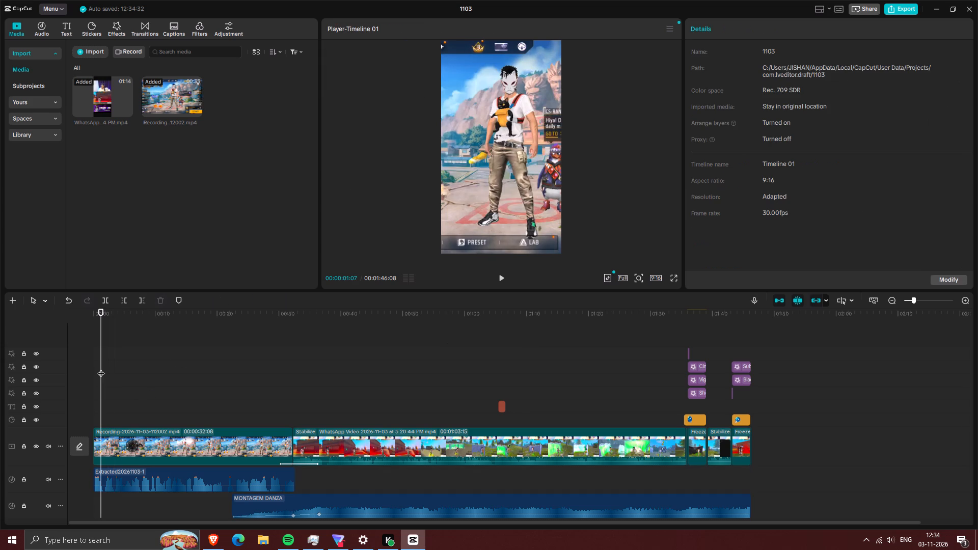
pyautogui.click(93, 335)
pyautogui.click(152, 482)
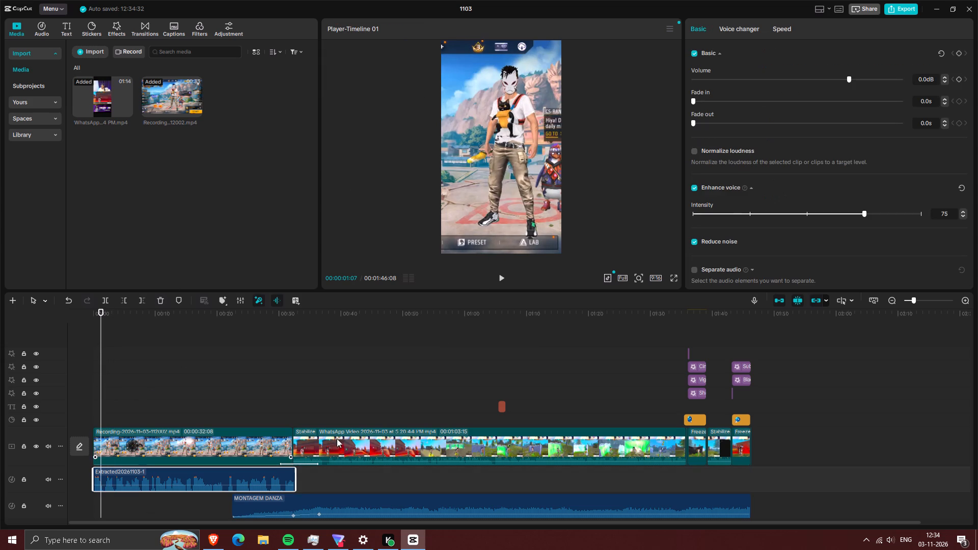
pyautogui.press('space')
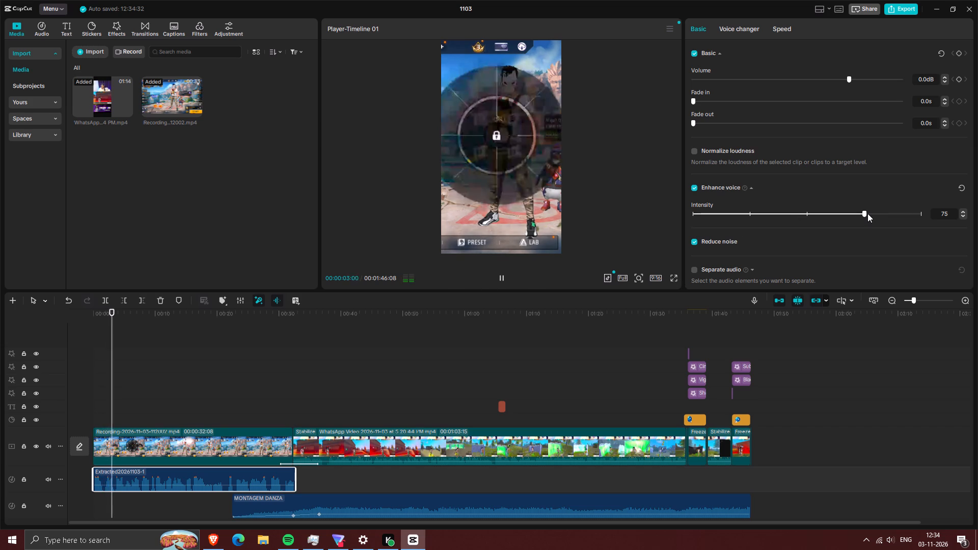
pyautogui.click(84, 348)
pyautogui.press('space')
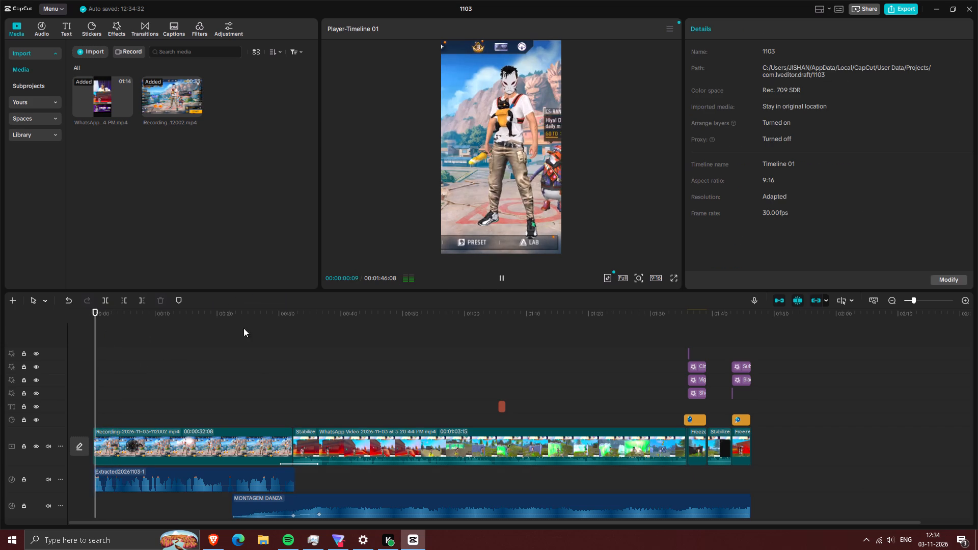
pyautogui.press('space')
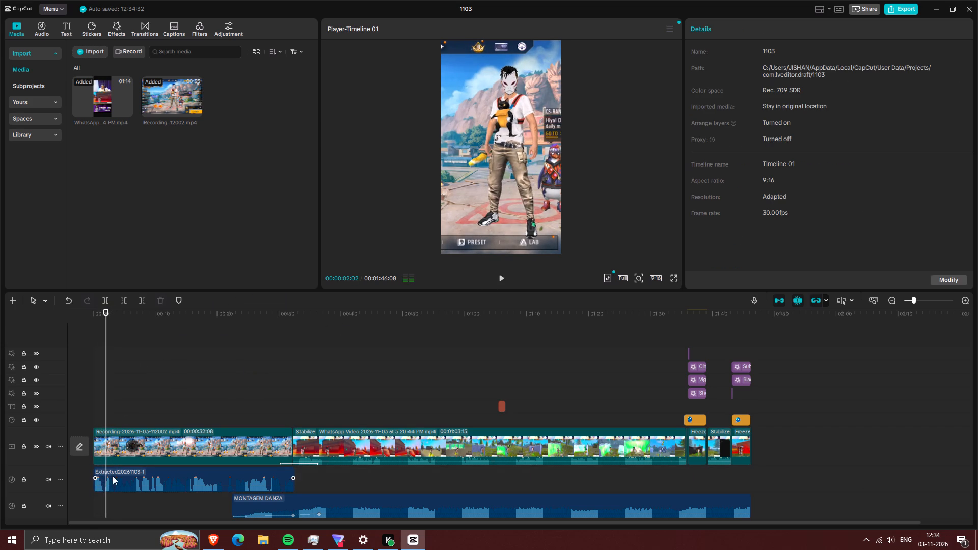
# Shift the voice clip slightly later, extend its start back to the timeline's beginning, and play the opening.
pyautogui.doubleClick(120, 474)
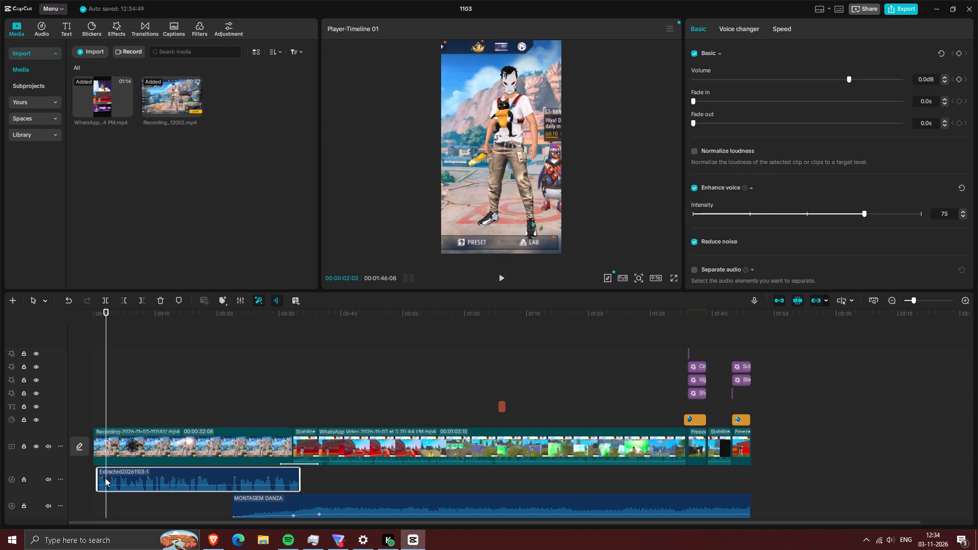
pyautogui.moveTo(98, 475); pyautogui.dragTo(93, 475)
pyautogui.click(98, 393)
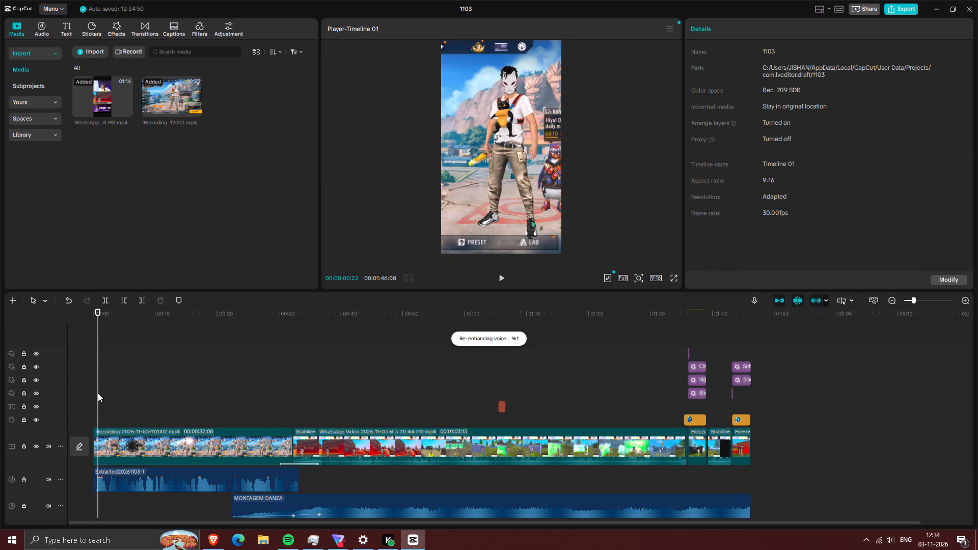
pyautogui.press('space')
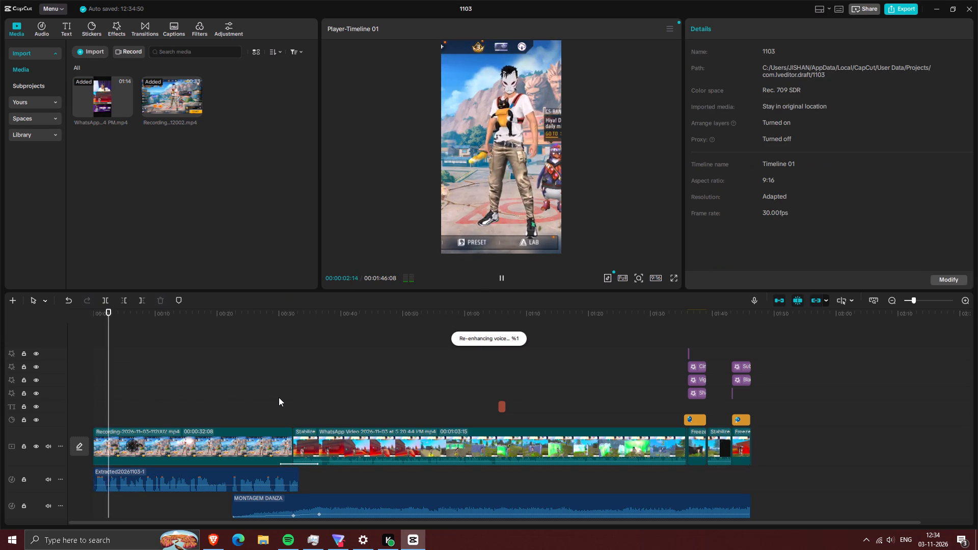
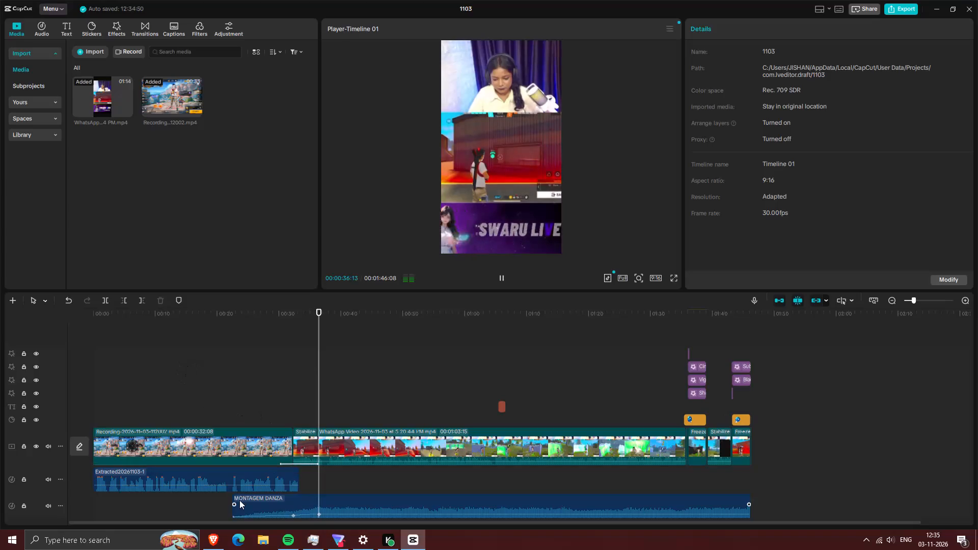
# Extend the start of the MONTAGEM DANZA music clip back to about 13:25 on the timeline.
pyautogui.click(239, 500)
pyautogui.moveTo(229, 503); pyautogui.dragTo(132, 503)
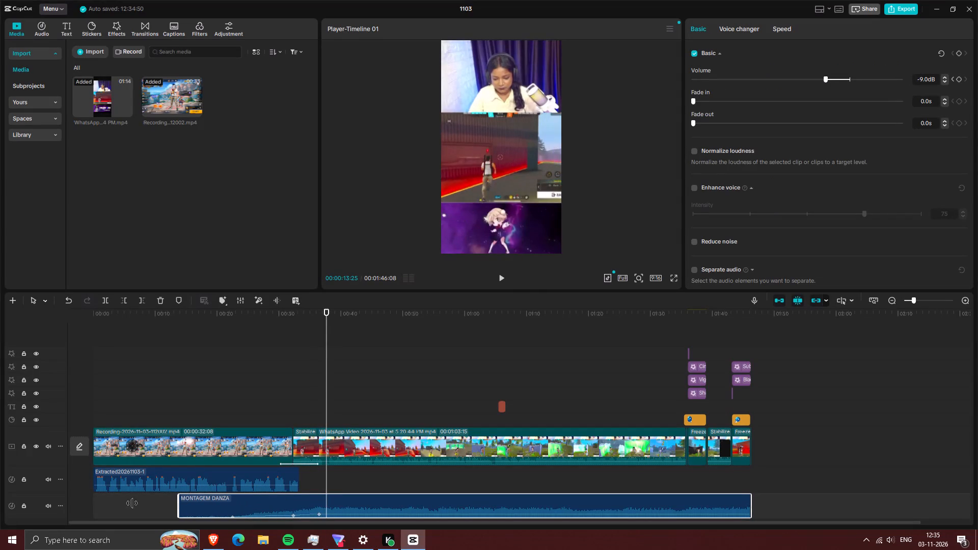
pyautogui.moveTo(132, 503); pyautogui.dragTo(103, 503)
pyautogui.moveTo(177, 504); pyautogui.dragTo(138, 498)
# Play the section where the extended music comes in, and replay the video's opening, to check the voice and music together.
pyautogui.click(139, 406)
pyautogui.click(162, 397)
pyautogui.press('space')
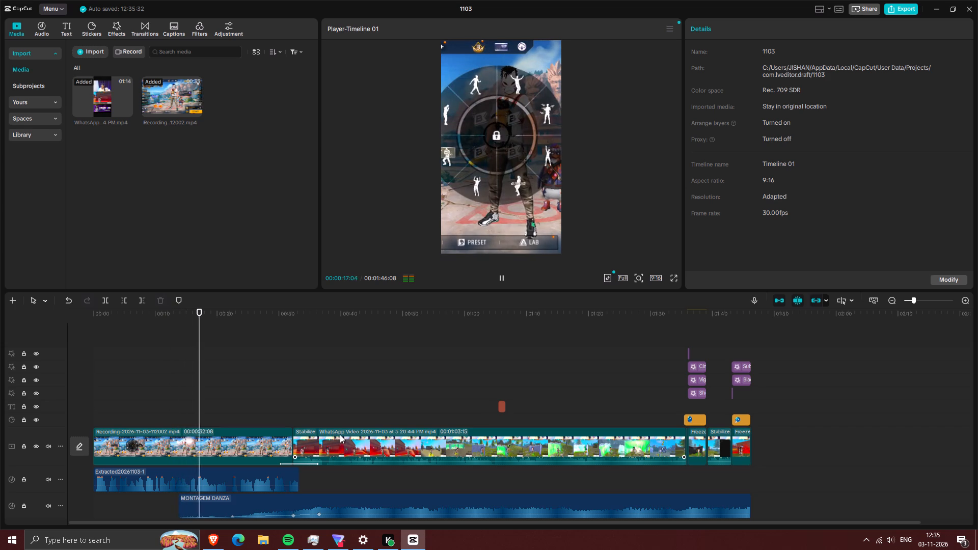
pyautogui.click(234, 515)
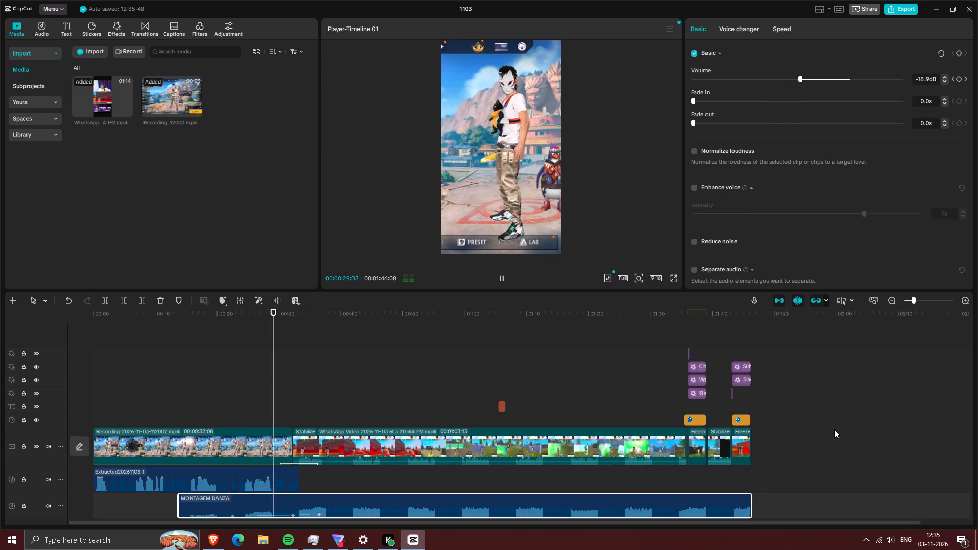
pyautogui.click(106, 346)
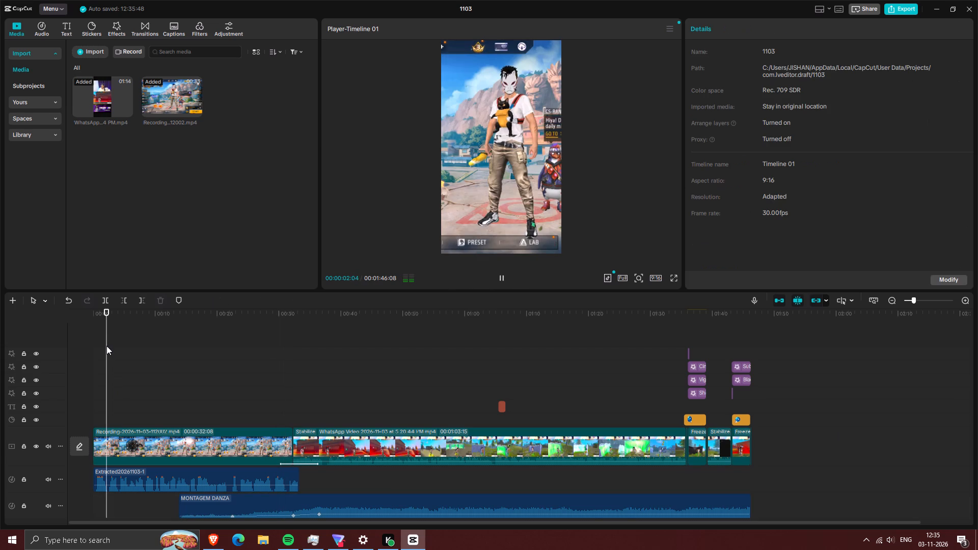
pyautogui.press('space')
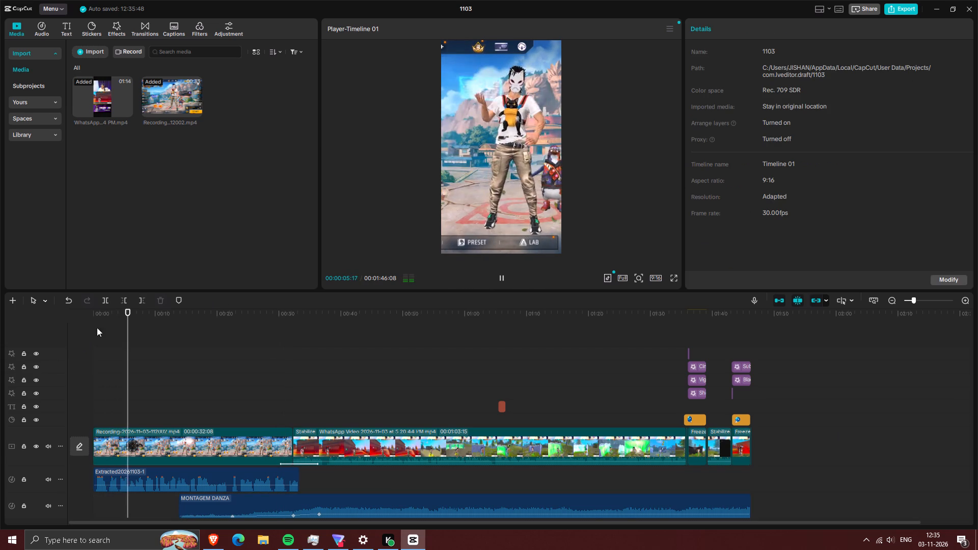
pyautogui.click(136, 445)
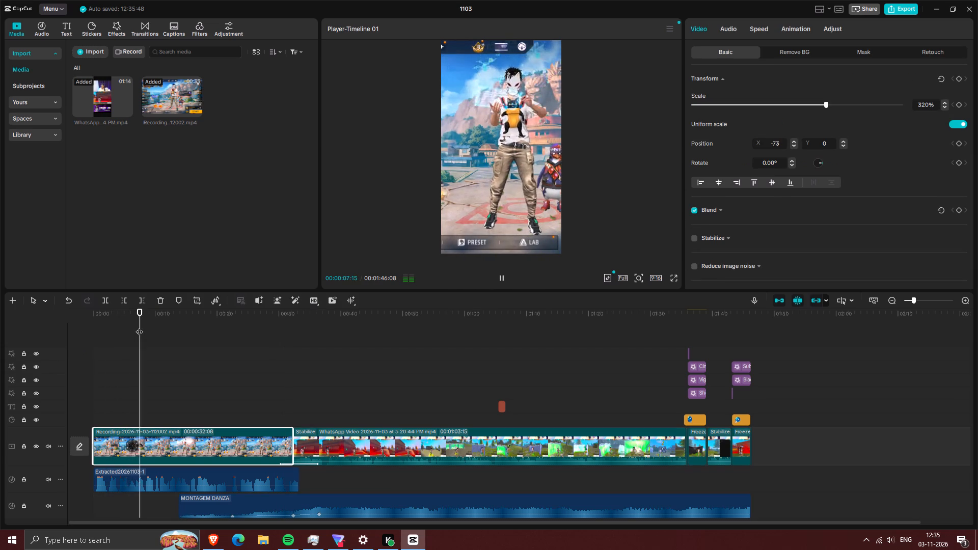
pyautogui.moveTo(139, 326); pyautogui.dragTo(98, 326)
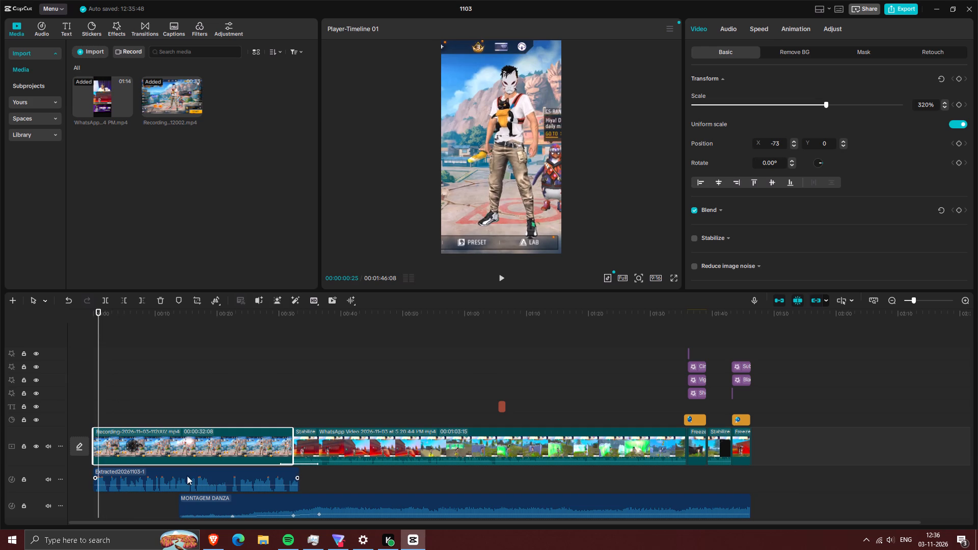
# Try to apply the Mic Hog voice filter to the extracted voice clip.
pyautogui.click(187, 476)
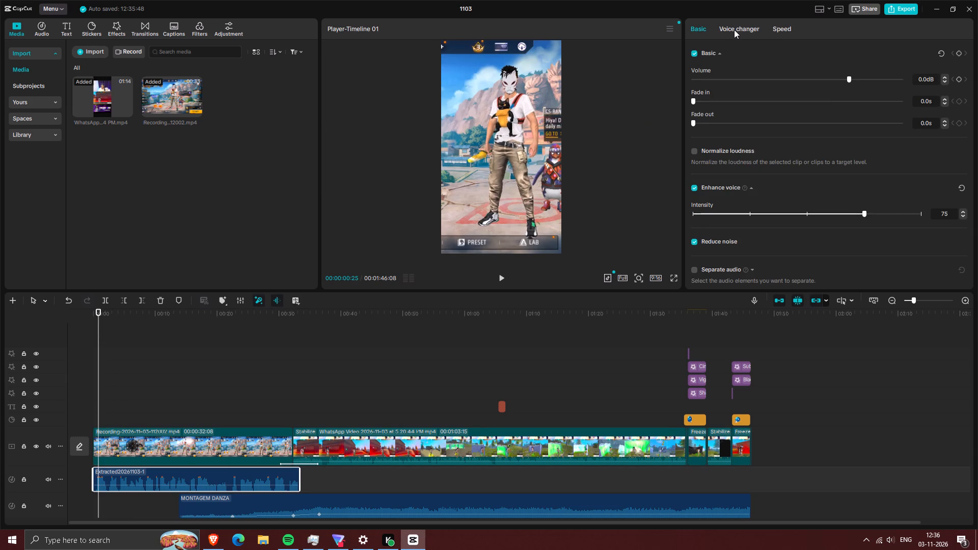
pyautogui.click(734, 30)
pyautogui.click(743, 193)
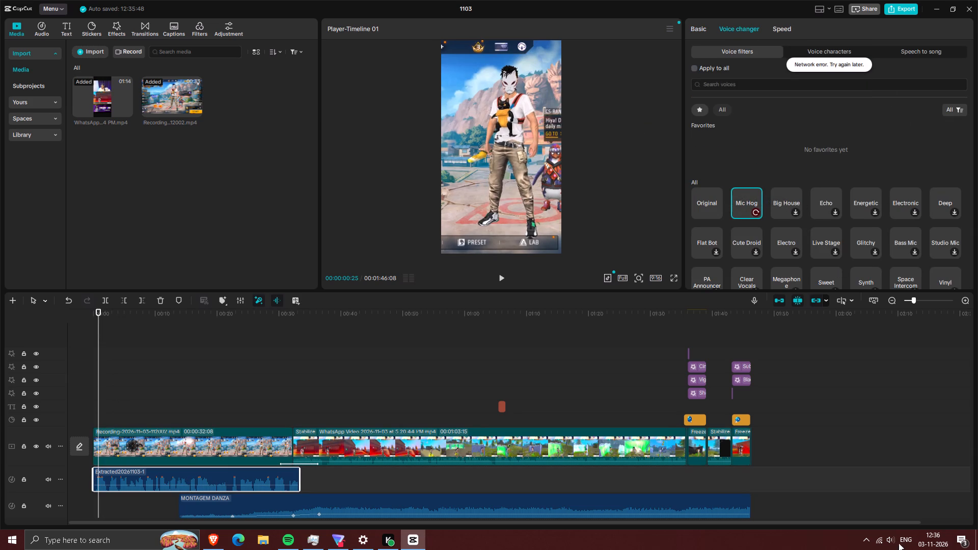
# Switch to Proton VPN to check the connection, and return to the video project.
pyautogui.click(335, 549)
pyautogui.click(678, 78)
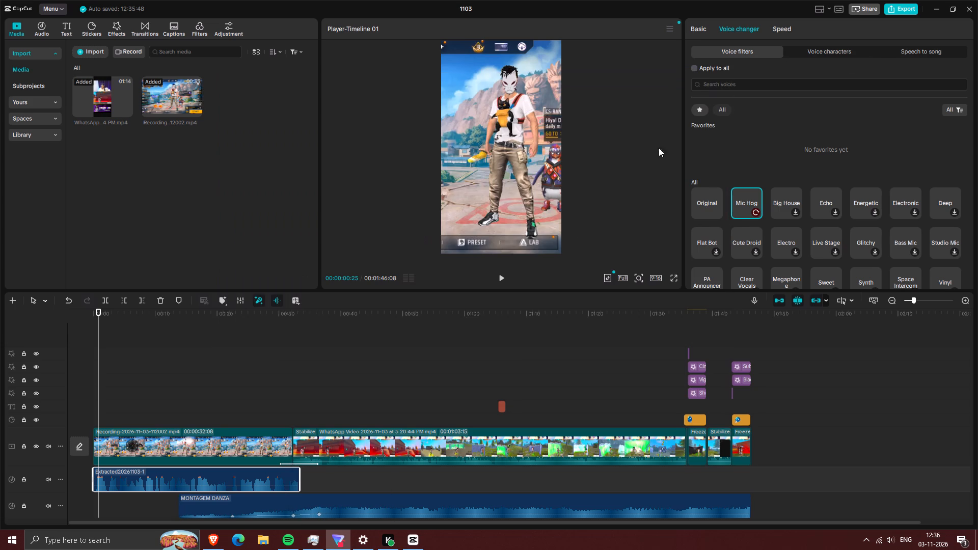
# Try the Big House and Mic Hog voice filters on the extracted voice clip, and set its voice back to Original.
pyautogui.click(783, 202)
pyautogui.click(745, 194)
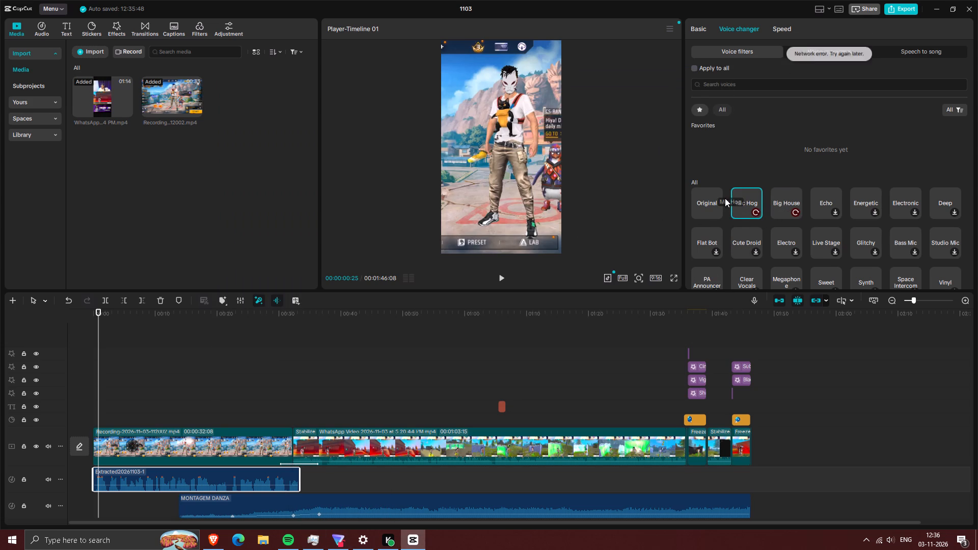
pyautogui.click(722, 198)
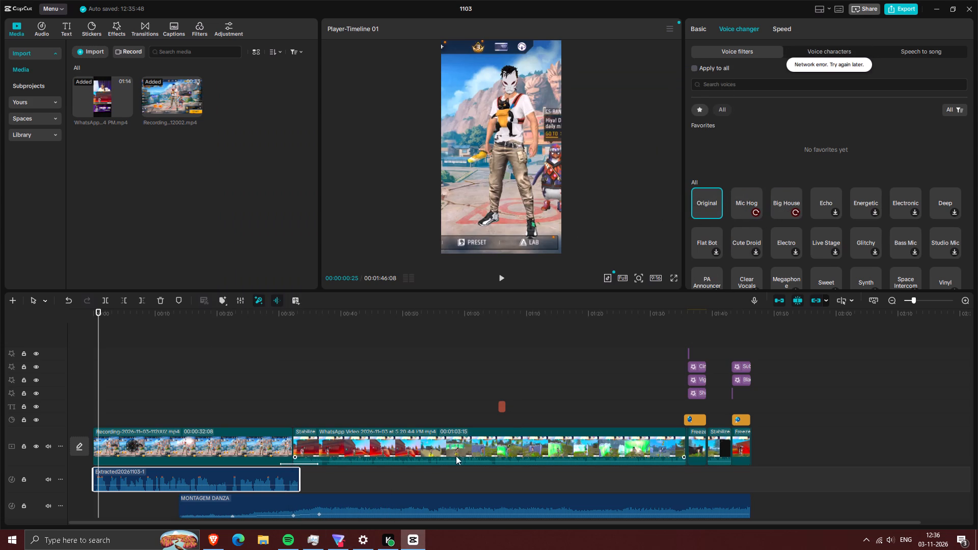
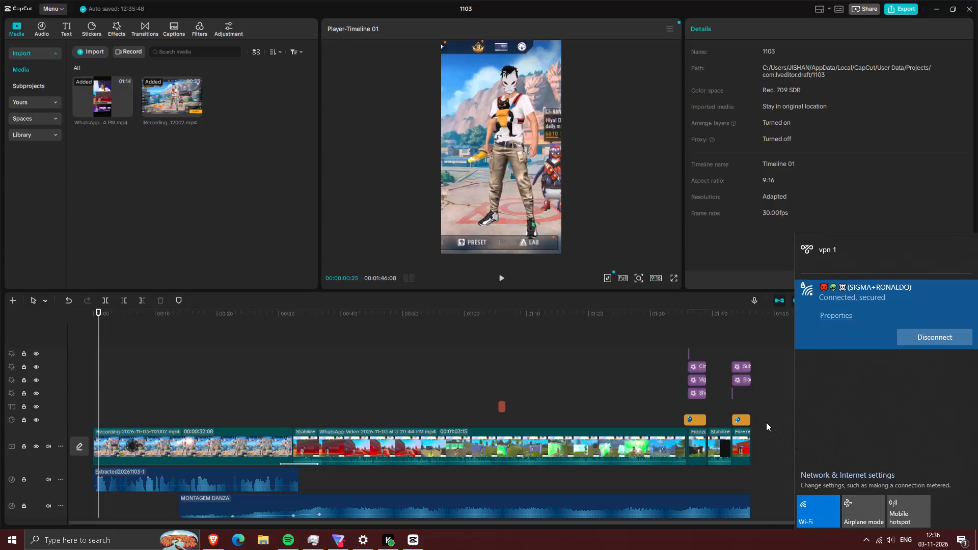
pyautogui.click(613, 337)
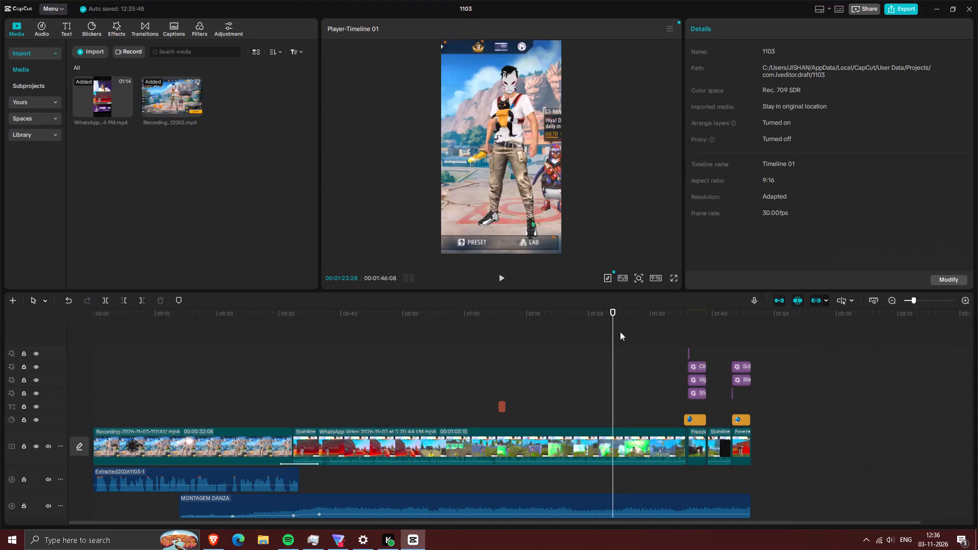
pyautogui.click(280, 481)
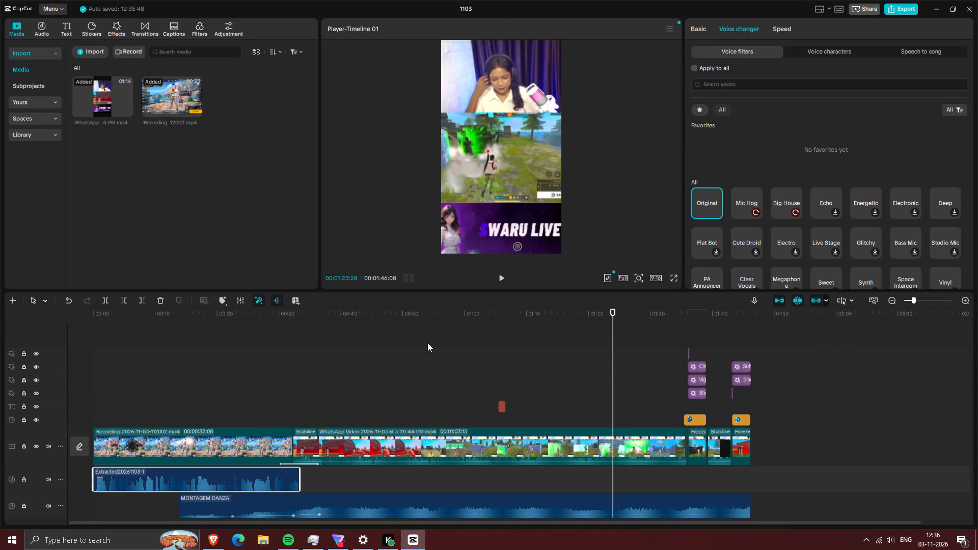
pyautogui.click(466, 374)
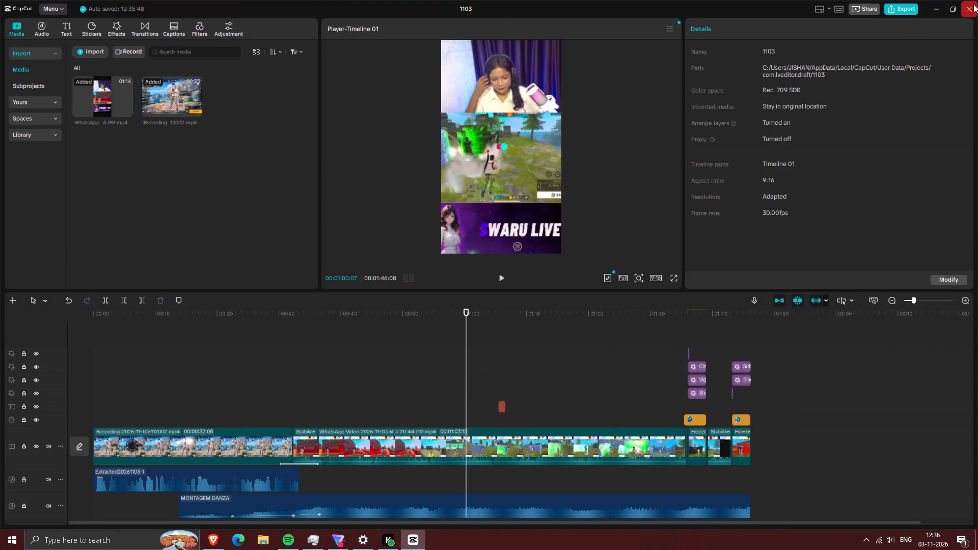
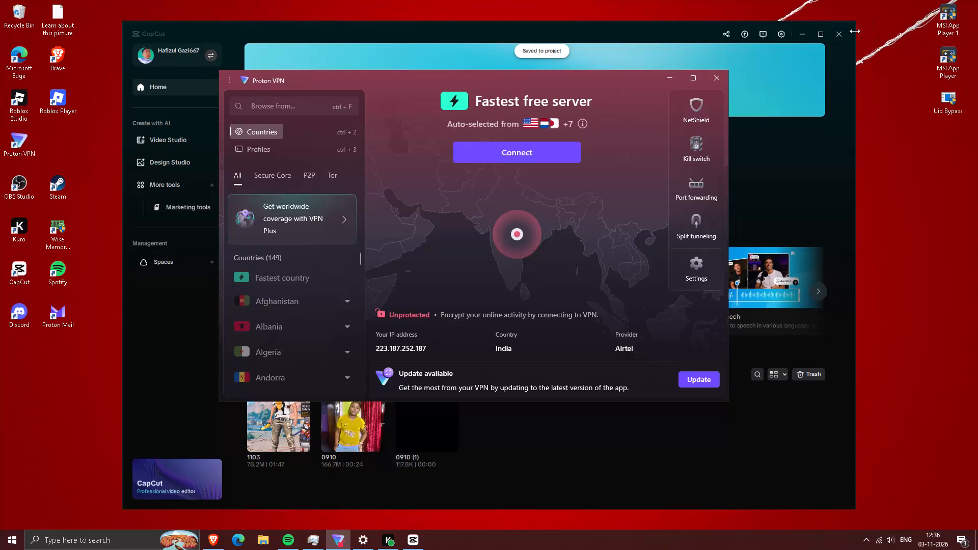
# Close the CapCut window, leaving Proton VPN open.
pyautogui.click(848, 31)
pyautogui.click(841, 32)
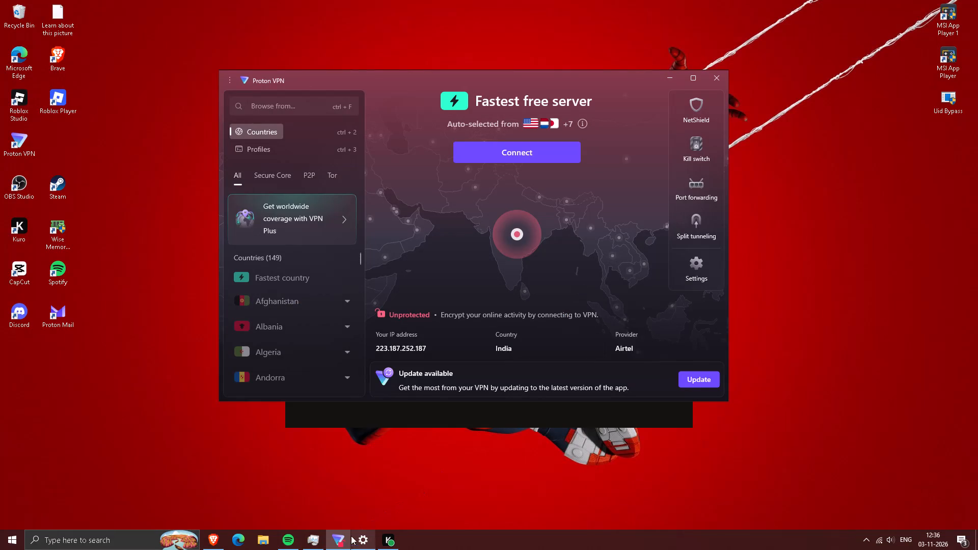
# Connect Proton VPN to the fastest free server.
pyautogui.click(512, 158)
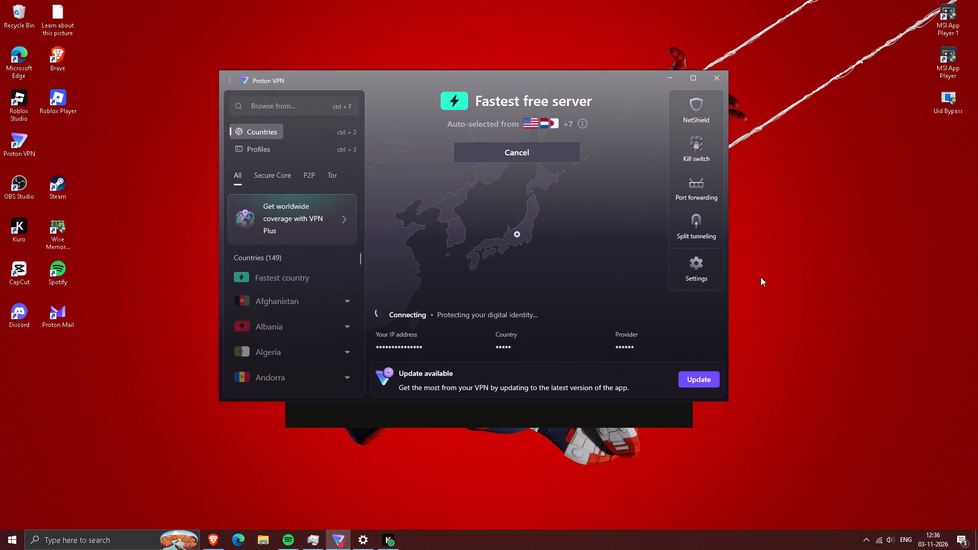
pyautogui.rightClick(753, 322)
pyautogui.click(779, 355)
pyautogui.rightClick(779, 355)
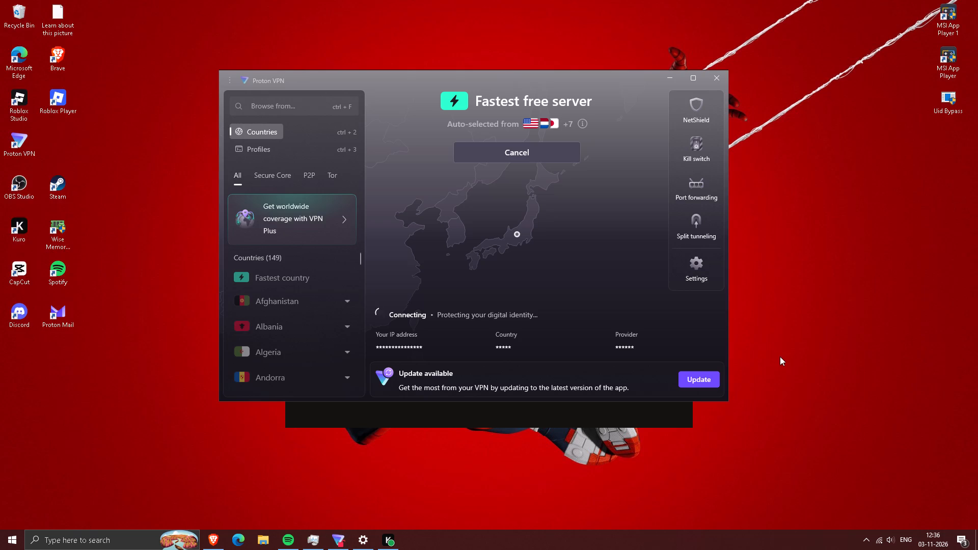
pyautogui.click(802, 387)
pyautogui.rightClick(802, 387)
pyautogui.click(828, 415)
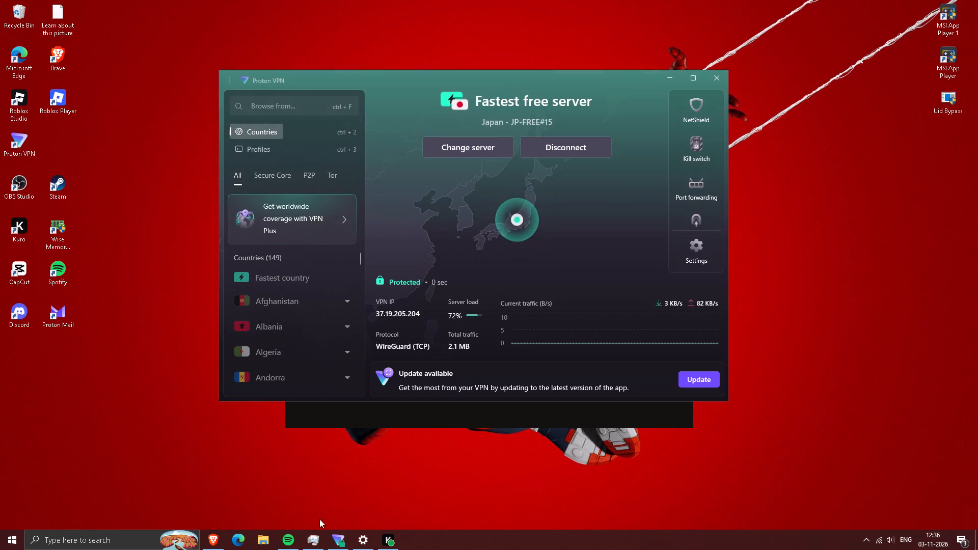
# Launch CapCut from the desktop and open the 1103 project.
pyautogui.click(24, 257)
pyautogui.doubleClick(26, 273)
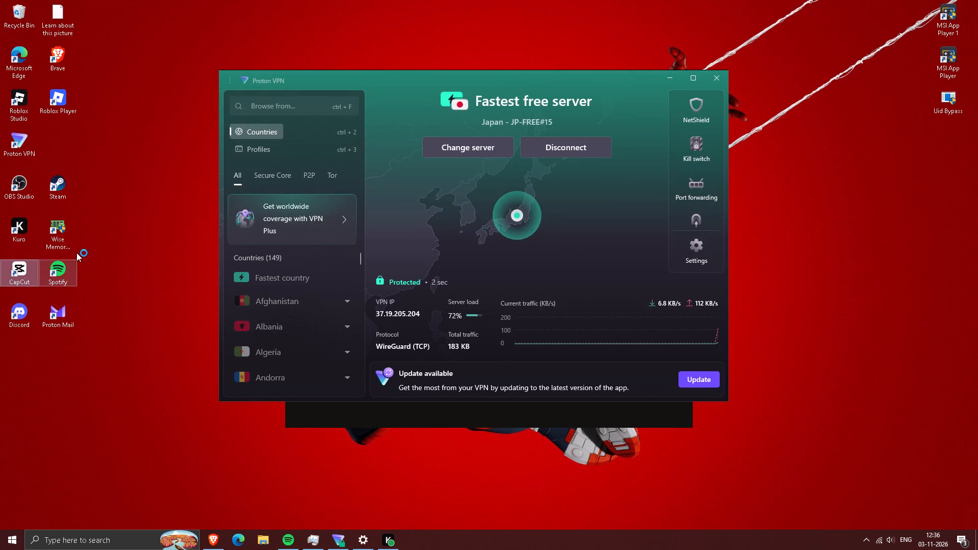
pyautogui.rightClick(159, 171)
pyautogui.click(177, 200)
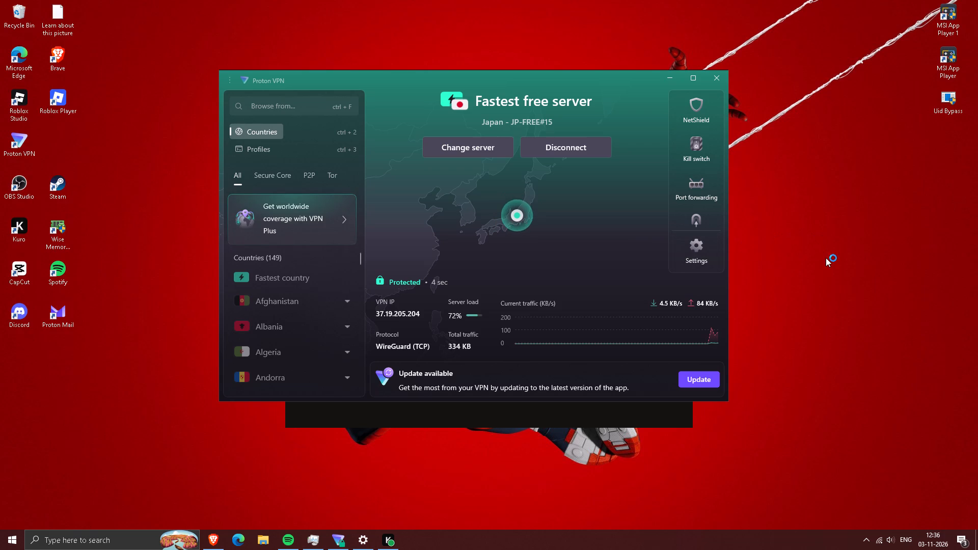
pyautogui.rightClick(839, 197)
pyautogui.click(820, 268)
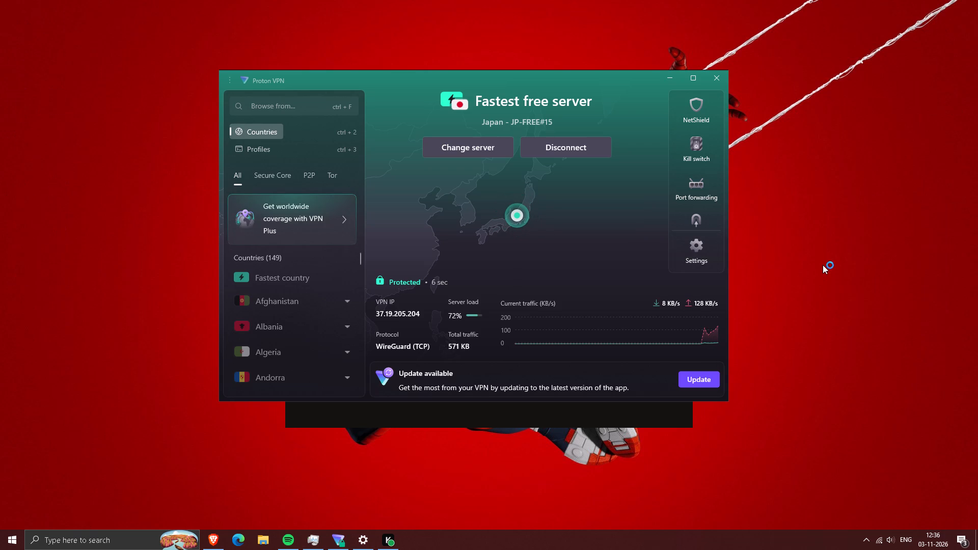
pyautogui.moveTo(851, 210); pyautogui.dragTo(857, 214, button='right')
pyautogui.click(877, 241)
pyautogui.click(810, 210)
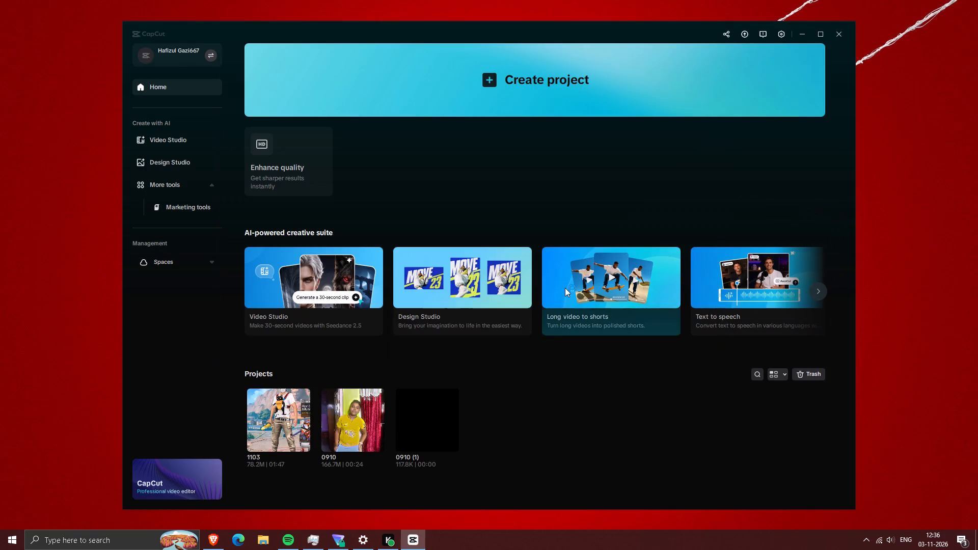
pyautogui.click(287, 406)
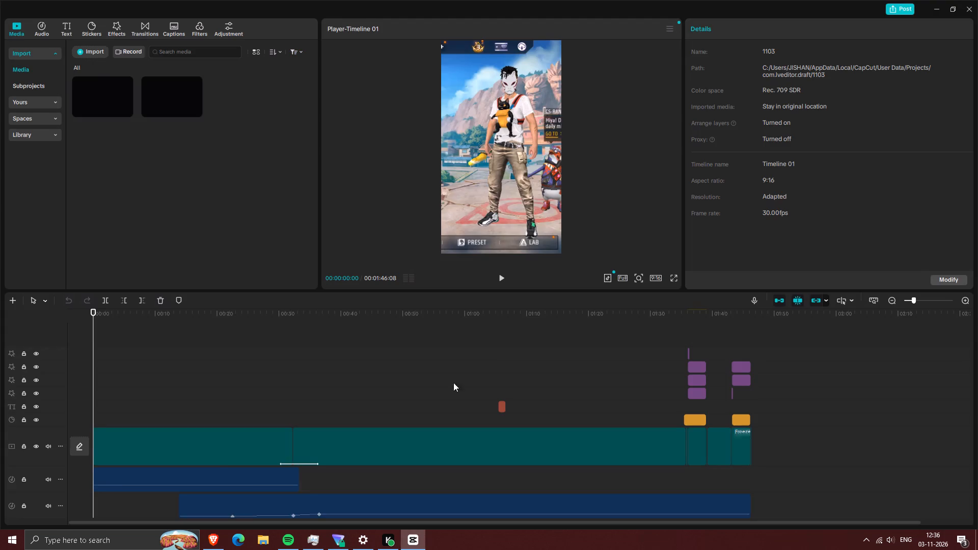
# Open the voice changer filters for the extracted voice clip.
pyautogui.click(237, 473)
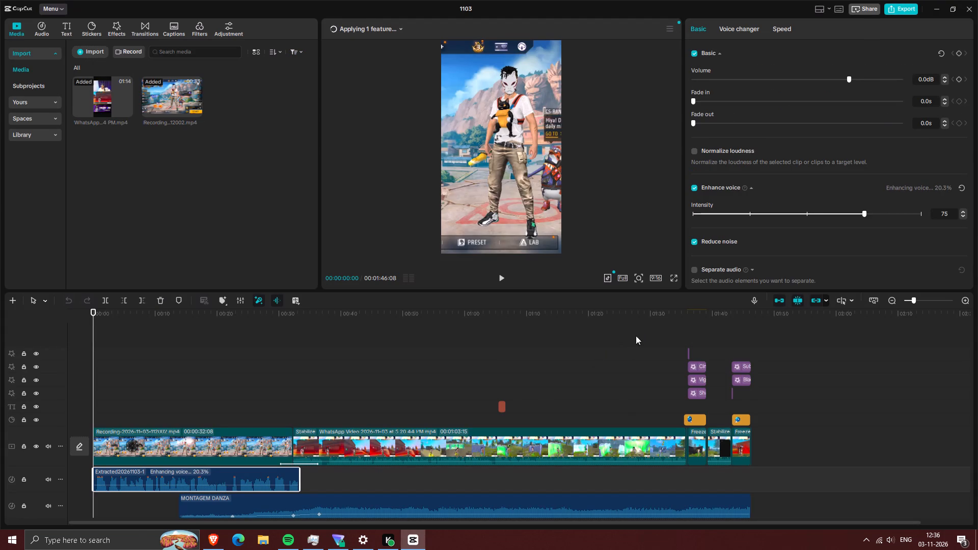
pyautogui.click(751, 32)
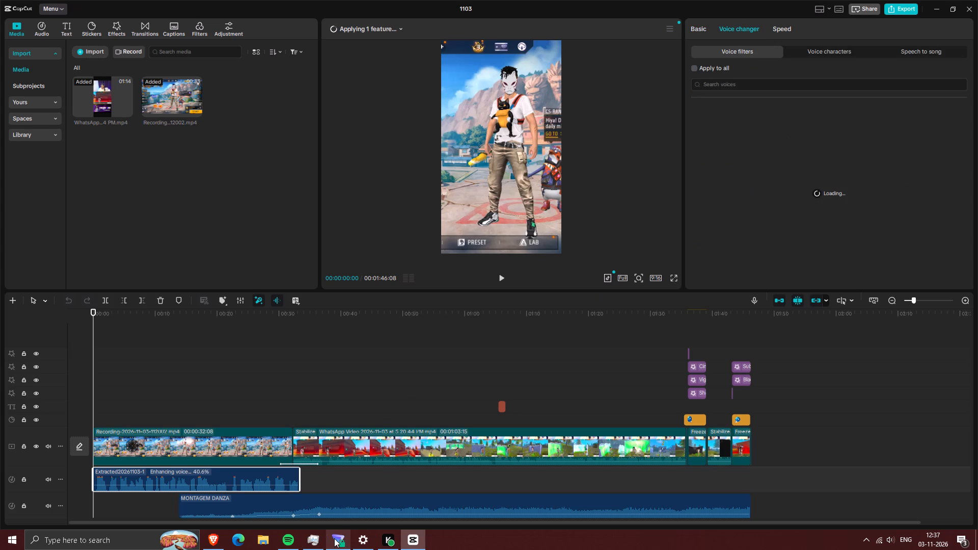
# Disconnect Proton VPN.
pyautogui.click(868, 544)
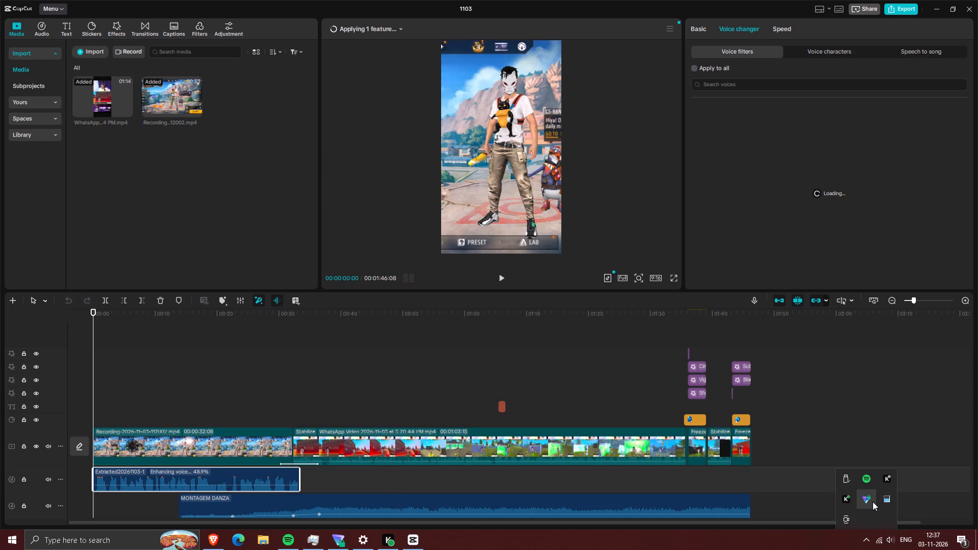
pyautogui.rightClick(873, 502)
pyautogui.click(885, 482)
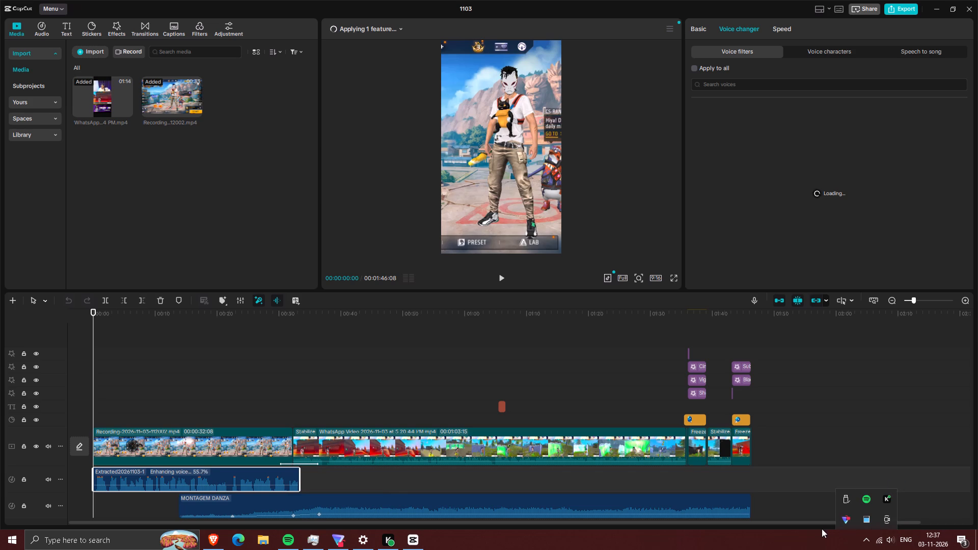
# Check the voice enhancement's progress and whether the video effects library loads.
pyautogui.click(385, 32)
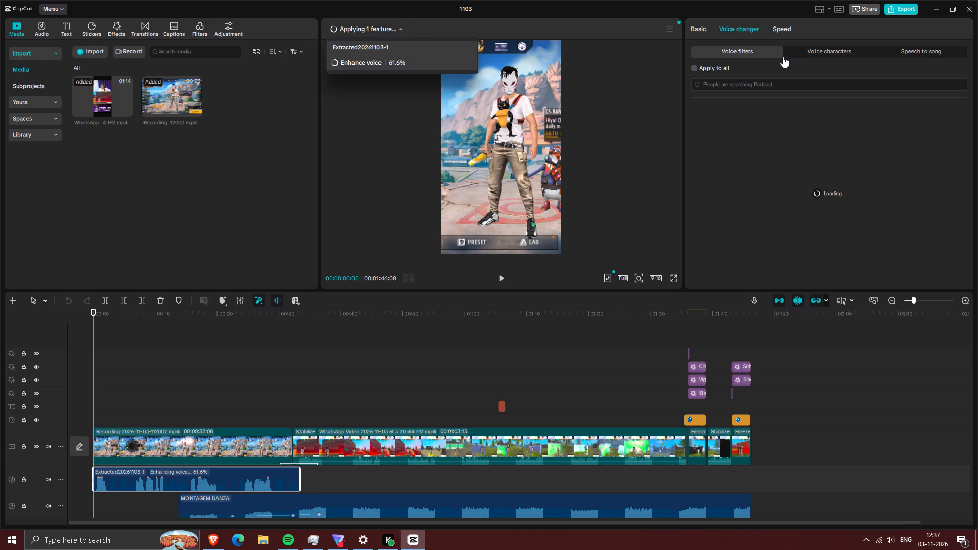
pyautogui.click(126, 29)
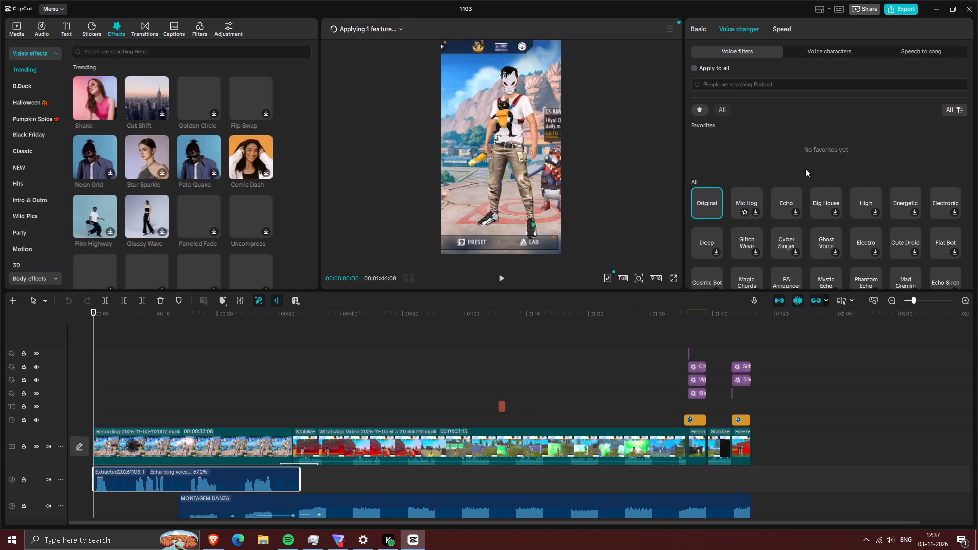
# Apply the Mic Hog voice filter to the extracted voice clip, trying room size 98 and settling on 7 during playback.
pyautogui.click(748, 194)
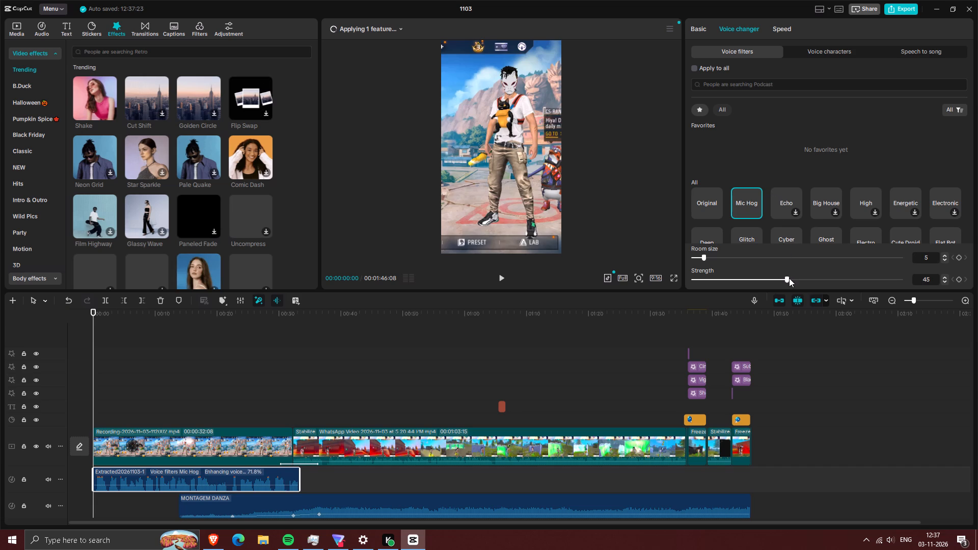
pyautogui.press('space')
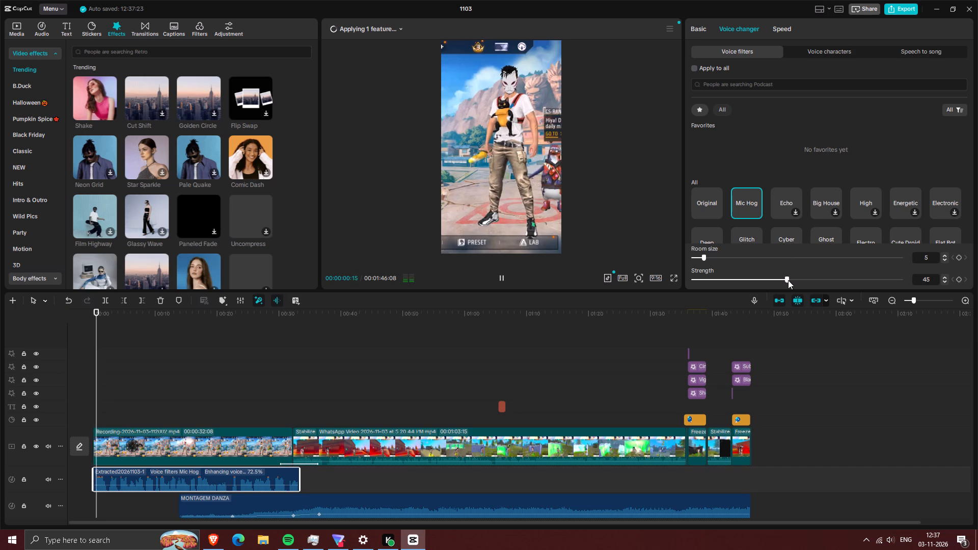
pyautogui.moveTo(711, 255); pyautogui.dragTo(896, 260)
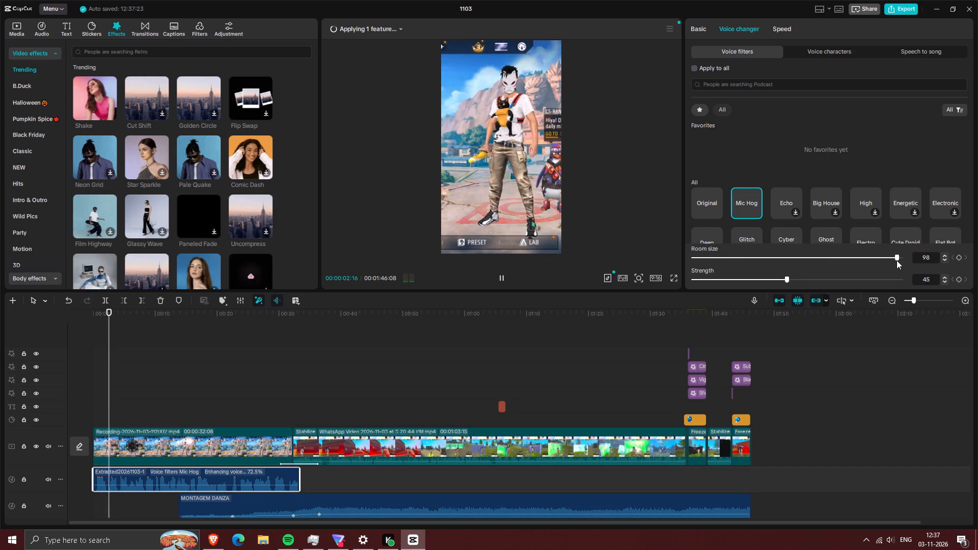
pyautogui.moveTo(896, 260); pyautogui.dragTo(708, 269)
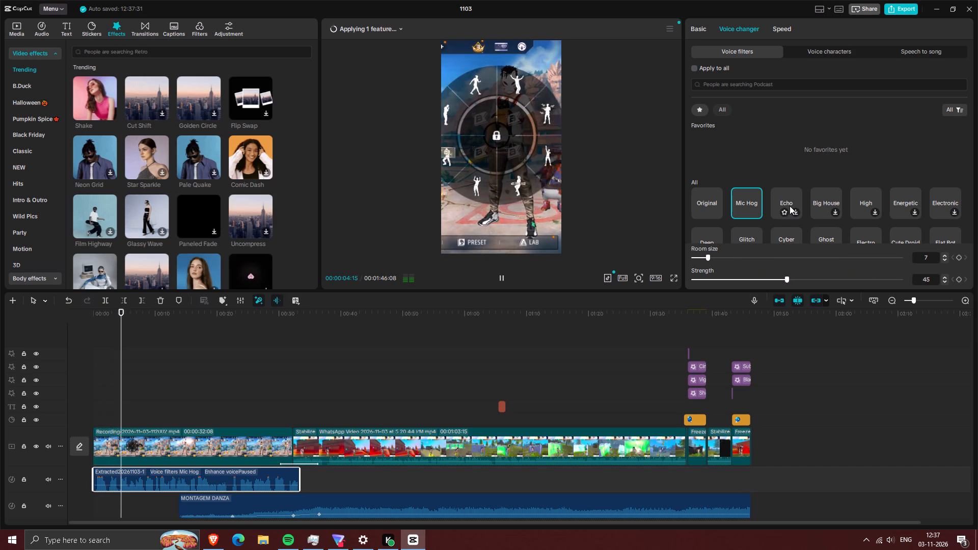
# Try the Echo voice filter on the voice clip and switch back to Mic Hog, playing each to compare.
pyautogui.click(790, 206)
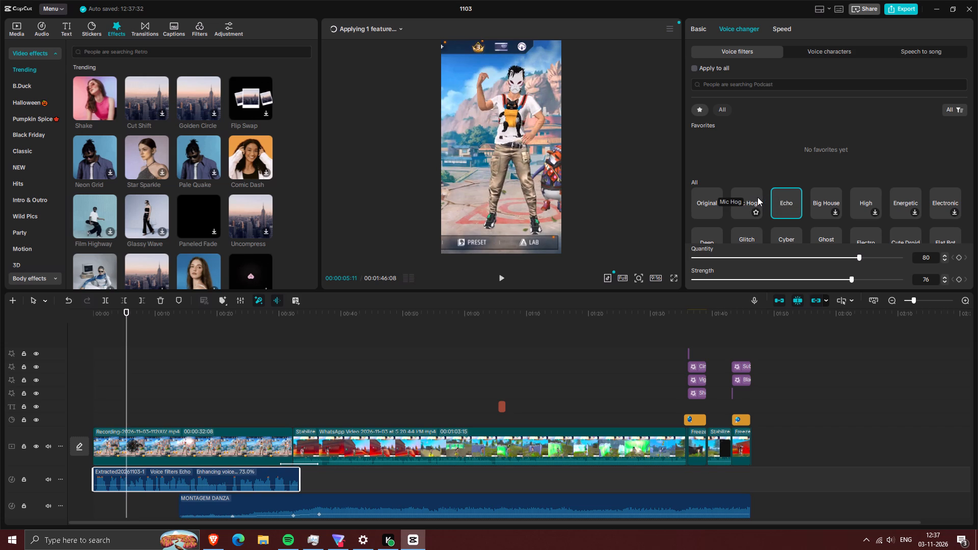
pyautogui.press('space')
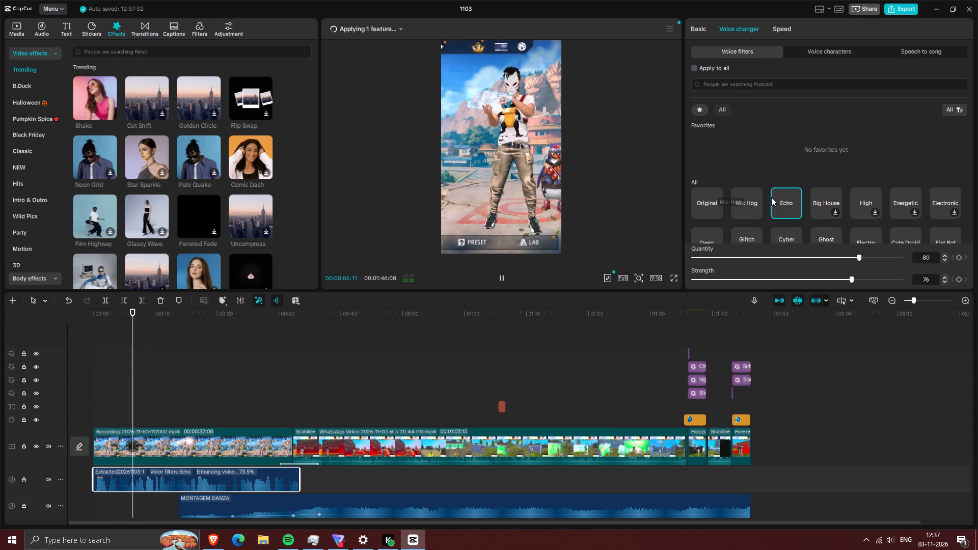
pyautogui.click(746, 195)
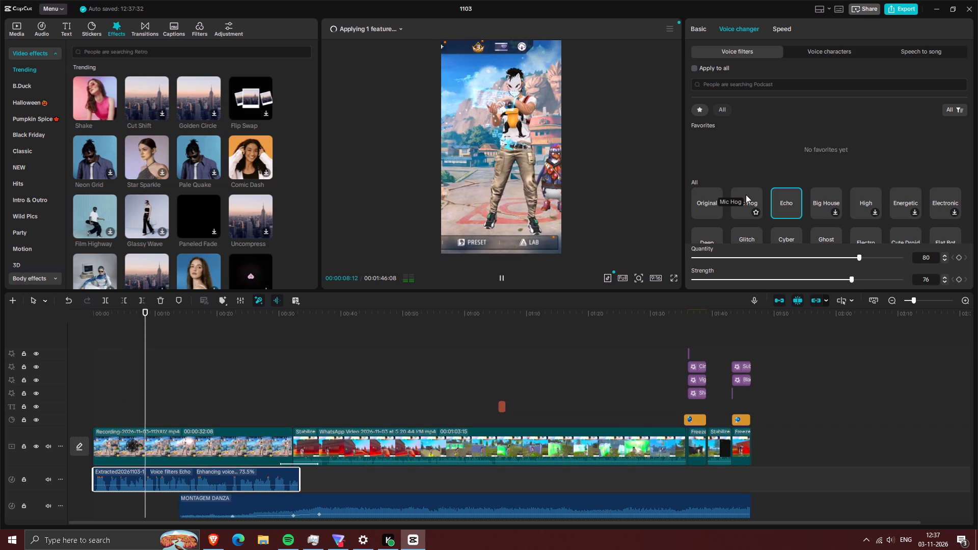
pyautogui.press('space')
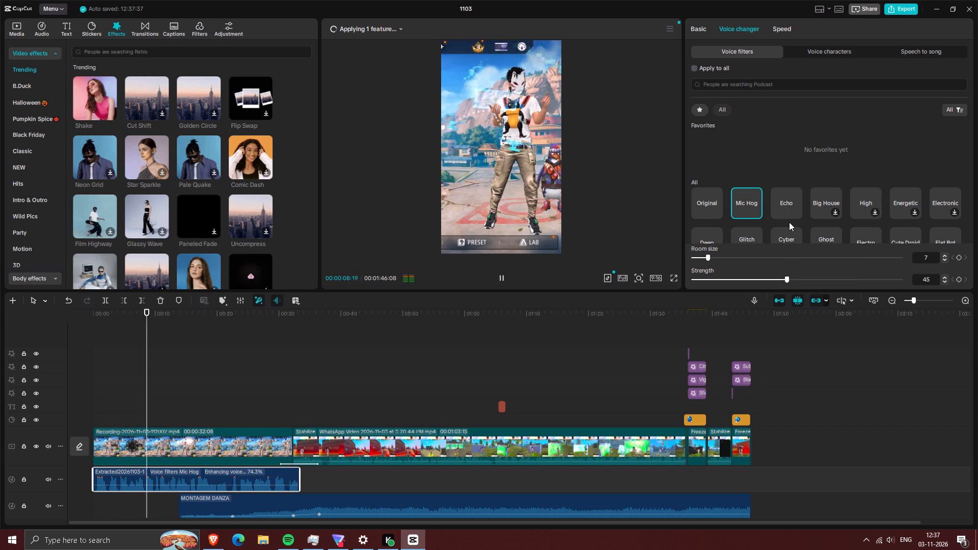
# Apply the Live Stage voice filter to the extracted voice clip and play it.
pyautogui.scroll(-3, 839, 203)
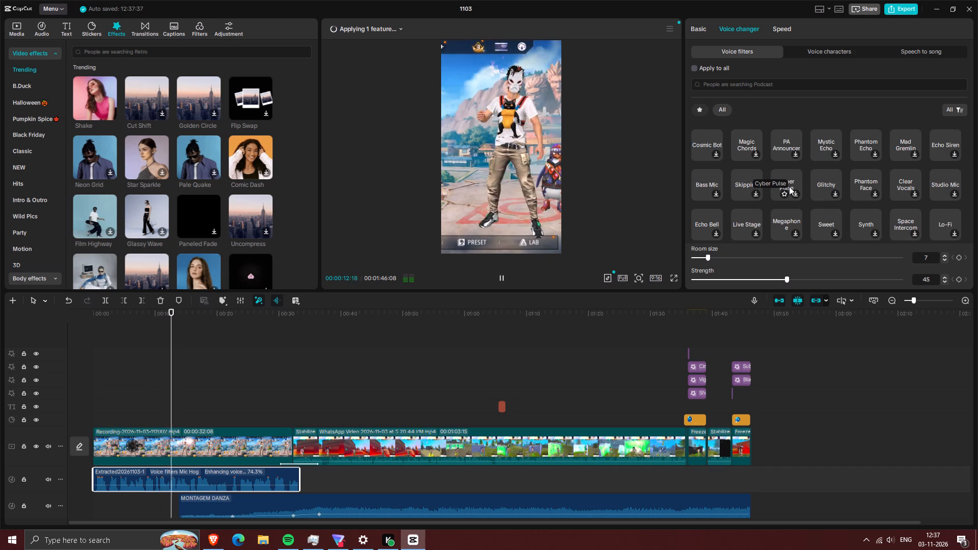
pyautogui.click(743, 213)
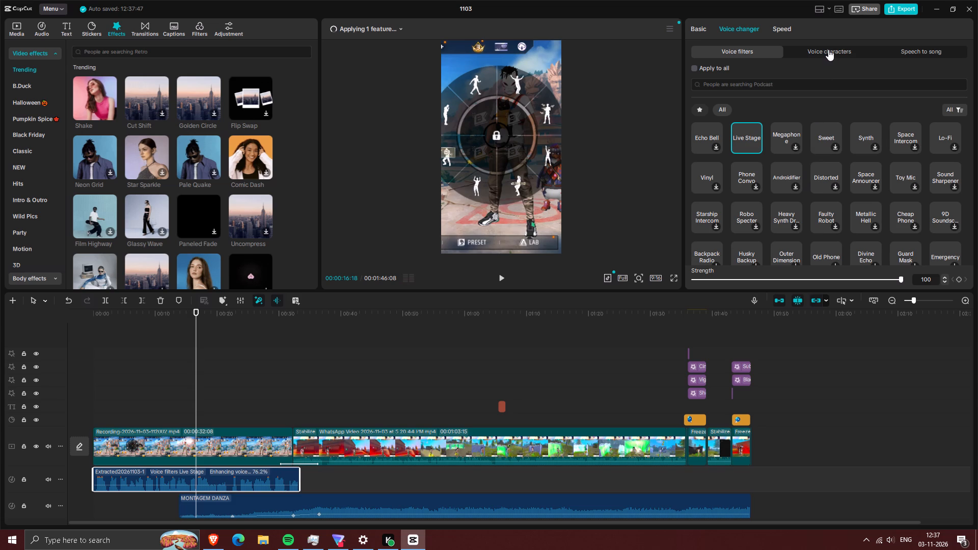
pyautogui.press('space')
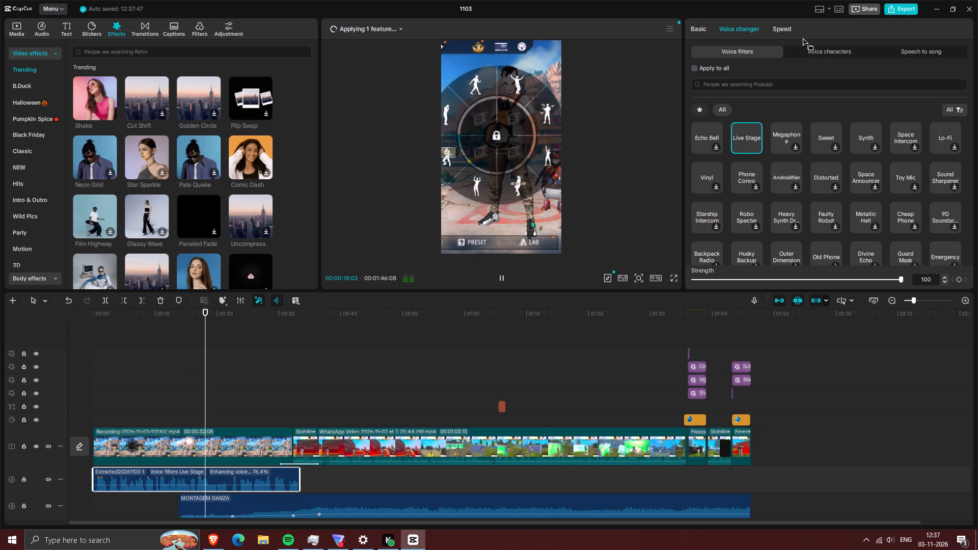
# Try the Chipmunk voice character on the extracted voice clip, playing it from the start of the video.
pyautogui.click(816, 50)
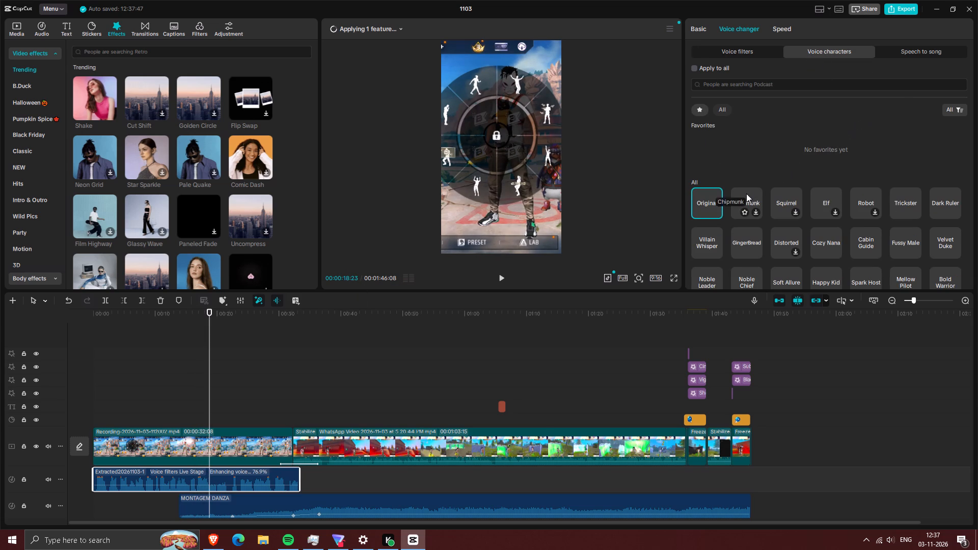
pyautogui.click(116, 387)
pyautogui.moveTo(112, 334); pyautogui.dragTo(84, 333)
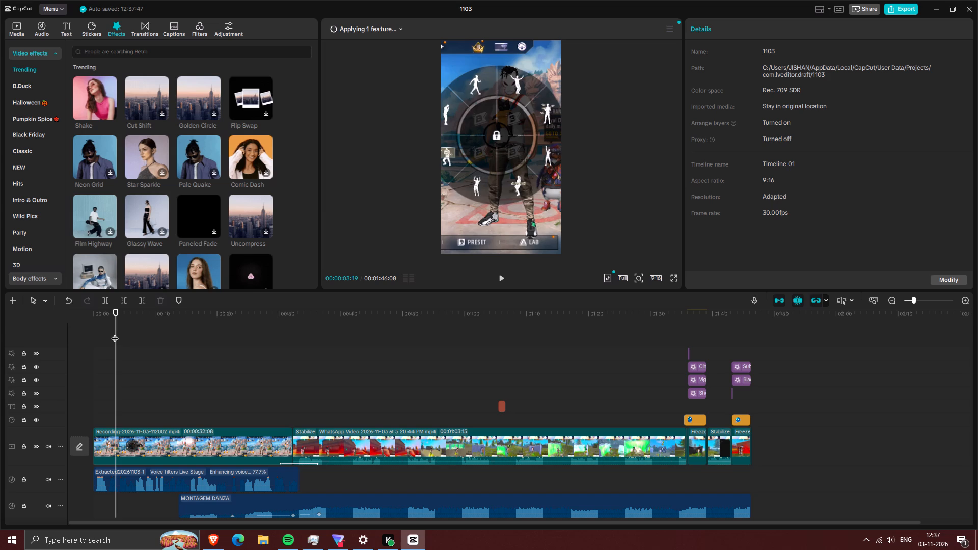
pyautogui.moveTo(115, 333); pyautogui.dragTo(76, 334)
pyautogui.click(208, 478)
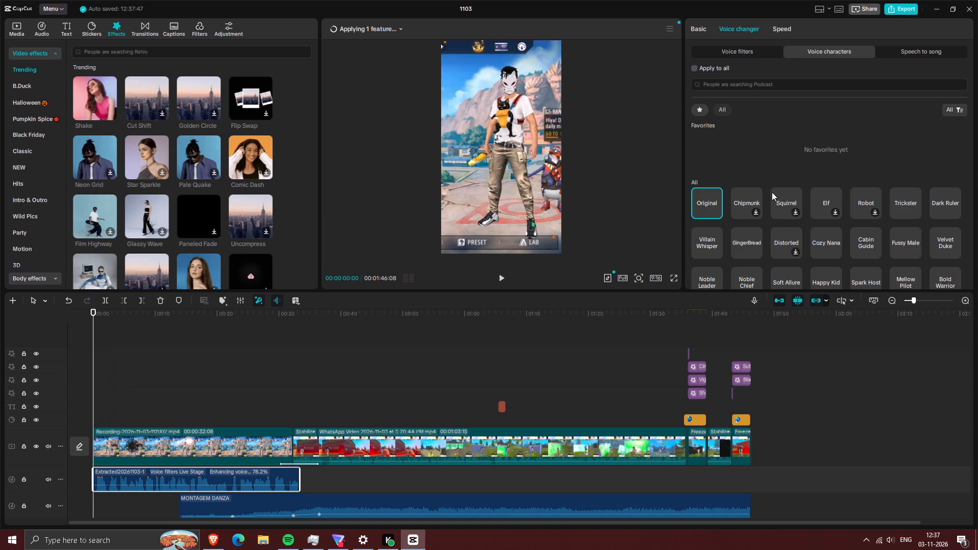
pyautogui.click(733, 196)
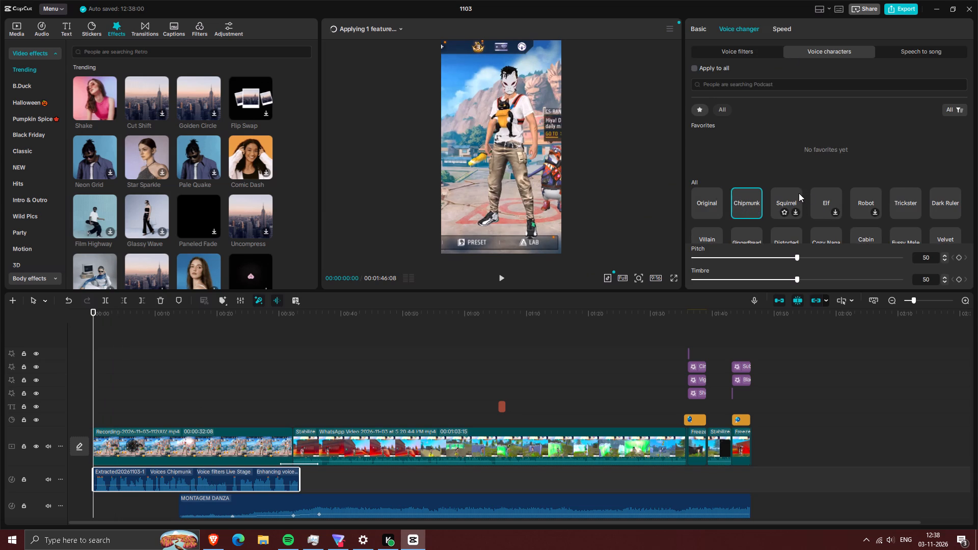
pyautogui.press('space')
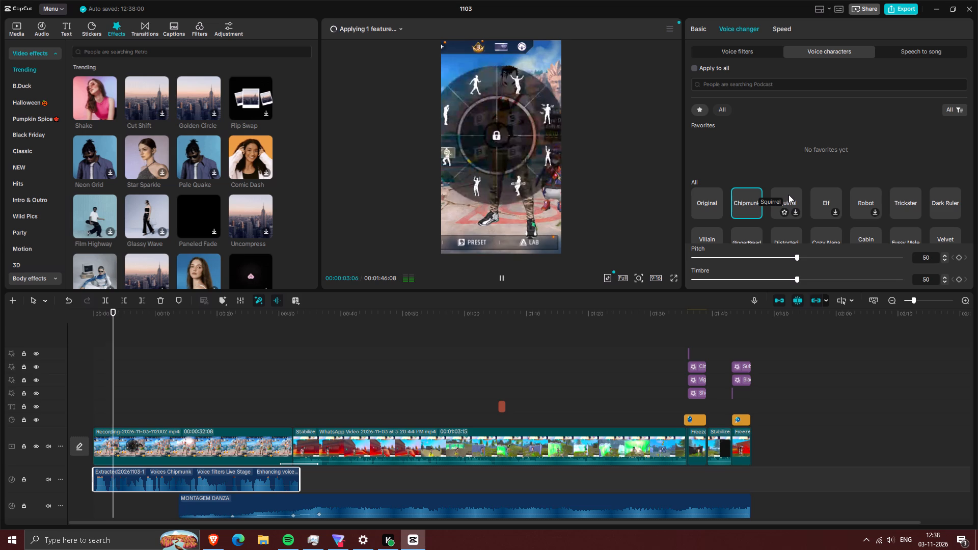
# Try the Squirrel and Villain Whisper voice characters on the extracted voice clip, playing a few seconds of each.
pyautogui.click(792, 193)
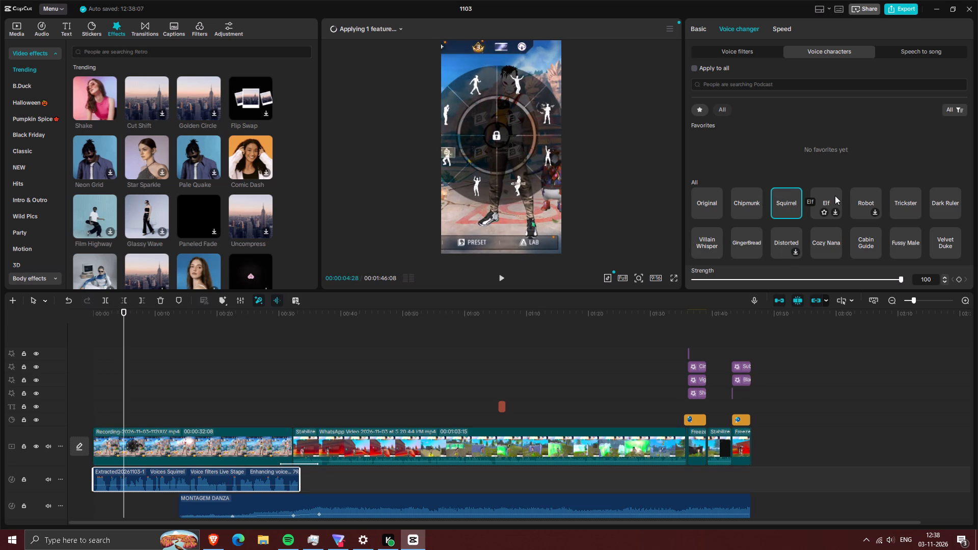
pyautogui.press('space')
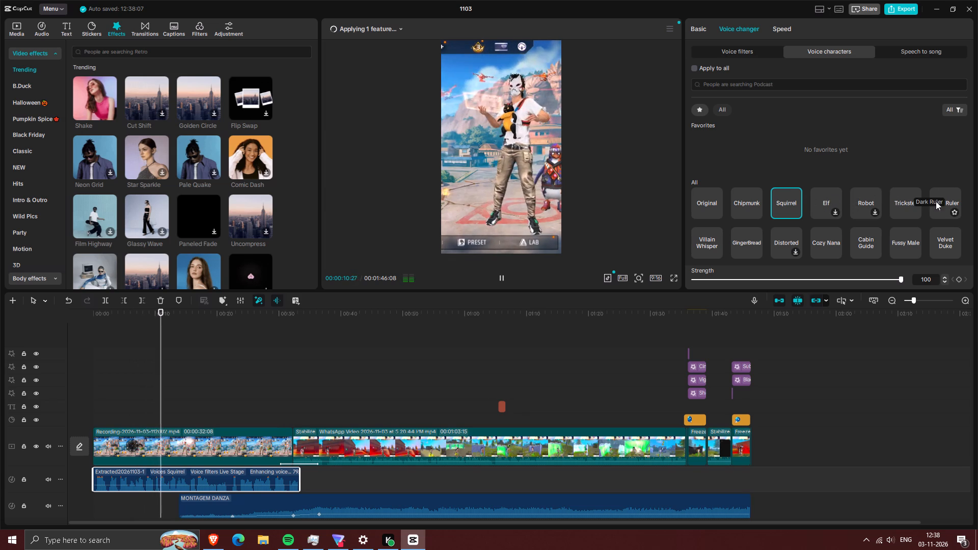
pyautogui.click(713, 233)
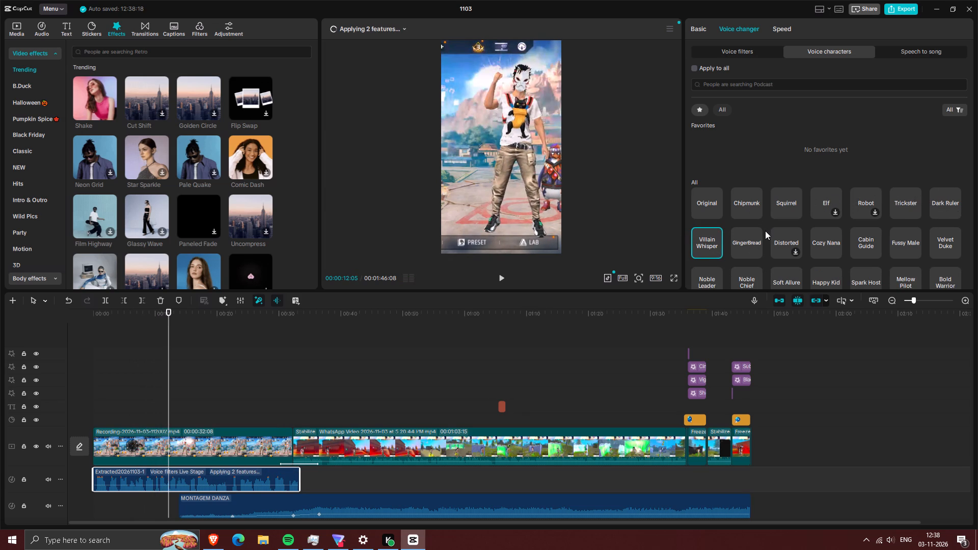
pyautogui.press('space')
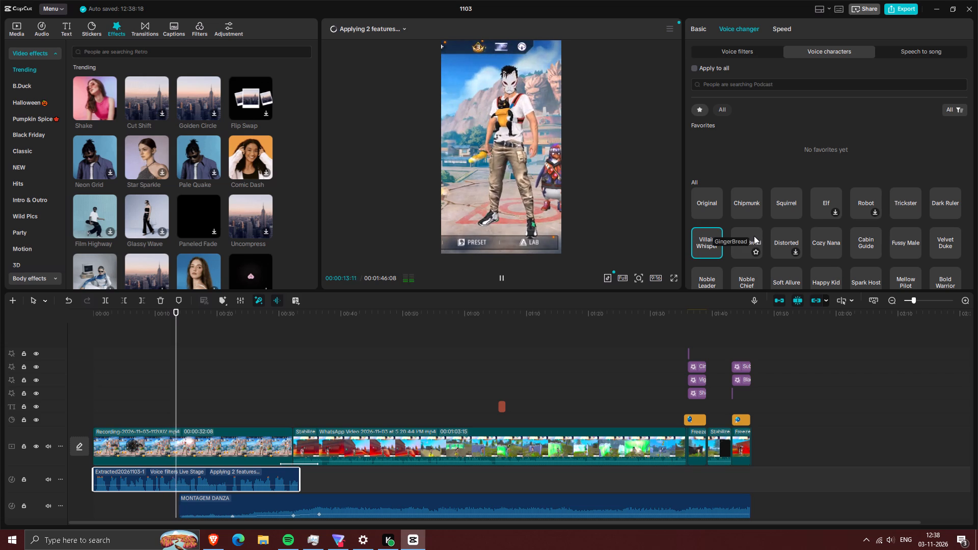
# Apply the GingerBread voice character to the extracted voice clip, play it, and return to about 2 seconds with the clip selected.
pyautogui.click(747, 233)
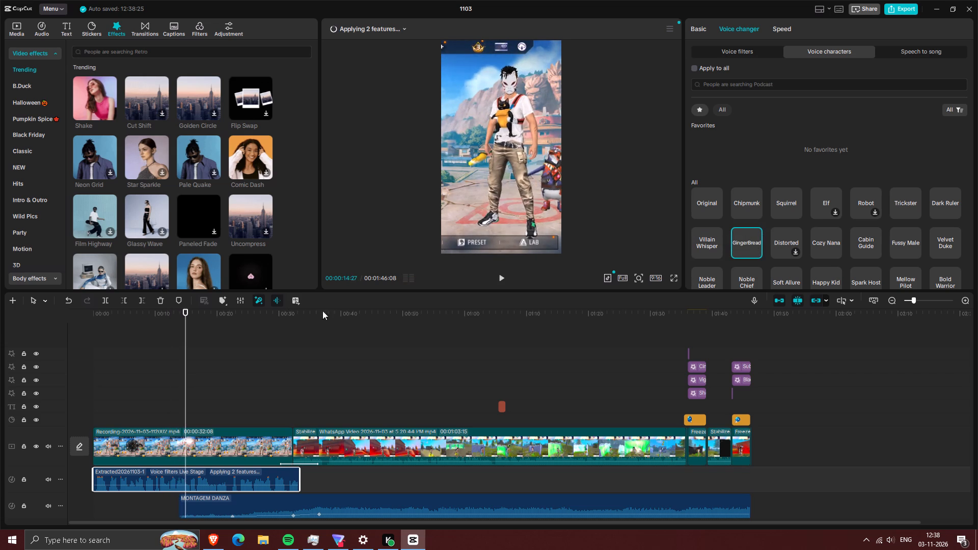
pyautogui.click(111, 331)
pyautogui.press('space')
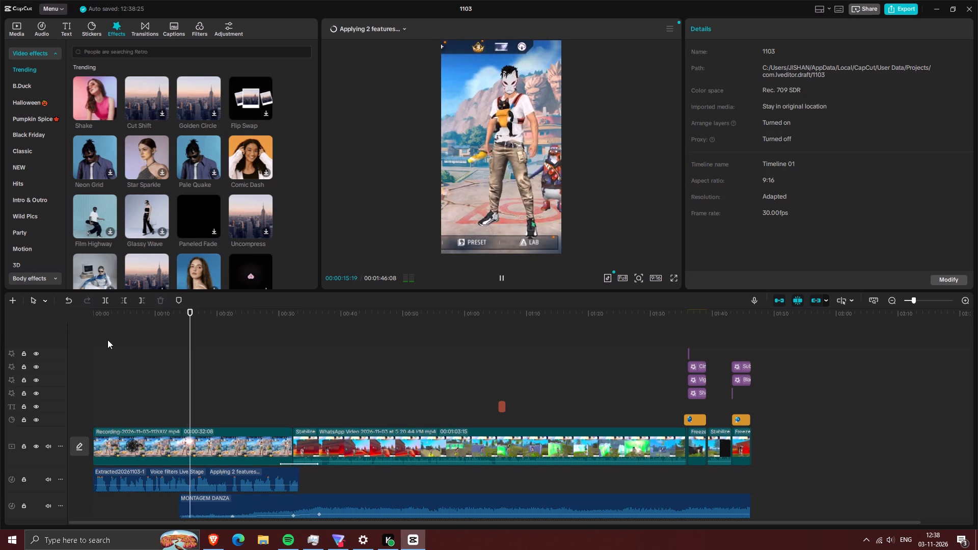
pyautogui.doubleClick(107, 340)
pyautogui.click(255, 479)
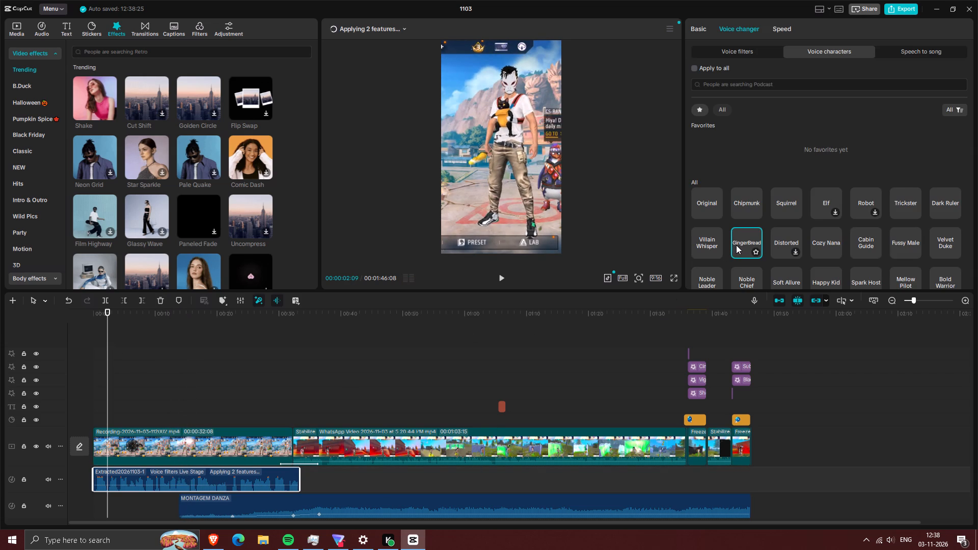
# Play a few seconds of the voice clip with GingerBread and check the progress of the features being applied.
pyautogui.press('space')
pyautogui.click(407, 32)
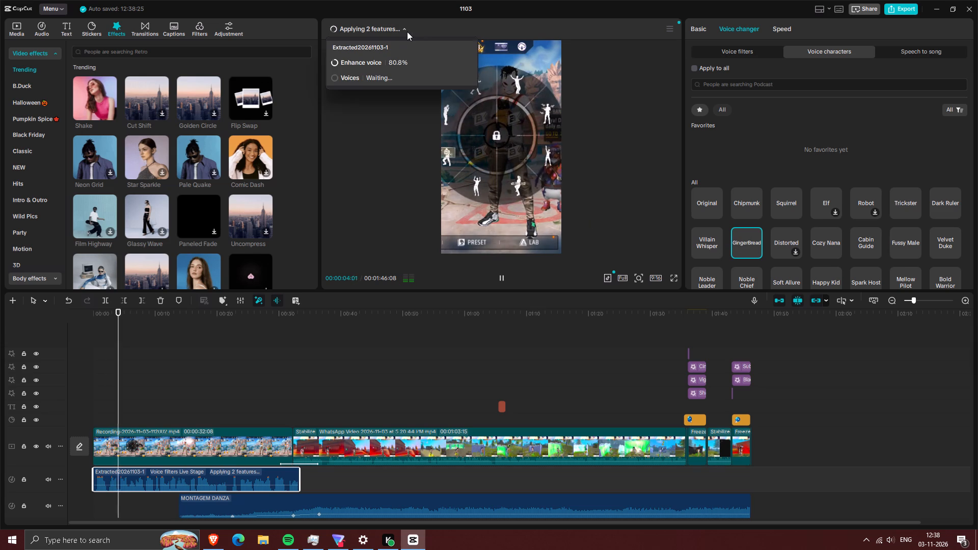
pyautogui.click(407, 32)
pyautogui.press('space')
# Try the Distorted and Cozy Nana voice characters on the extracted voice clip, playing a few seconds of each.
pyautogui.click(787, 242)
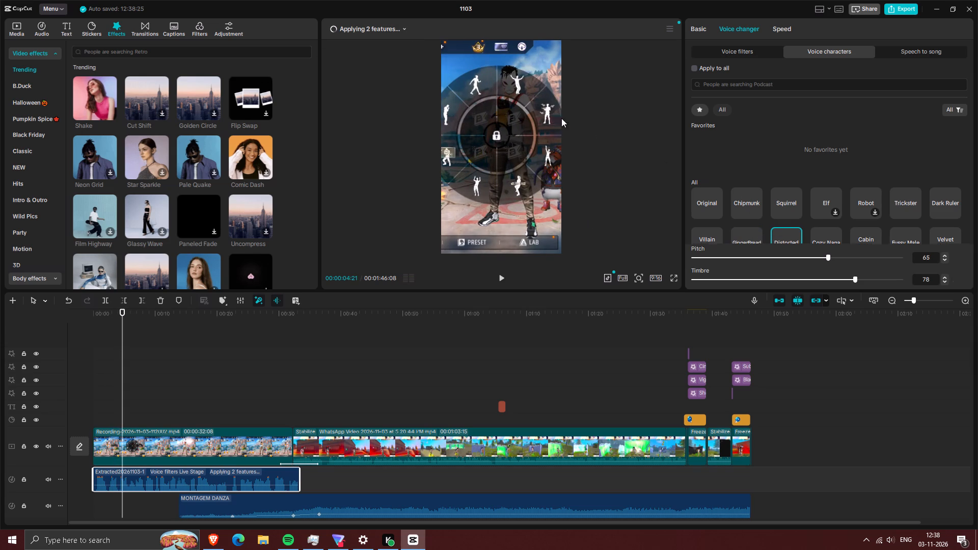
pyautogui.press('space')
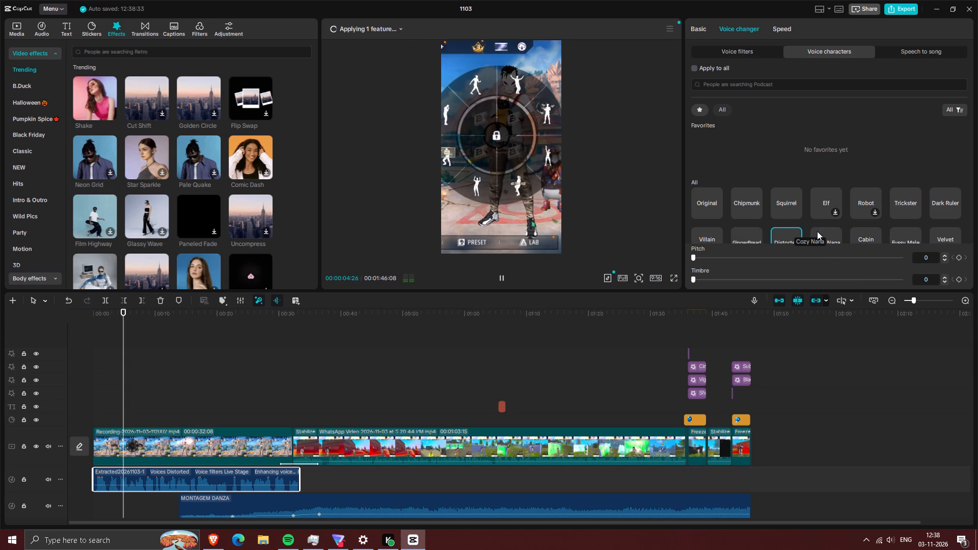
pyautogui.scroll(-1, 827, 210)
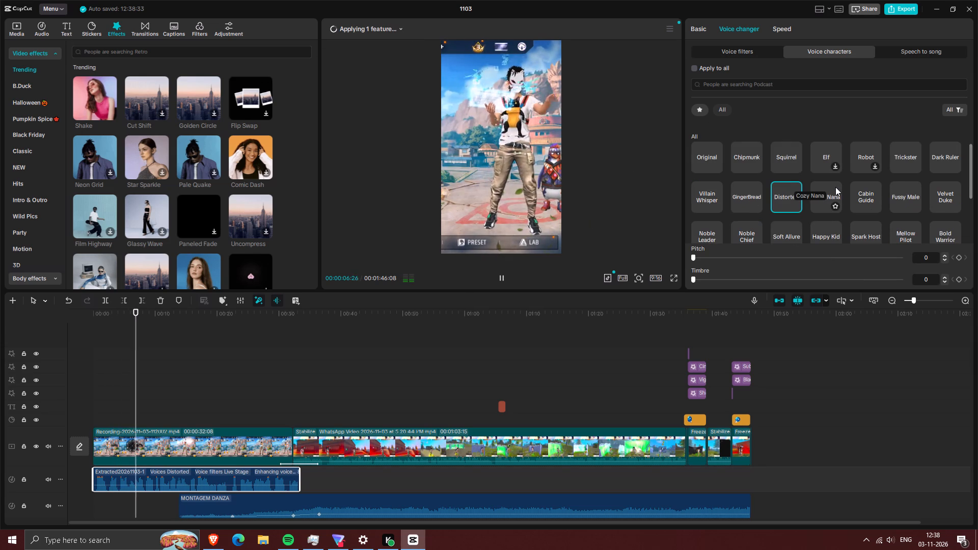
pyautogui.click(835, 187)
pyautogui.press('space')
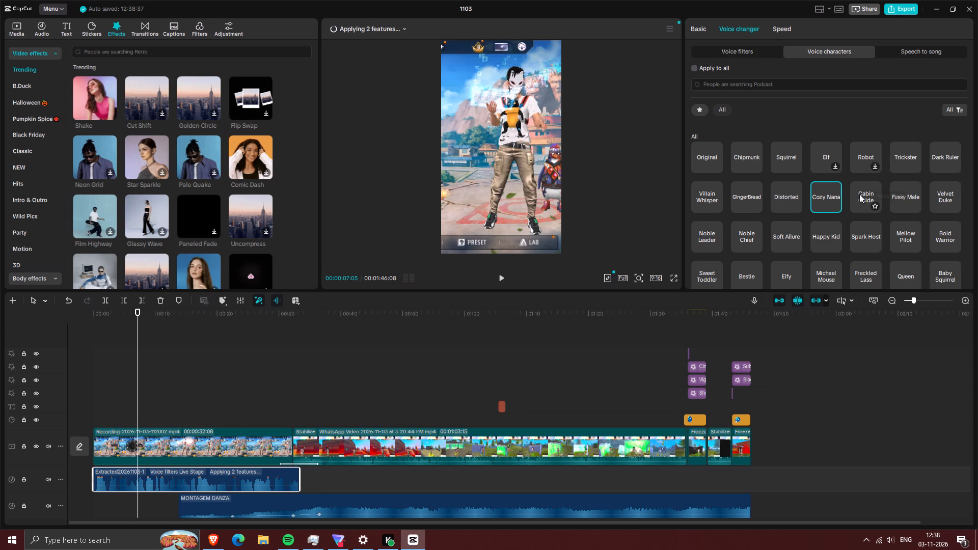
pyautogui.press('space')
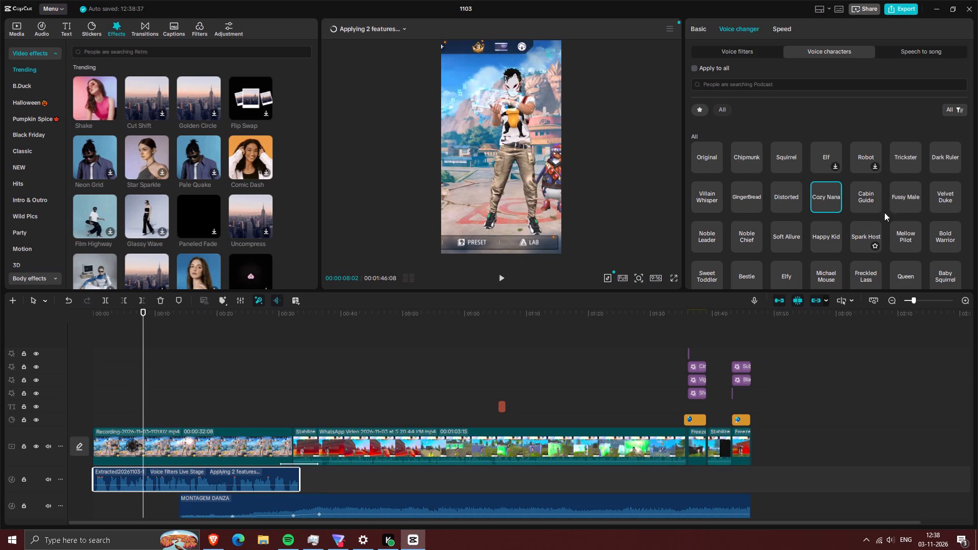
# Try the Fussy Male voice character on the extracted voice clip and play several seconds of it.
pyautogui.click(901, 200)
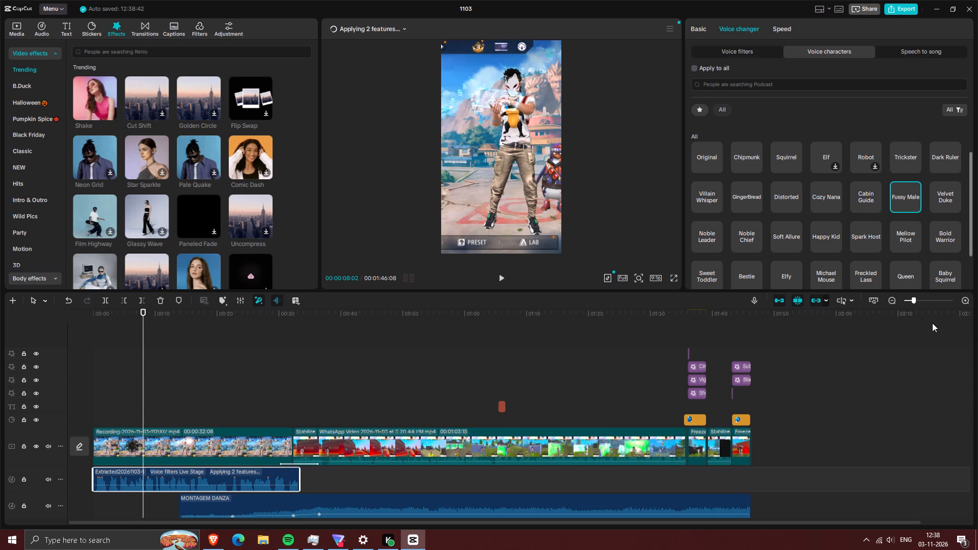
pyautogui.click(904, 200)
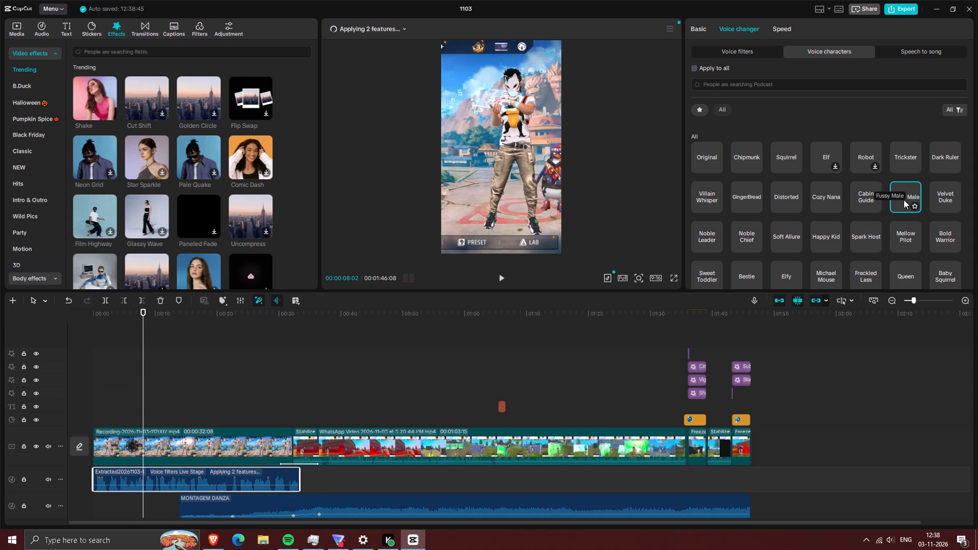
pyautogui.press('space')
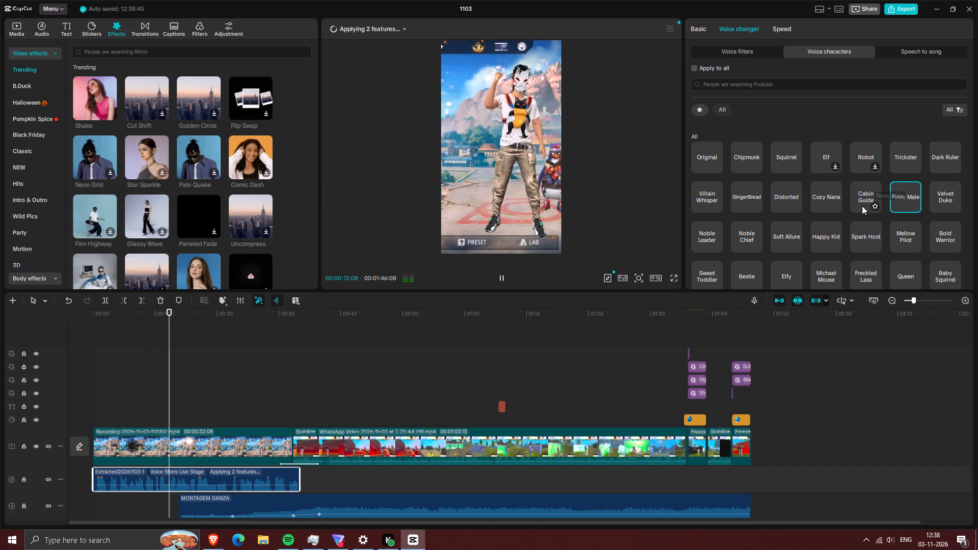
# Replace the voice clip's Live Stage filter with the Mic Hog voice filter and play it.
pyautogui.click(740, 52)
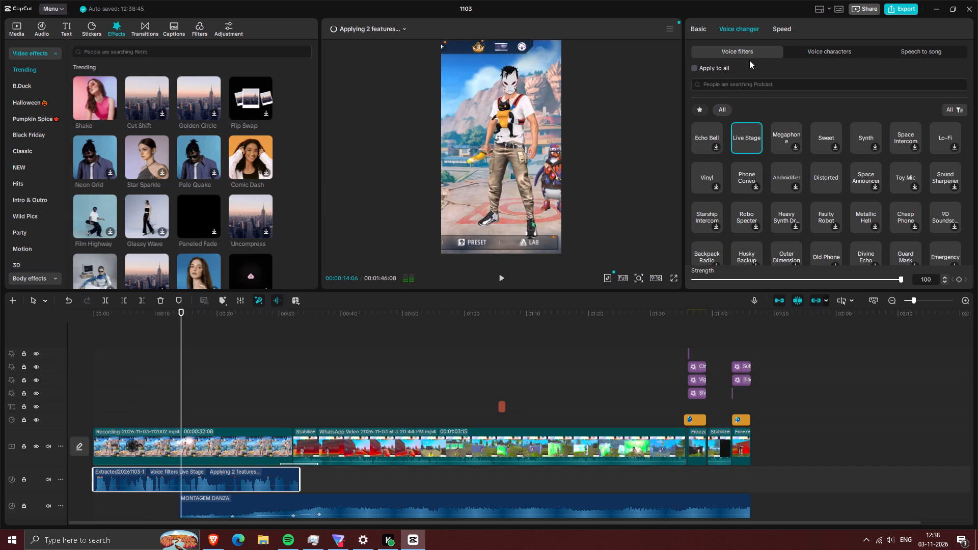
pyautogui.scroll(12, 738, 175)
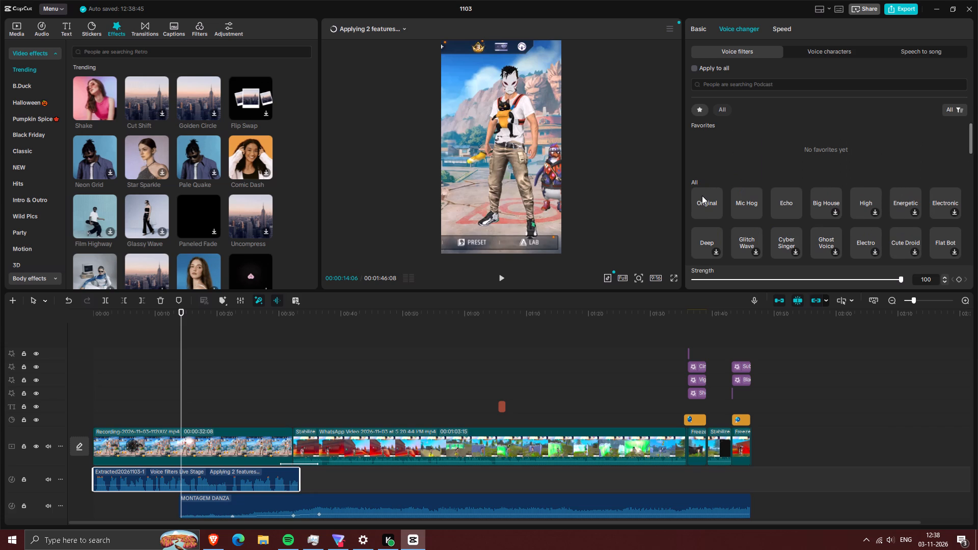
pyautogui.click(702, 196)
pyautogui.click(744, 201)
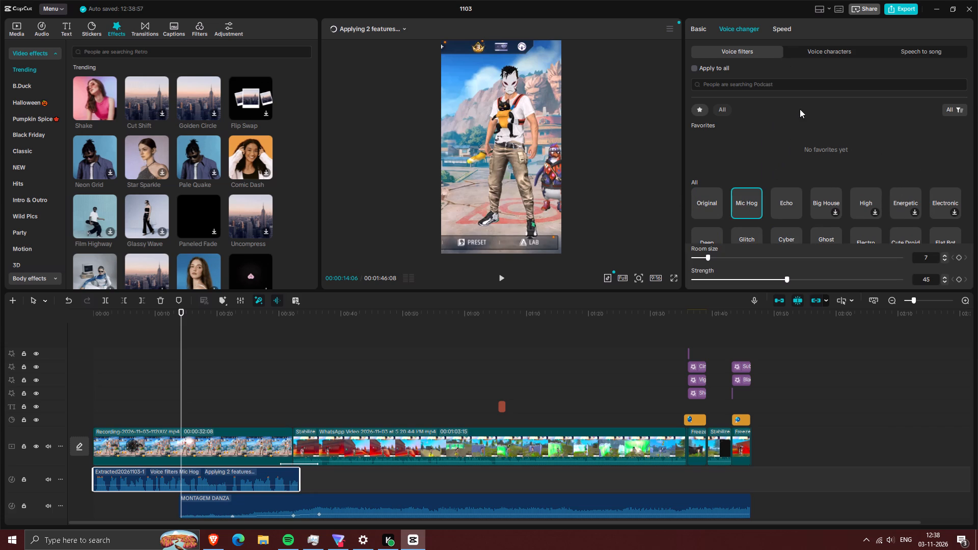
pyautogui.press('space')
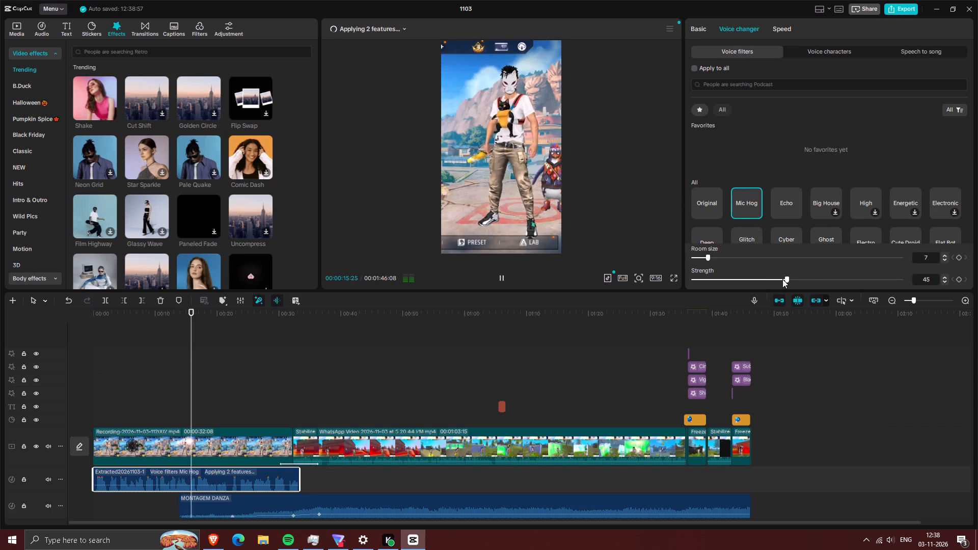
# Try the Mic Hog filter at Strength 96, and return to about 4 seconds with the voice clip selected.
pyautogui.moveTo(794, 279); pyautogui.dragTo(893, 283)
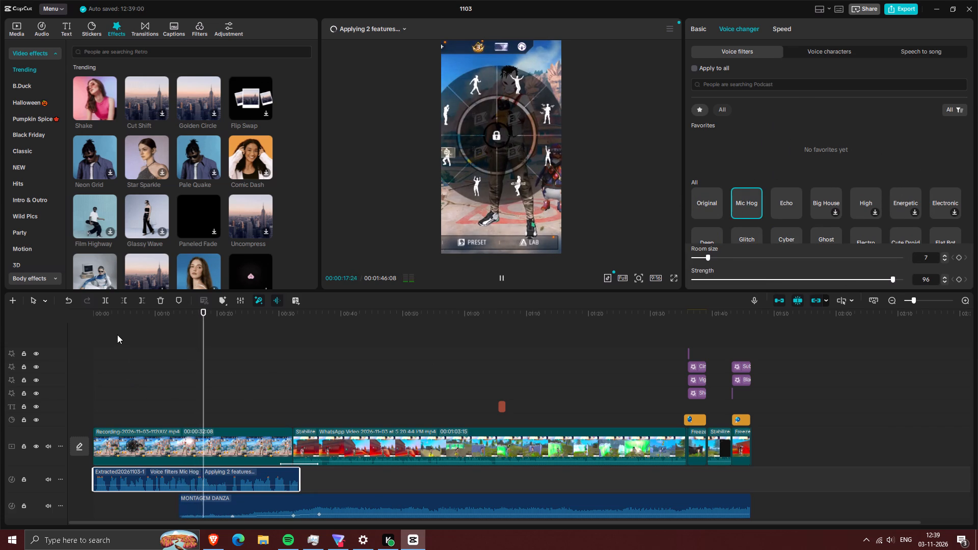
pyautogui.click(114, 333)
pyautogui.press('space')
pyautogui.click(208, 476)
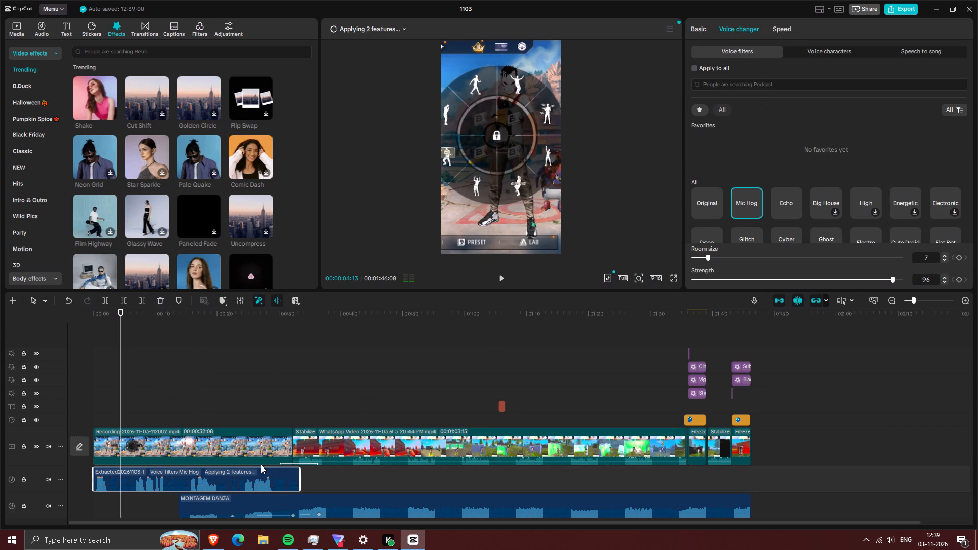
# Try different Mic Hog Strength values during playback and settle on 17.
pyautogui.moveTo(894, 281); pyautogui.dragTo(740, 282)
pyautogui.moveTo(740, 282); pyautogui.dragTo(718, 282)
pyautogui.press('space')
pyautogui.moveTo(712, 278); pyautogui.dragTo(715, 276)
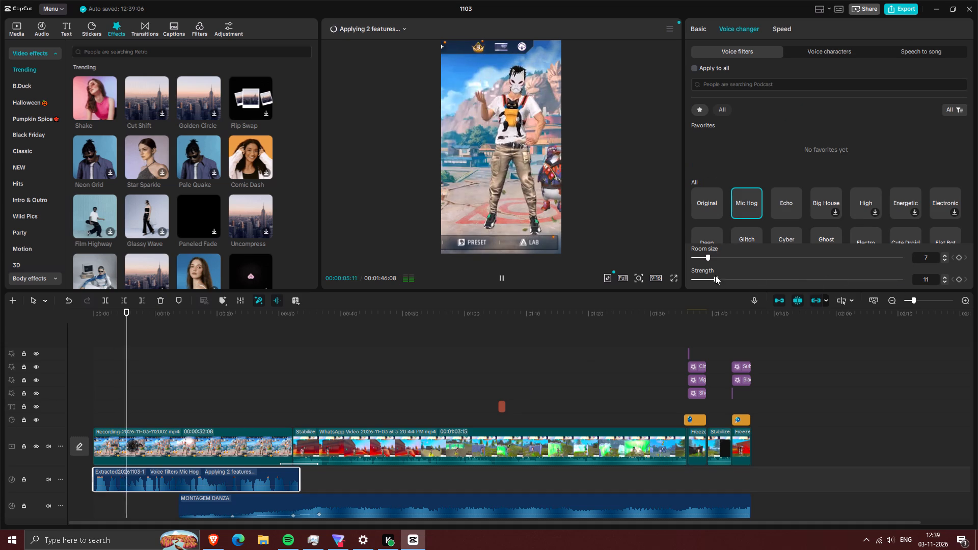
pyautogui.moveTo(715, 276); pyautogui.dragTo(932, 277)
pyautogui.moveTo(901, 279); pyautogui.dragTo(703, 285)
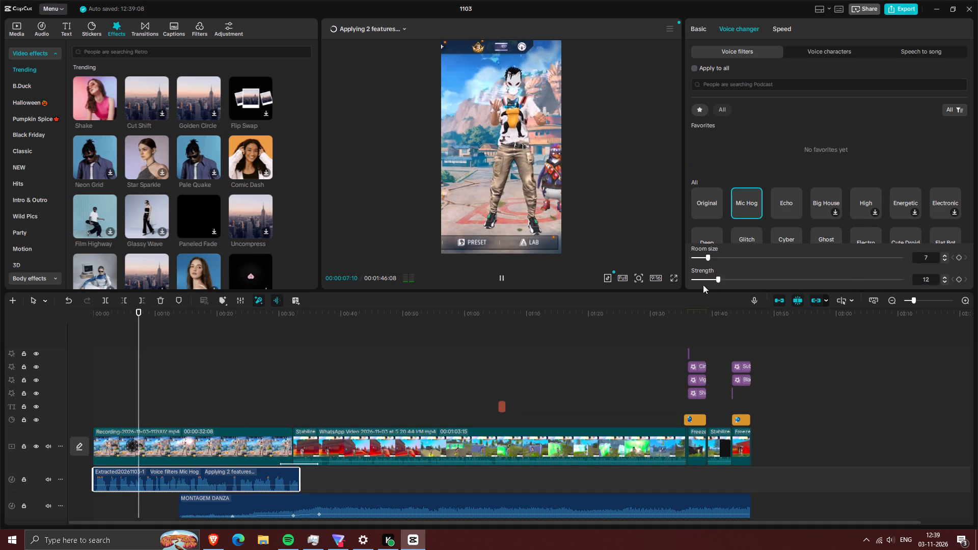
pyautogui.moveTo(703, 285); pyautogui.dragTo(667, 285)
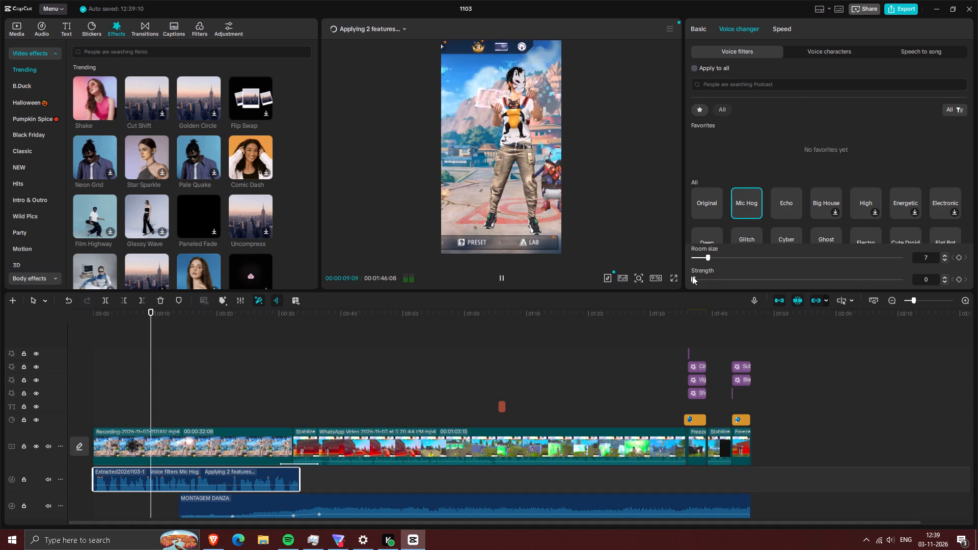
pyautogui.moveTo(692, 276); pyautogui.dragTo(728, 274)
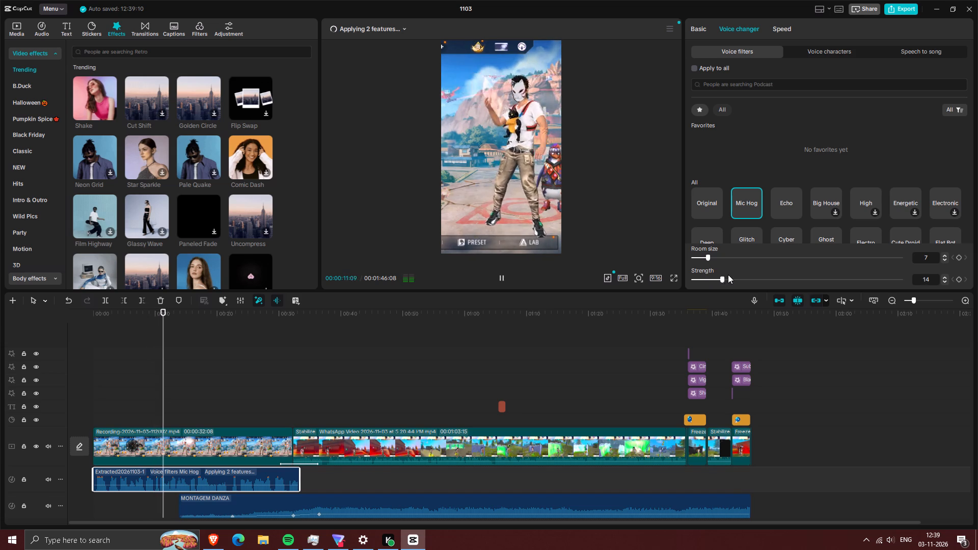
pyautogui.moveTo(728, 274); pyautogui.dragTo(728, 274)
# Try higher Mic Hog Room size values during playback, settle on 64, and resume playing.
pyautogui.moveTo(710, 258); pyautogui.dragTo(796, 260)
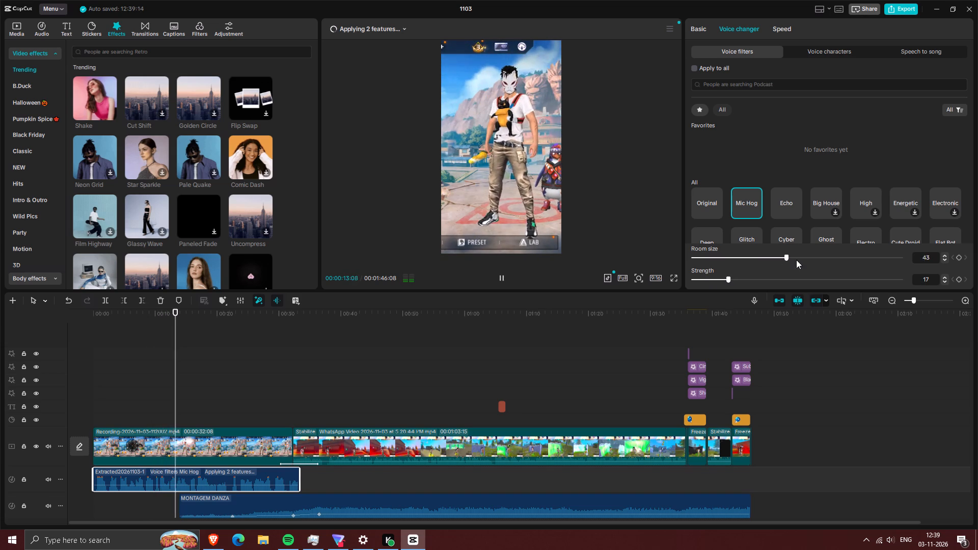
pyautogui.moveTo(796, 260); pyautogui.dragTo(903, 260)
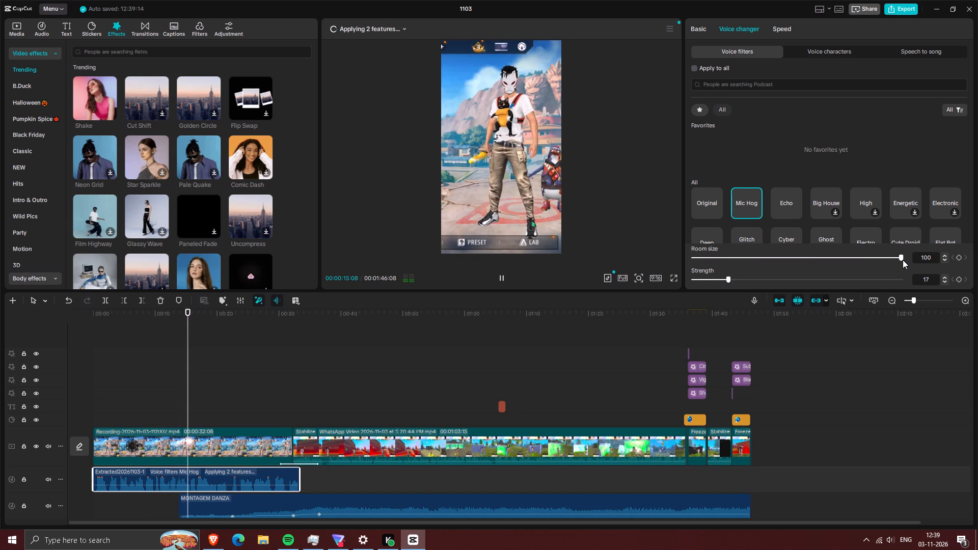
pyautogui.moveTo(903, 260); pyautogui.dragTo(884, 264)
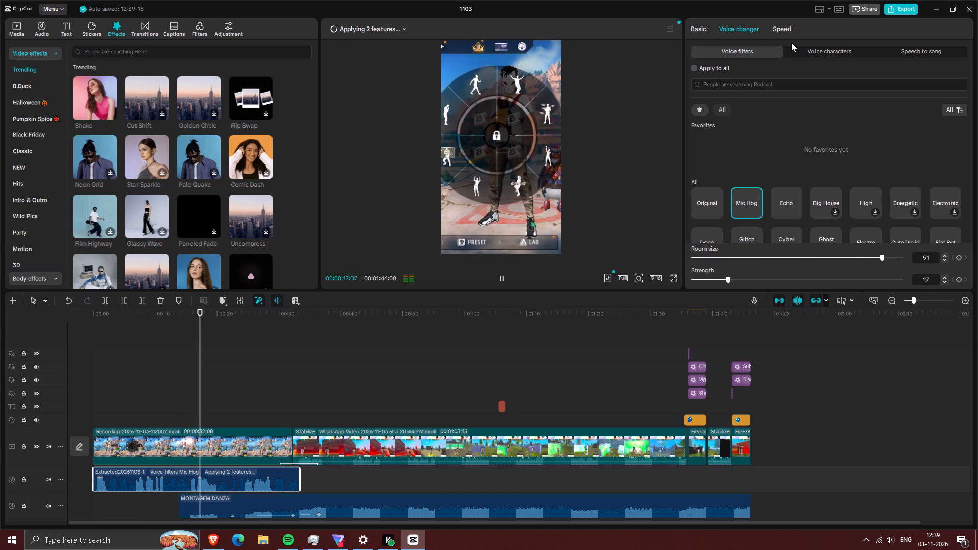
pyautogui.click(806, 48)
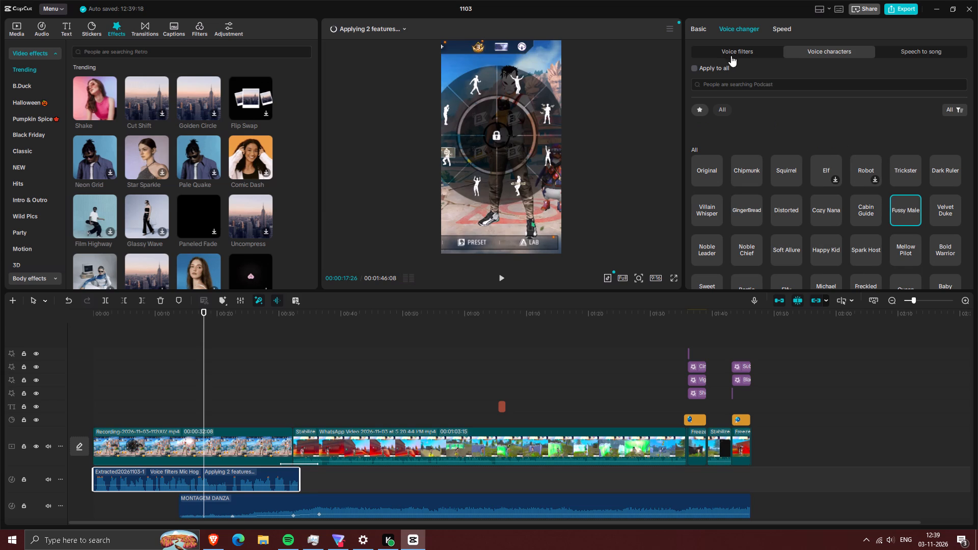
pyautogui.click(734, 51)
pyautogui.click(827, 260)
pyautogui.press('space')
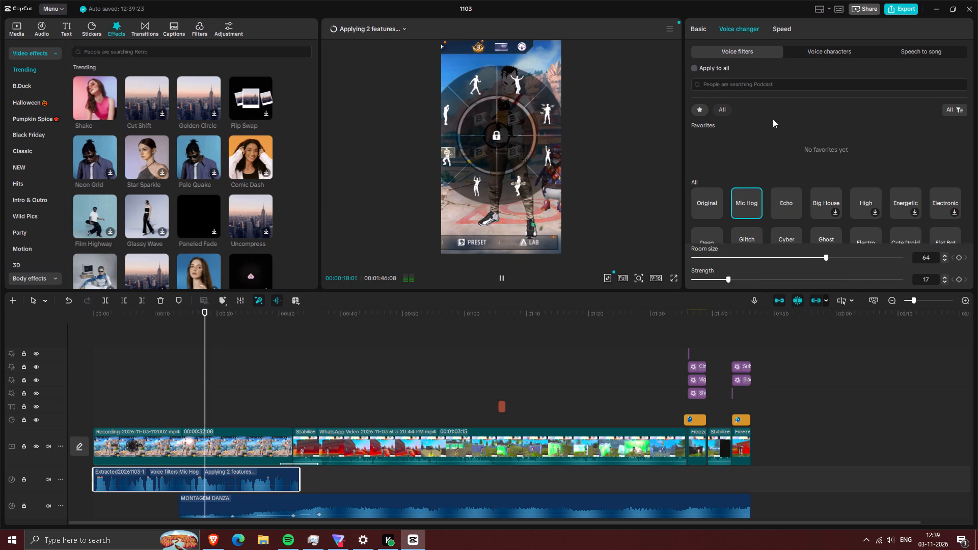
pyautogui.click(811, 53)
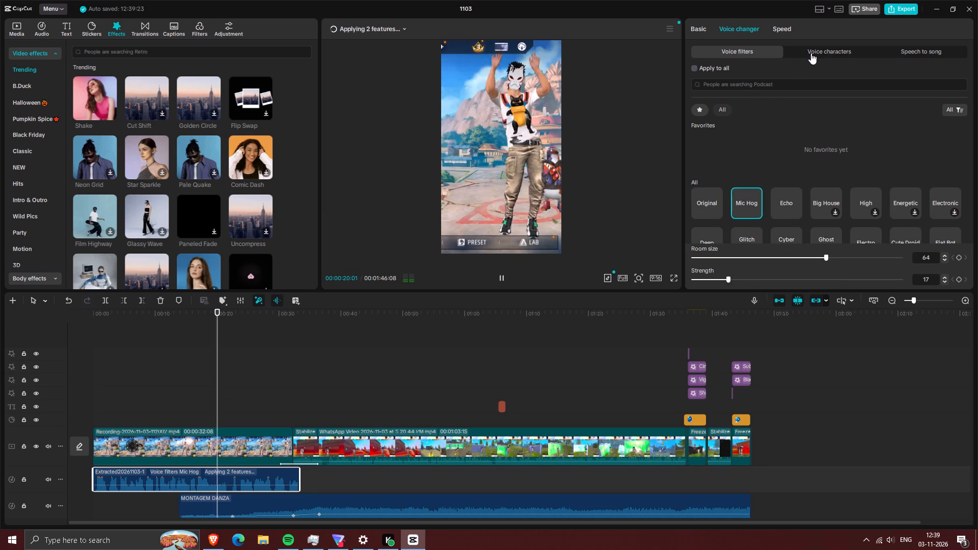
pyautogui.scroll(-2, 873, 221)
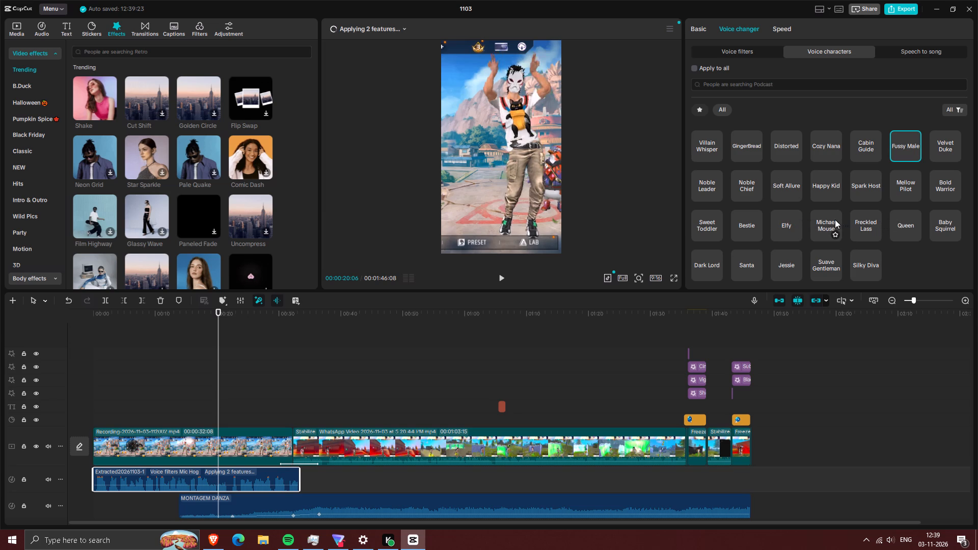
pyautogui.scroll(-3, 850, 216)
# Return to the start of the video, apply the Folk speech-to-song style to the extracted voice clip, and play it.
pyautogui.click(100, 332)
pyautogui.moveTo(98, 329); pyautogui.dragTo(65, 326)
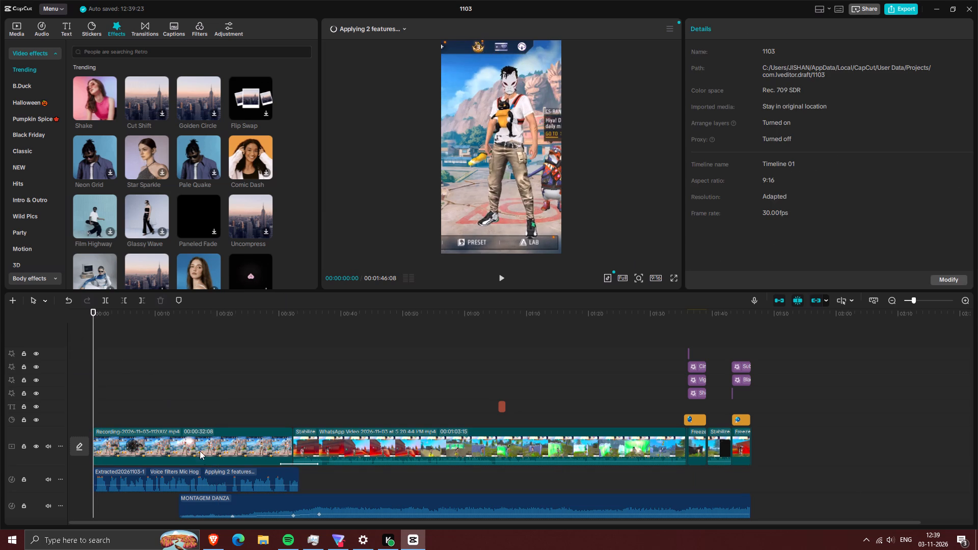
pyautogui.click(201, 471)
pyautogui.click(905, 51)
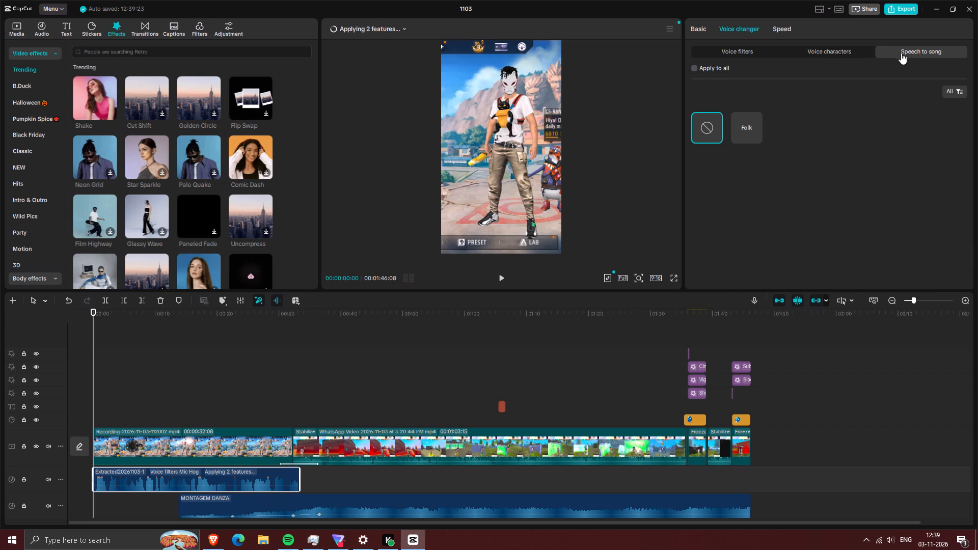
pyautogui.click(749, 129)
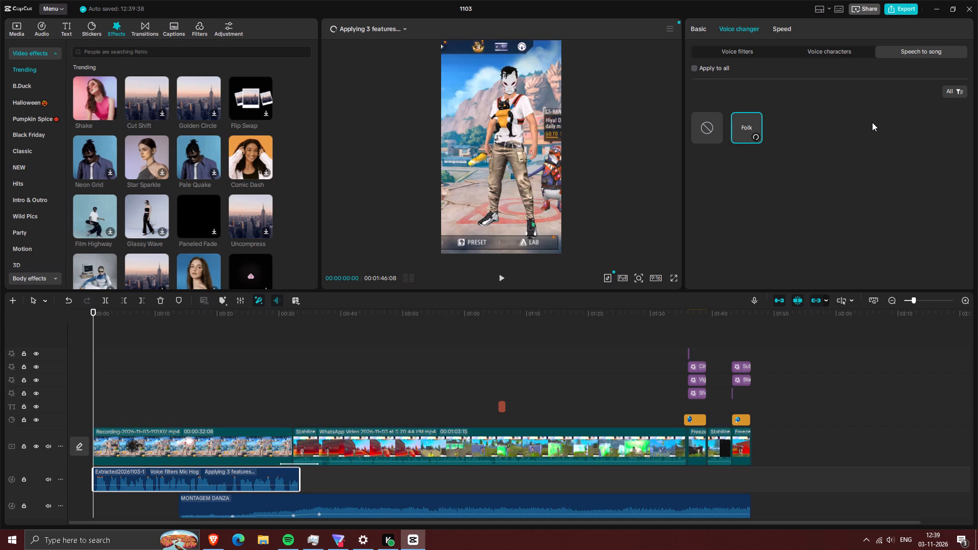
pyautogui.press('space')
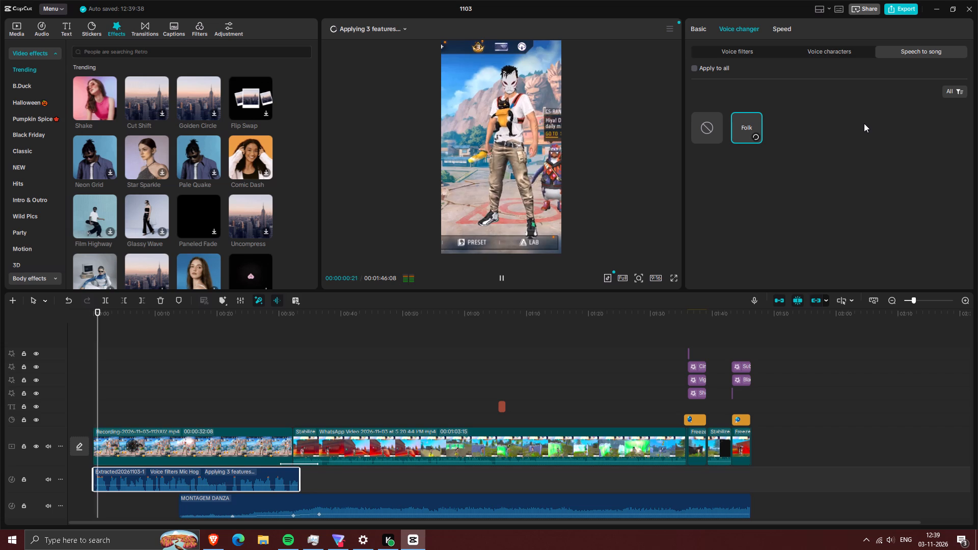
# Apply the Happy Kid voice character to the extracted voice clip after playing a few more seconds.
pyautogui.click(839, 51)
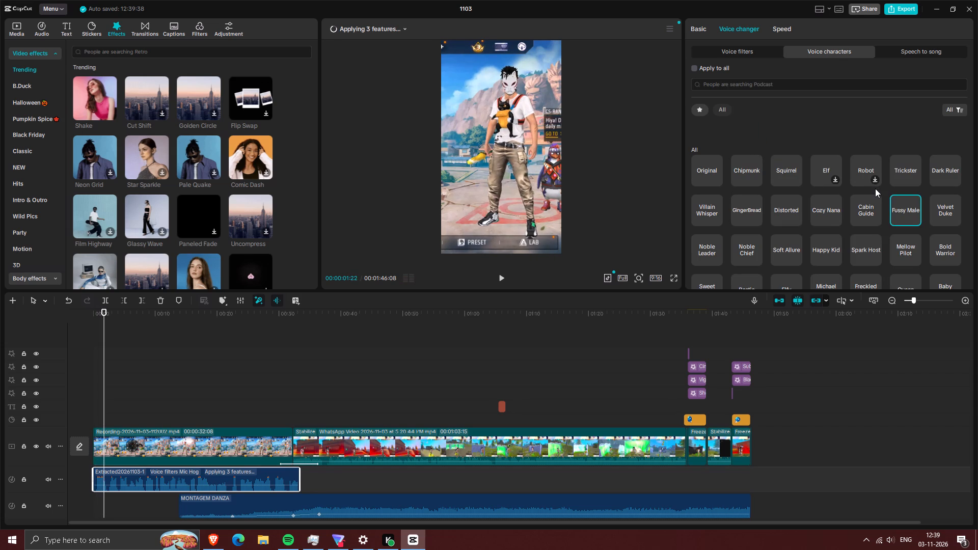
pyautogui.press('space')
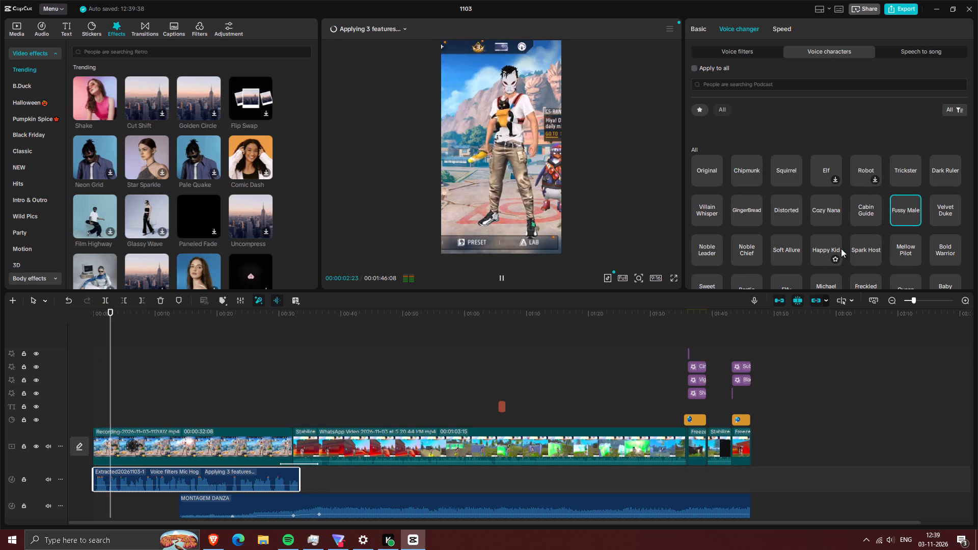
pyautogui.scroll(-2, 831, 244)
pyautogui.click(825, 188)
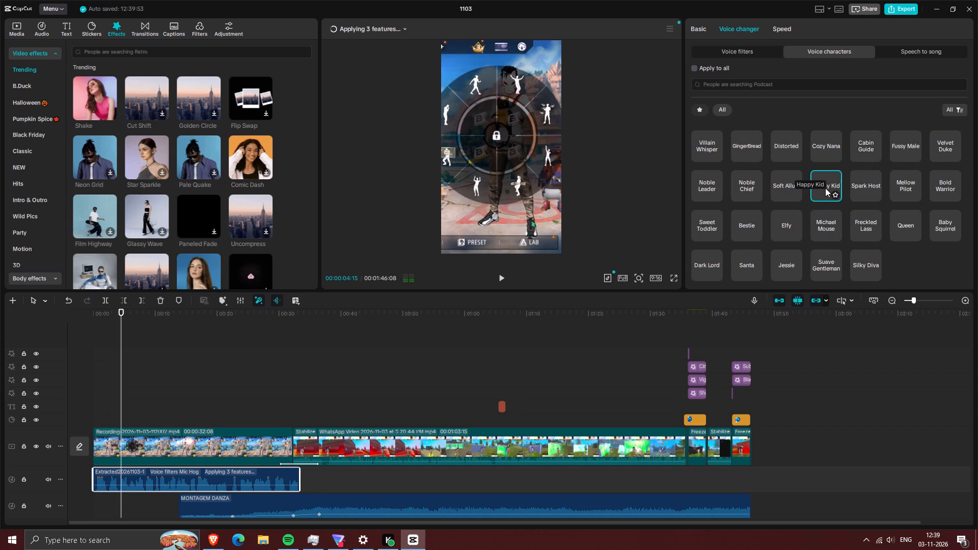
# Play the opening of the video from near the start and check the progress of the voice processing.
pyautogui.press('space')
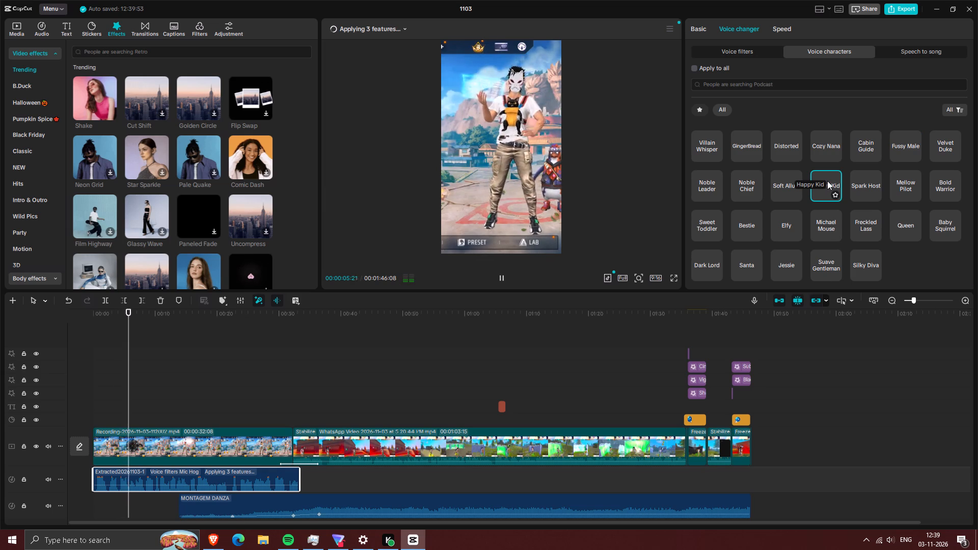
pyautogui.click(827, 181)
pyautogui.press('space')
pyautogui.click(384, 25)
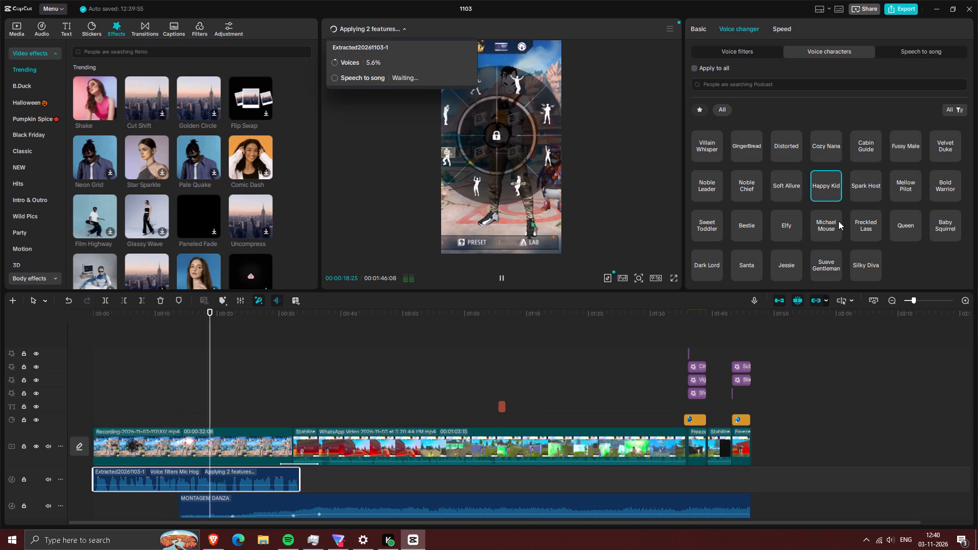
pyautogui.scroll(5, 751, 233)
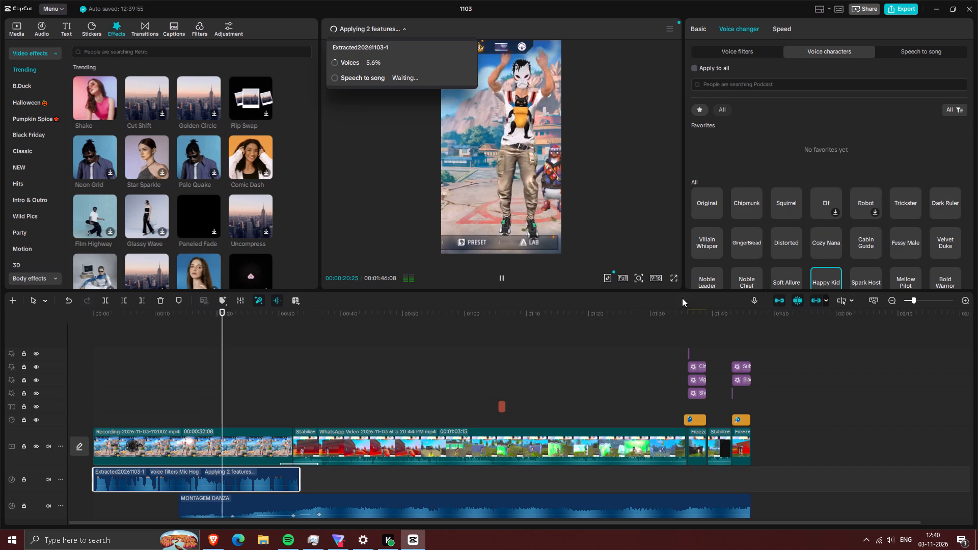
pyautogui.press('space')
pyautogui.click(118, 326)
pyautogui.press('space')
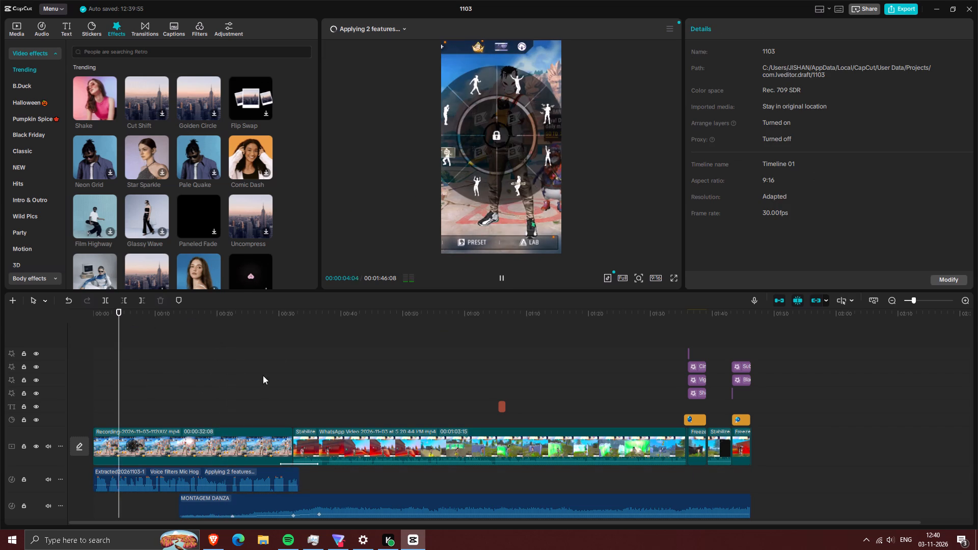
pyautogui.click(212, 476)
pyautogui.click(394, 32)
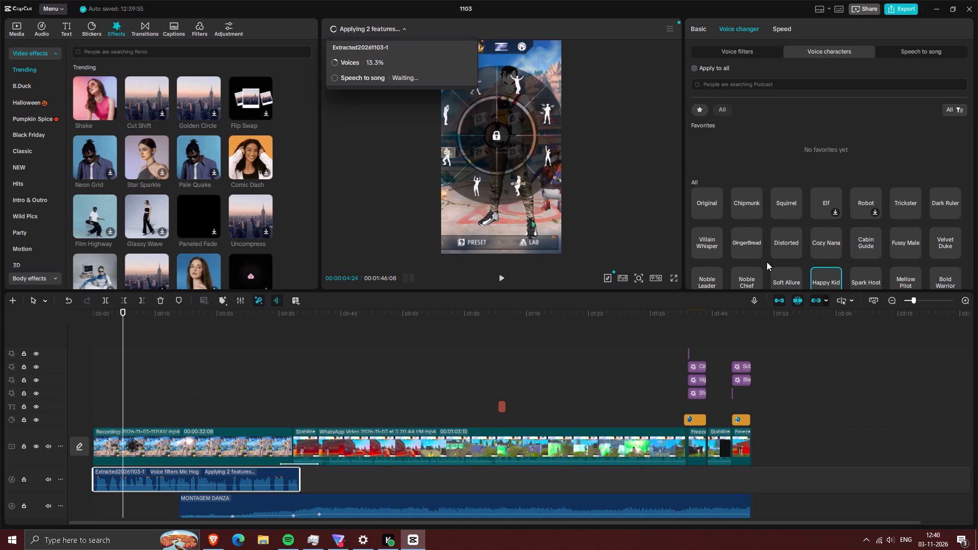
pyautogui.press('space')
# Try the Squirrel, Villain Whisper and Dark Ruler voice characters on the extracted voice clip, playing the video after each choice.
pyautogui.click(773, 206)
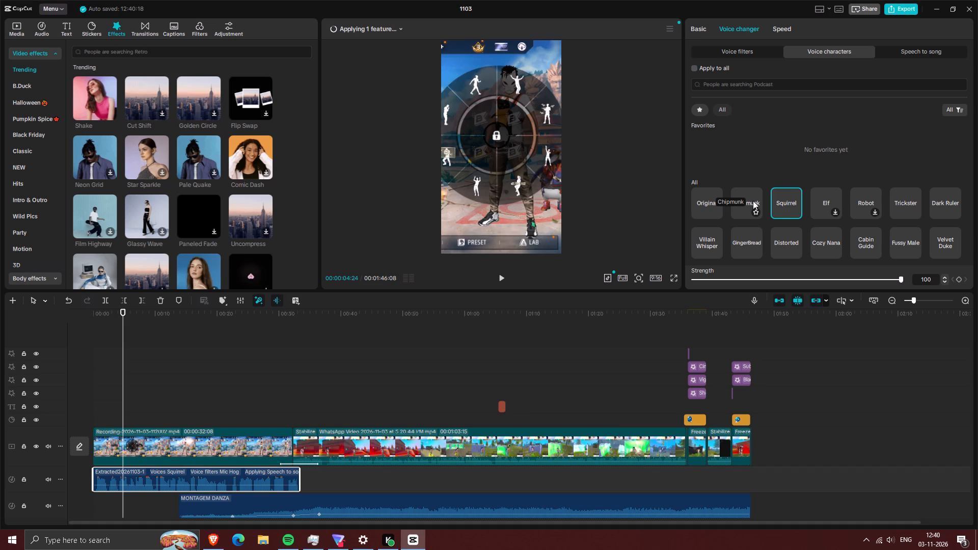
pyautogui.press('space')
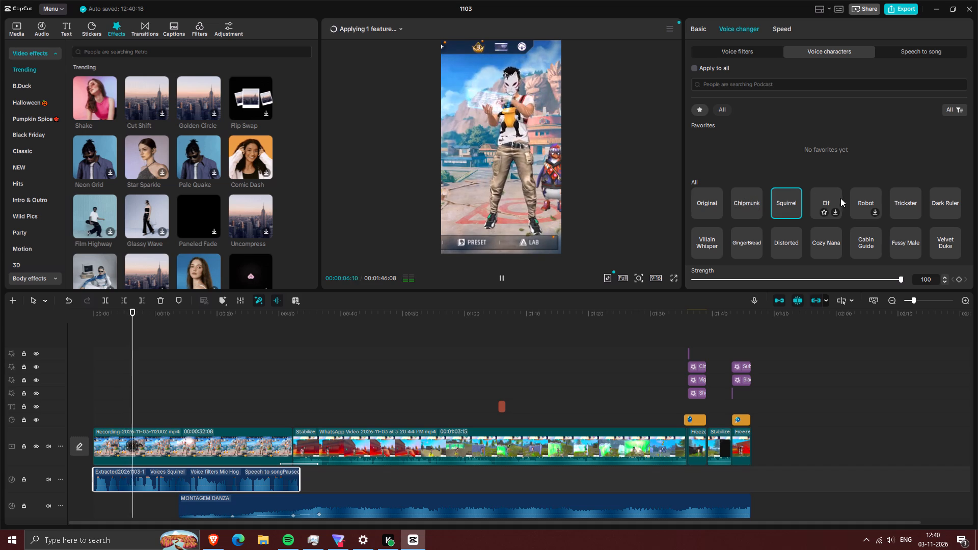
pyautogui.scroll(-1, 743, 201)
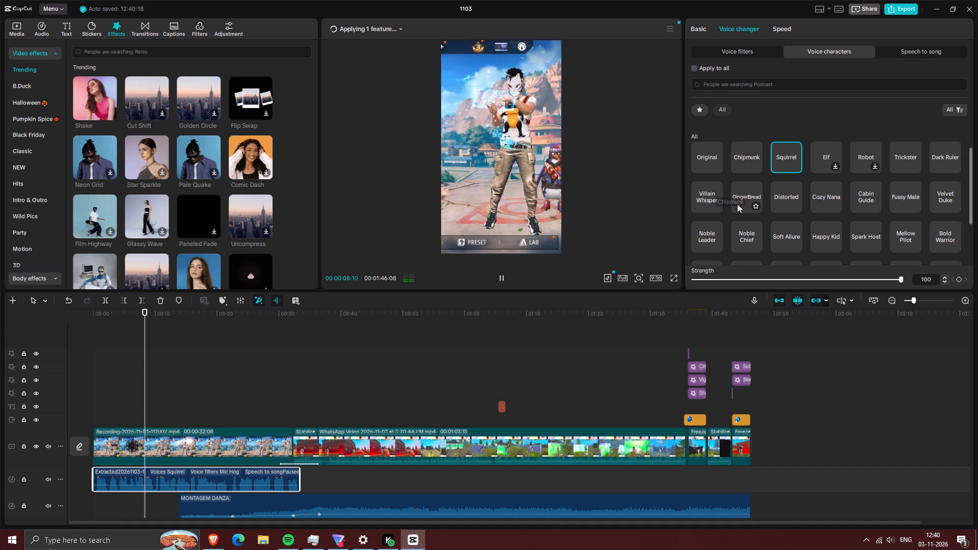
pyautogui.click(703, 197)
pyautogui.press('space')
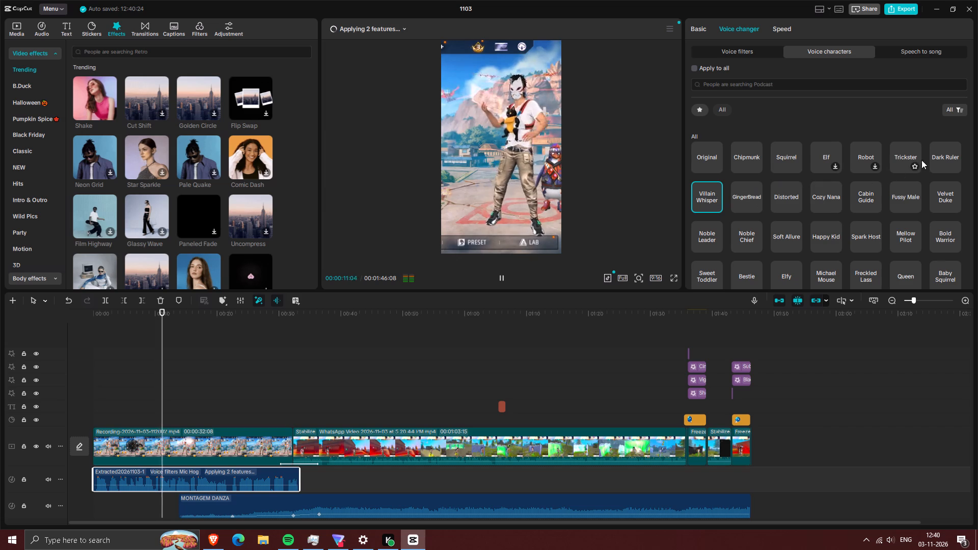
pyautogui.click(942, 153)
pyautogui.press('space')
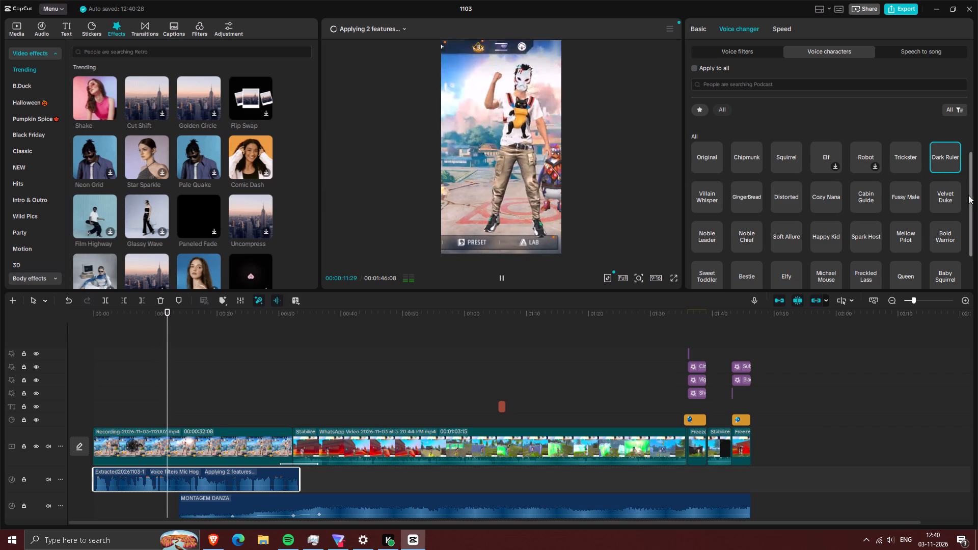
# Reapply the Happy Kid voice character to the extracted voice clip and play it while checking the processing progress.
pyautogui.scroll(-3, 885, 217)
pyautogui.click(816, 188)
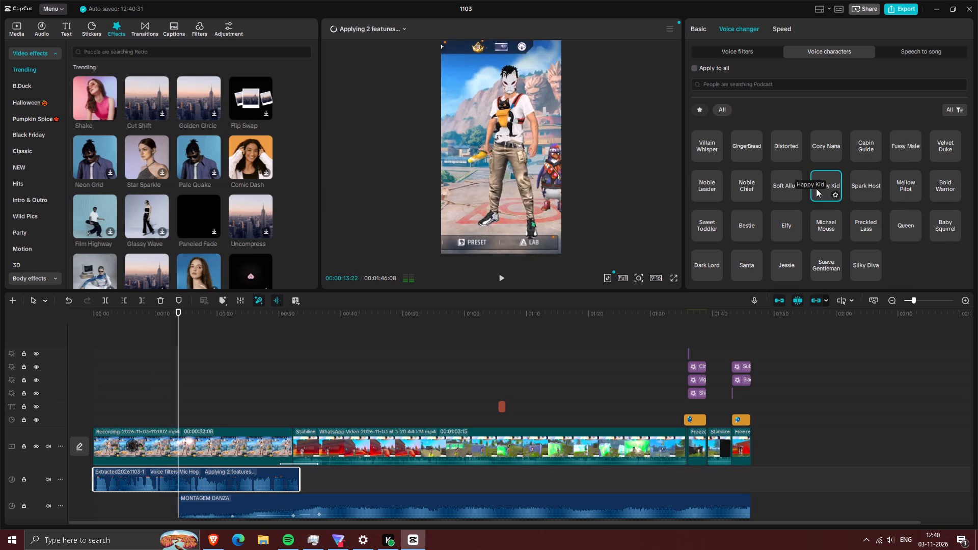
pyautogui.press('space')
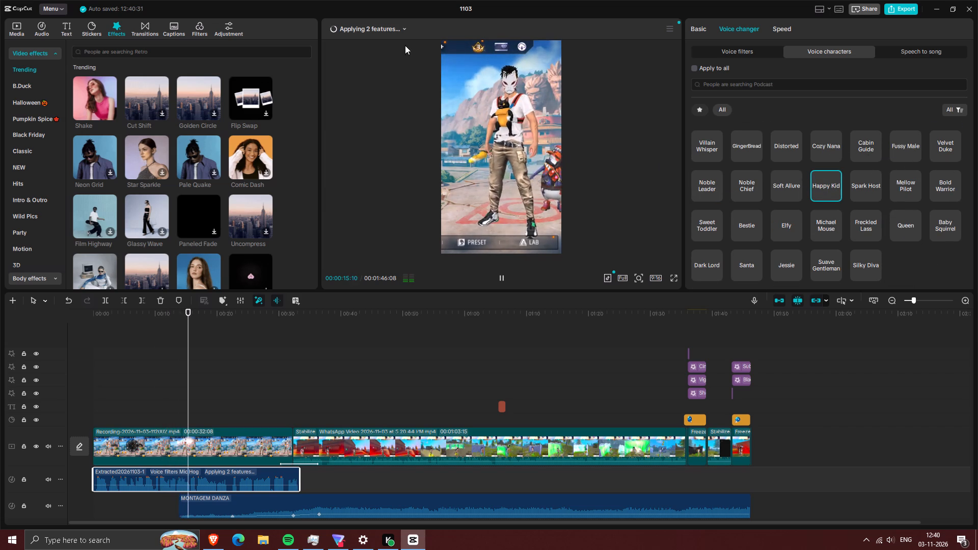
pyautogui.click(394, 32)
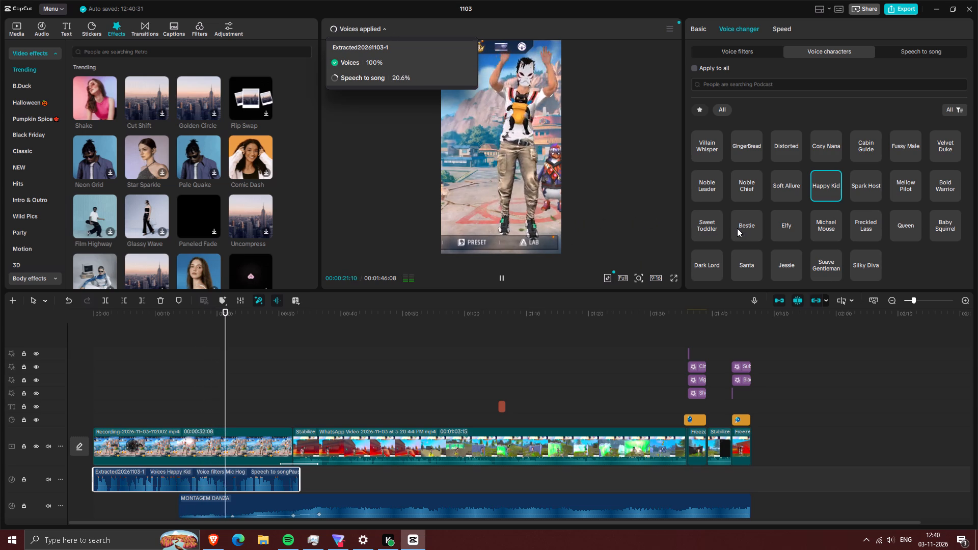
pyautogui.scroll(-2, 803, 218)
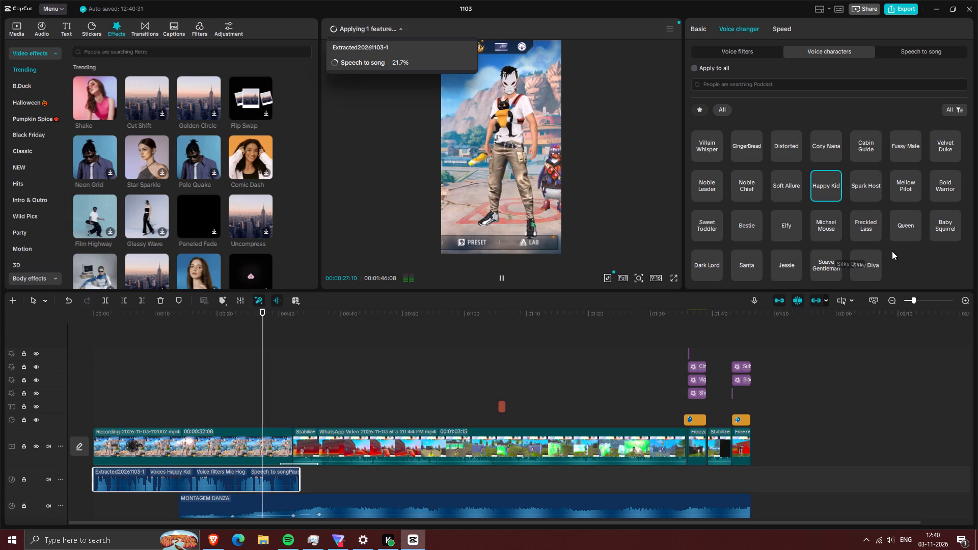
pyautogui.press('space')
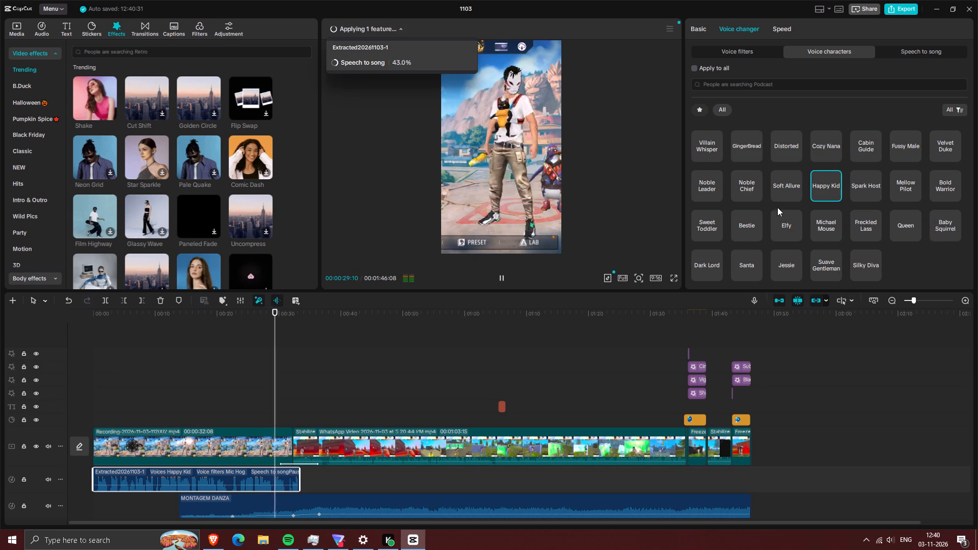
# Reset the extracted voice clip's voice character to Original and play the video from near the start.
pyautogui.scroll(6, 780, 205)
pyautogui.click(712, 198)
pyautogui.click(124, 383)
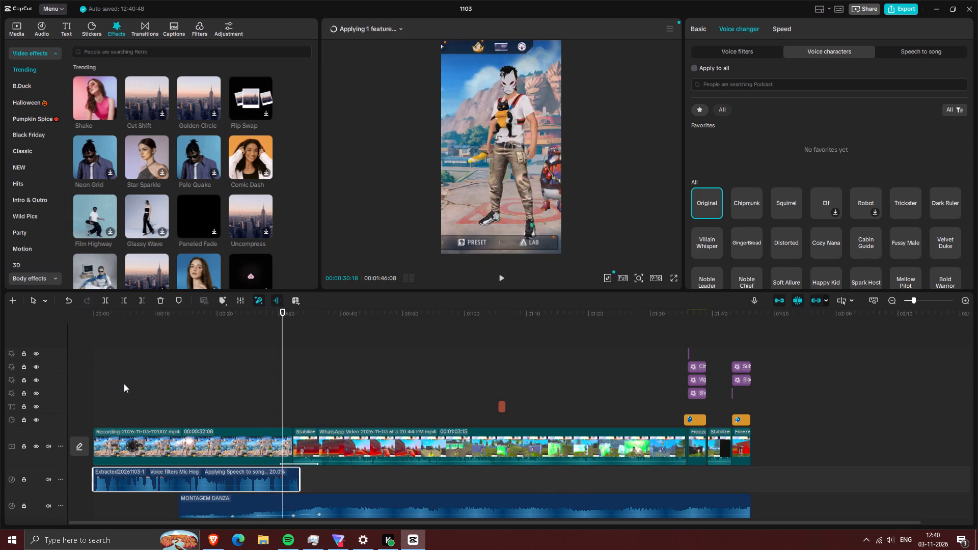
pyautogui.click(116, 332)
pyautogui.press('space')
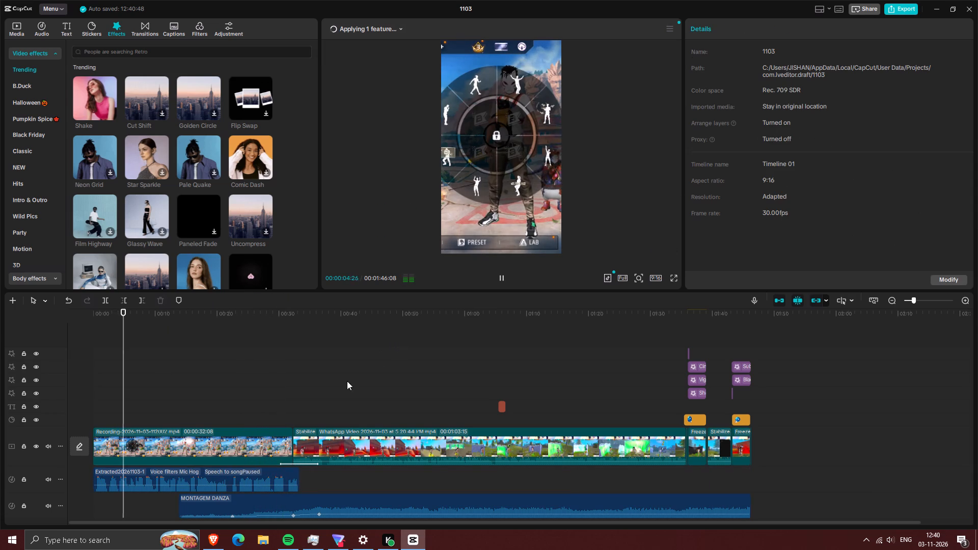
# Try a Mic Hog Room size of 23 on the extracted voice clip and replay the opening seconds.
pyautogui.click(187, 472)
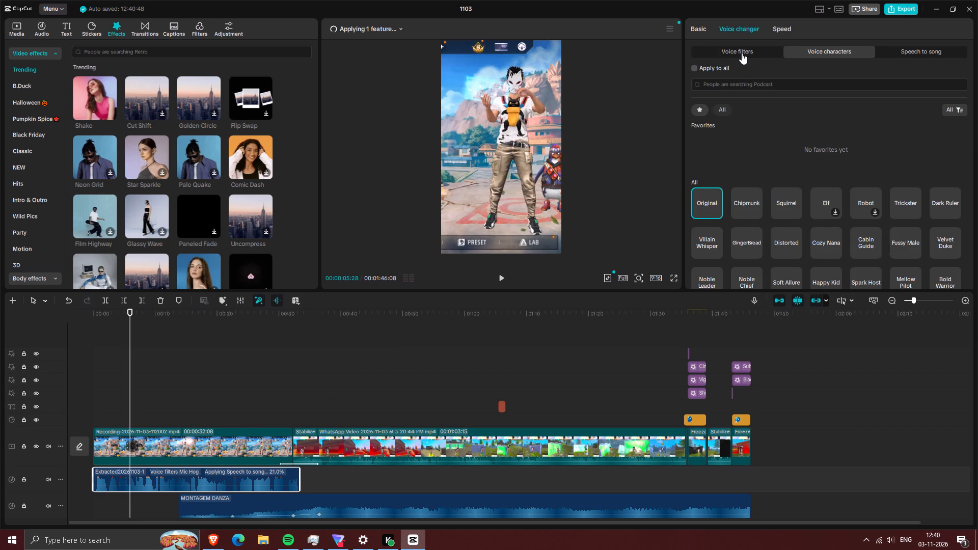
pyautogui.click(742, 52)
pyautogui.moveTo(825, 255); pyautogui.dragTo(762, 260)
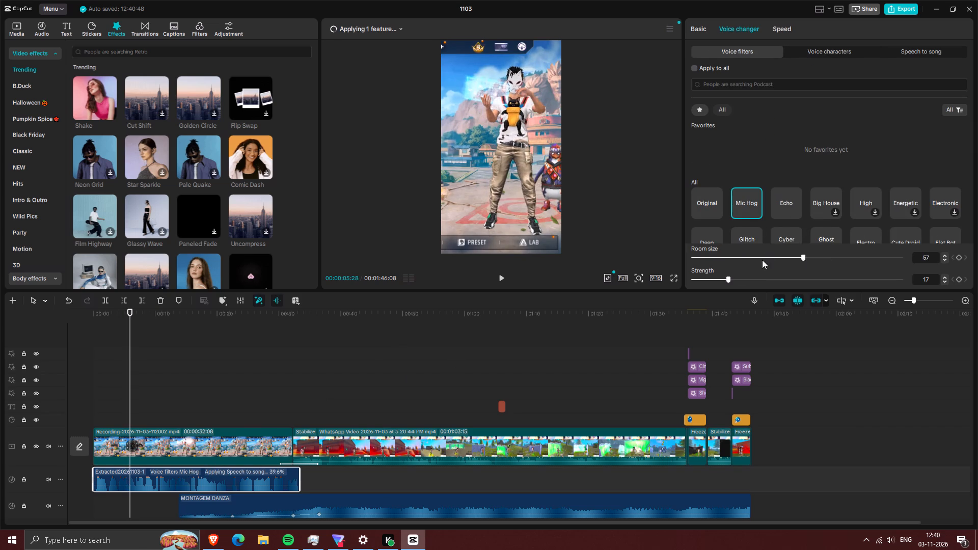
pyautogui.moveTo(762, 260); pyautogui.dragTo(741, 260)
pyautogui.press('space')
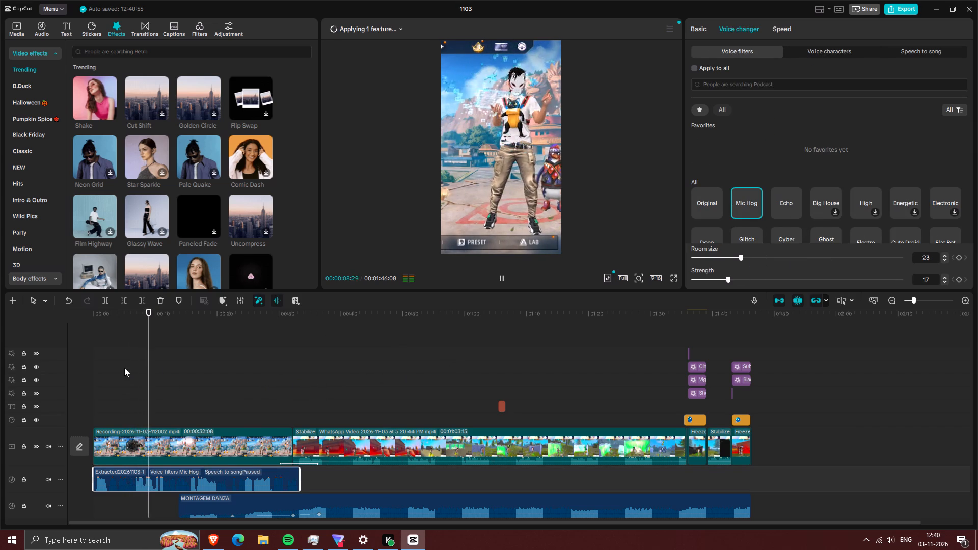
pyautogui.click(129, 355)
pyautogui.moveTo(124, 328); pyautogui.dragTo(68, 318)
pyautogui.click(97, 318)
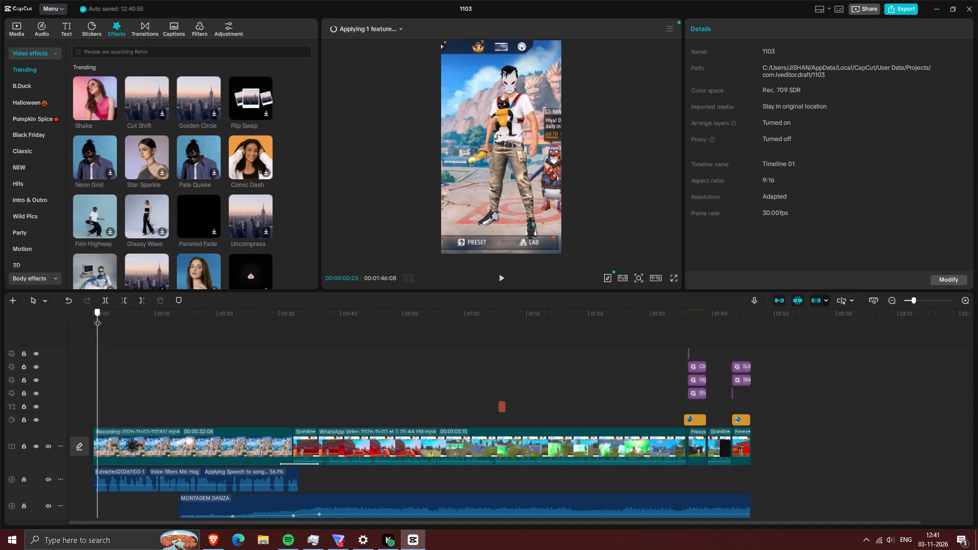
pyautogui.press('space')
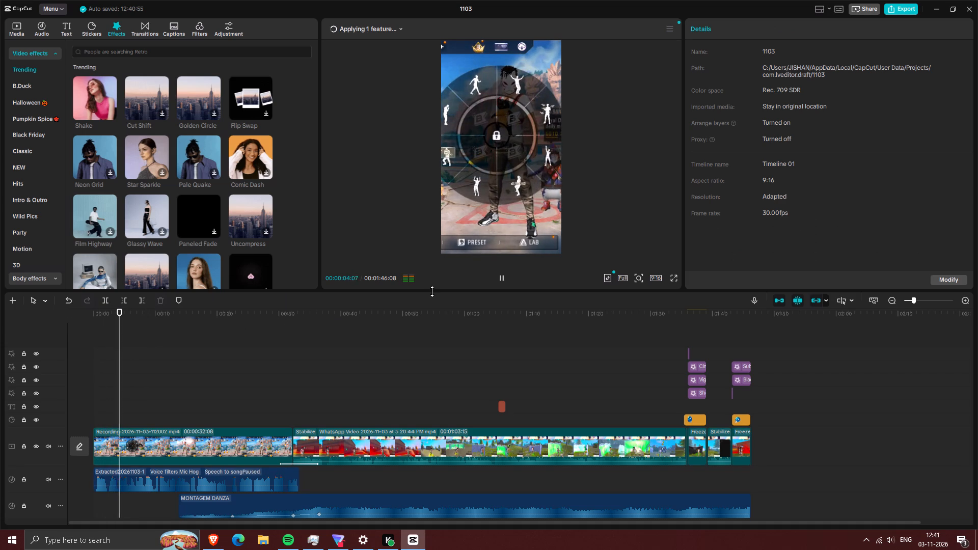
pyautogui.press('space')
# Set the extracted voice clip's Mic Hog filter to Room size 0 and Strength 52 while playing the video.
pyautogui.click(211, 473)
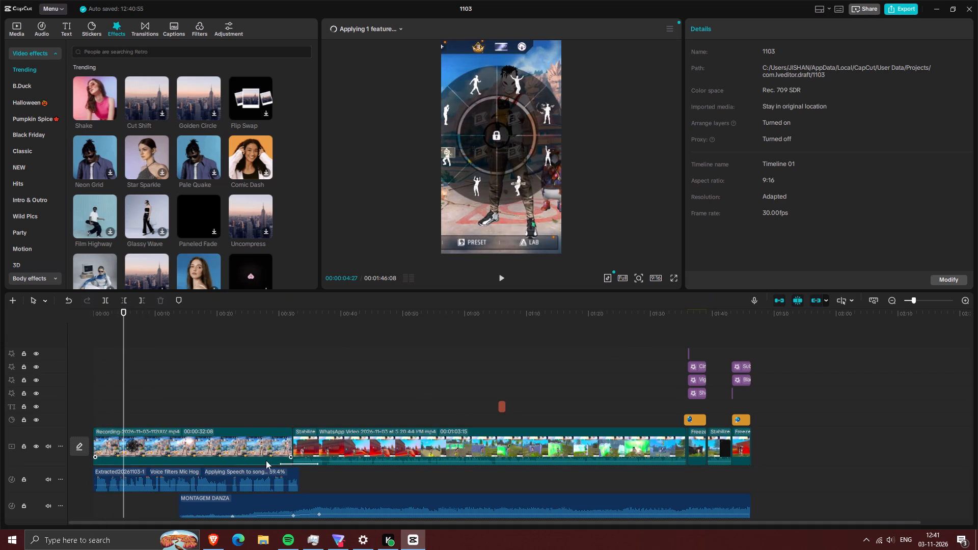
pyautogui.click(235, 469)
pyautogui.moveTo(739, 258); pyautogui.dragTo(509, 284)
pyautogui.press('space')
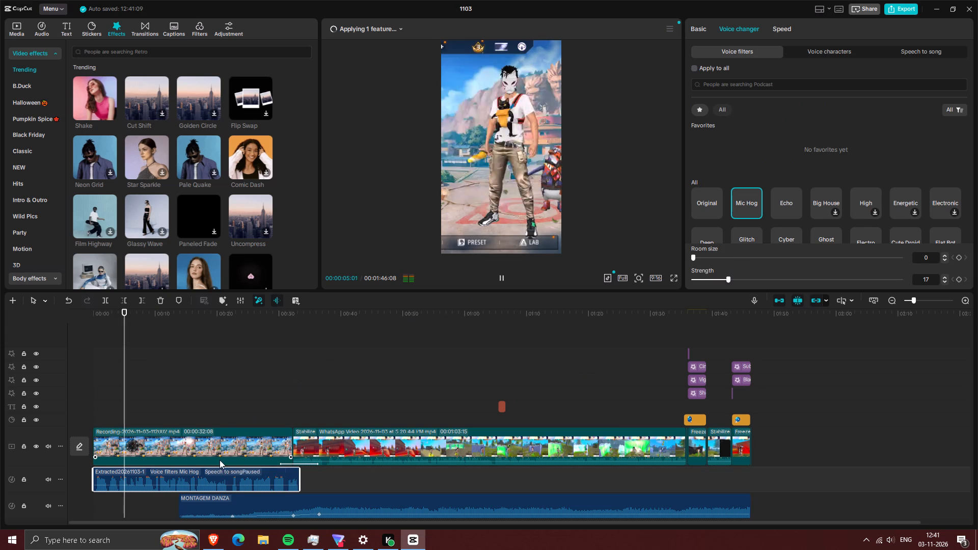
pyautogui.moveTo(731, 281); pyautogui.dragTo(761, 276)
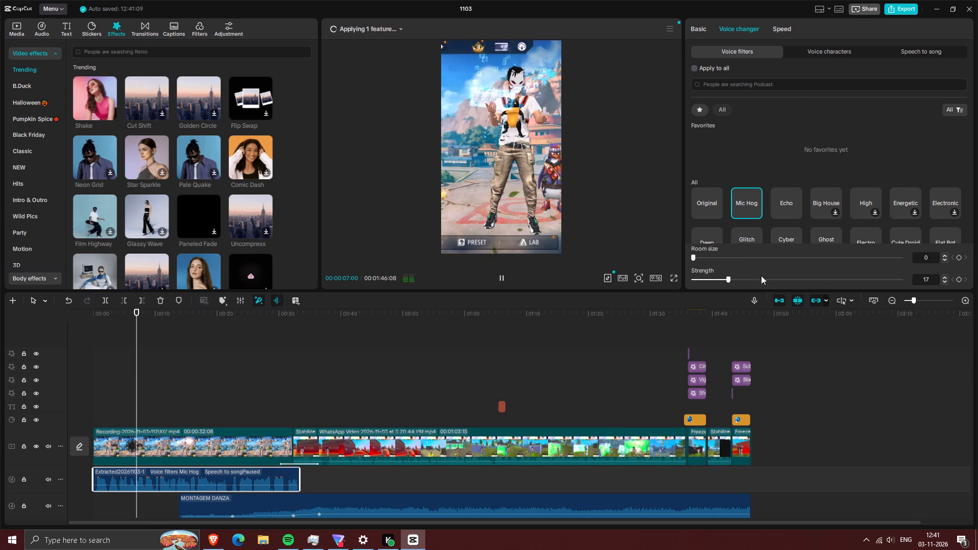
pyautogui.moveTo(761, 276); pyautogui.dragTo(802, 271)
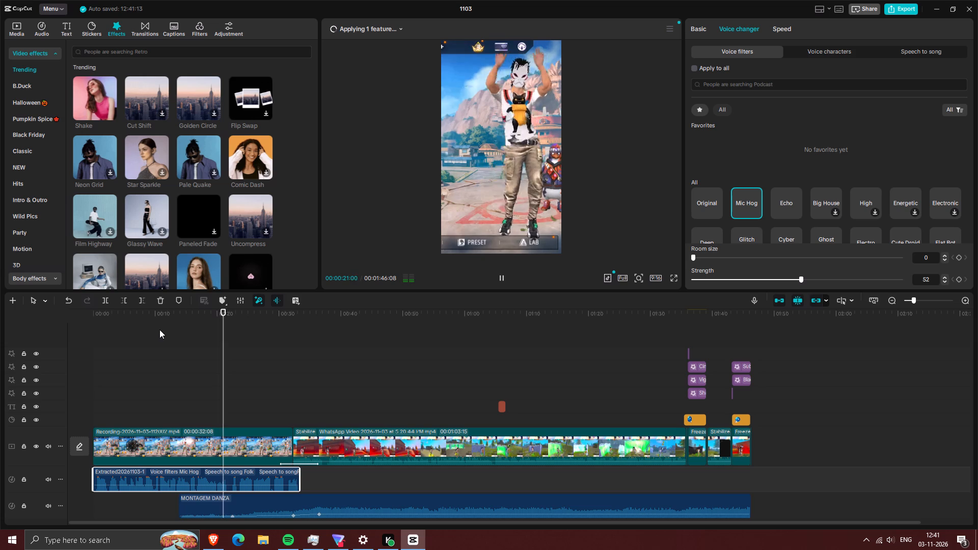
# Return to the very start of the video and play it to hear the processed voice clip.
pyautogui.click(146, 331)
pyautogui.moveTo(146, 331); pyautogui.dragTo(128, 331)
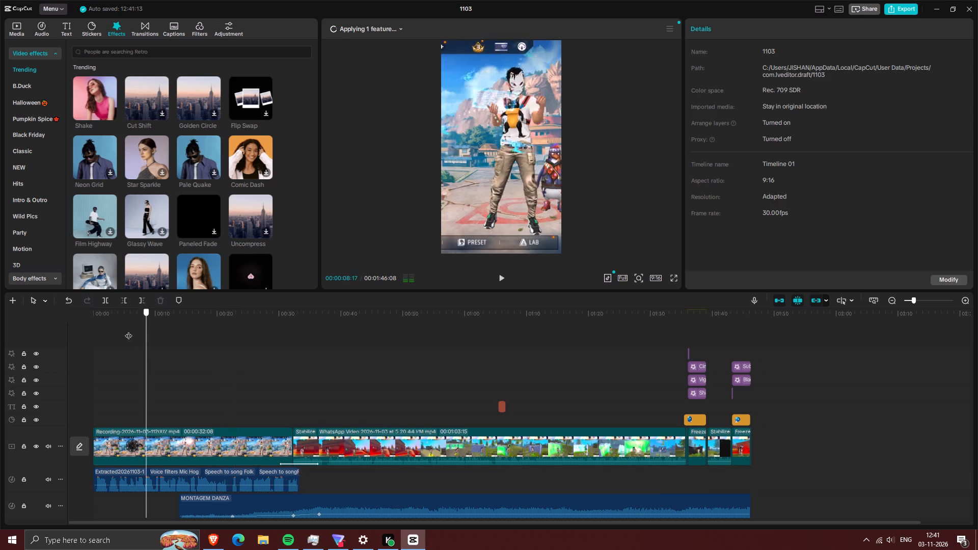
pyautogui.moveTo(128, 331); pyautogui.dragTo(0, 331)
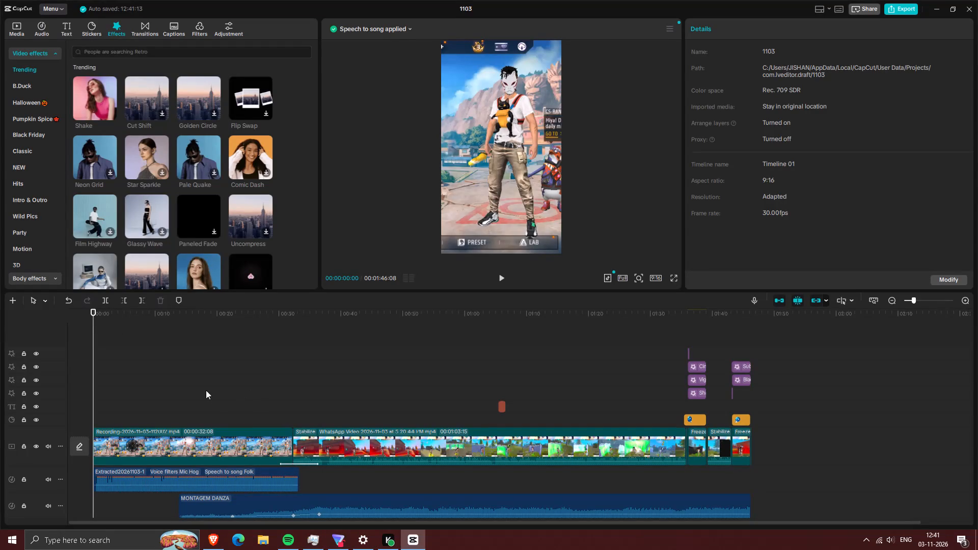
pyautogui.click(171, 368)
pyautogui.moveTo(173, 363); pyautogui.dragTo(20, 353)
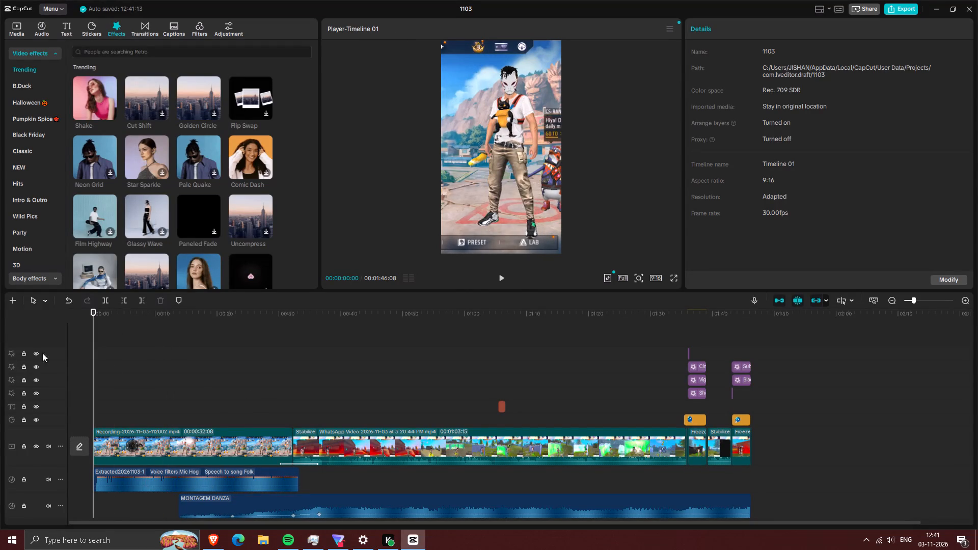
pyautogui.press('space')
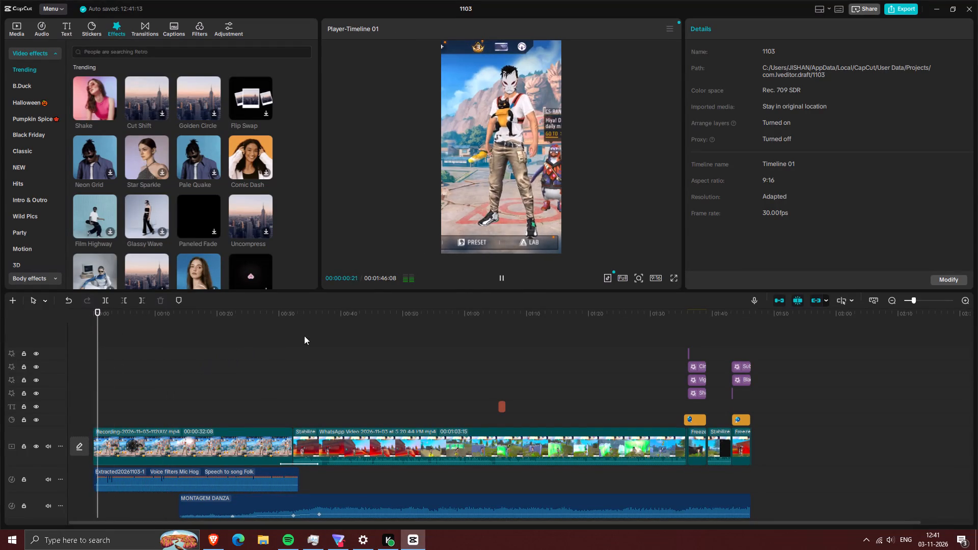
# Remove the Folk speech-to-song style from the extracted voice clip and resume playback.
pyautogui.click(207, 475)
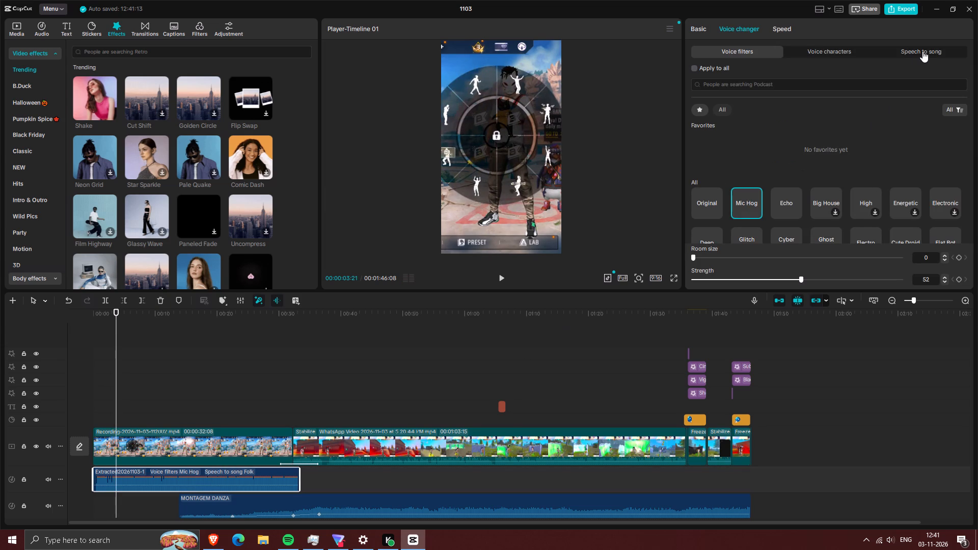
pyautogui.click(922, 51)
pyautogui.click(699, 140)
pyautogui.press('space')
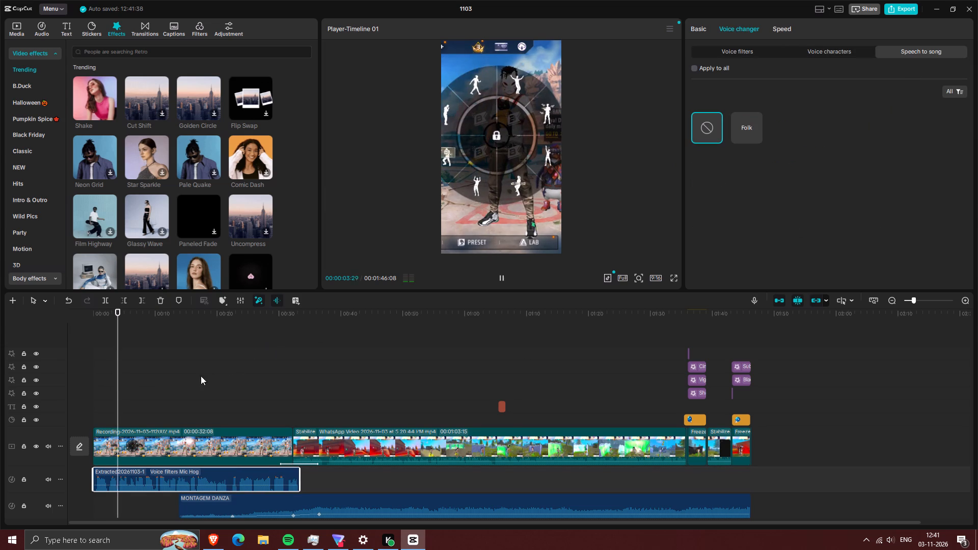
# Replay the video from about 2 seconds to hear the voice with only the Mic Hog filter.
pyautogui.click(104, 333)
pyautogui.press('space')
pyautogui.click(106, 336)
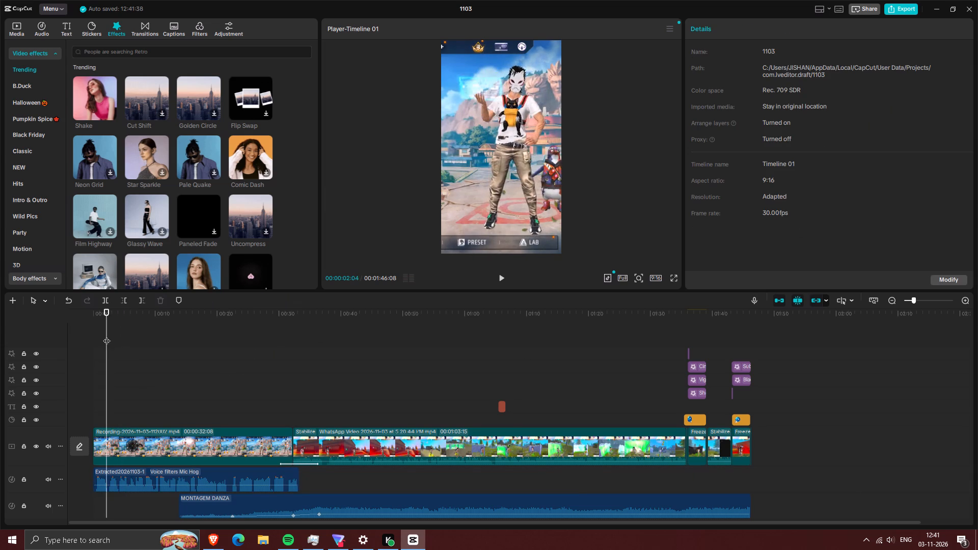
pyautogui.press('space')
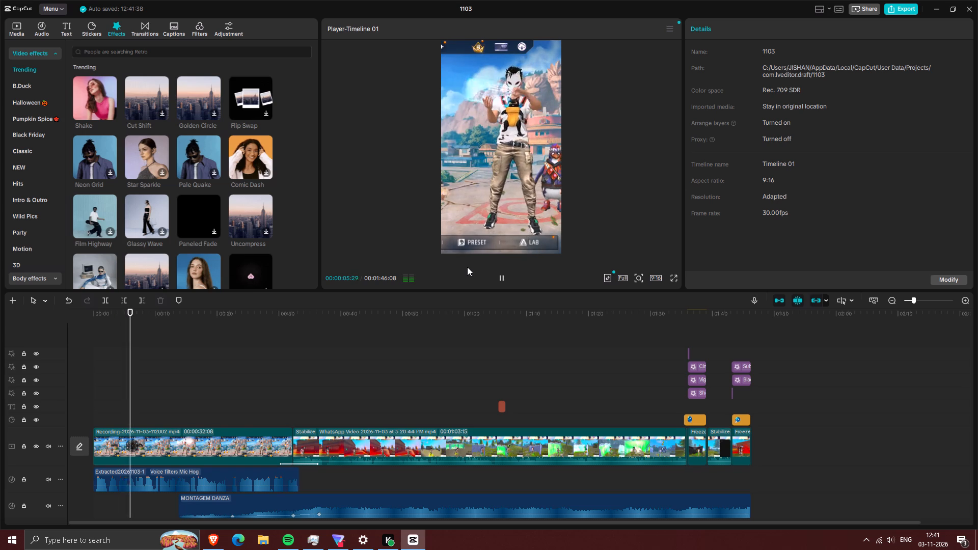
# Add a Transform keyframe to the first recording clip at the very start of the video.
pyautogui.click(100, 329)
pyautogui.moveTo(100, 329); pyautogui.dragTo(63, 329)
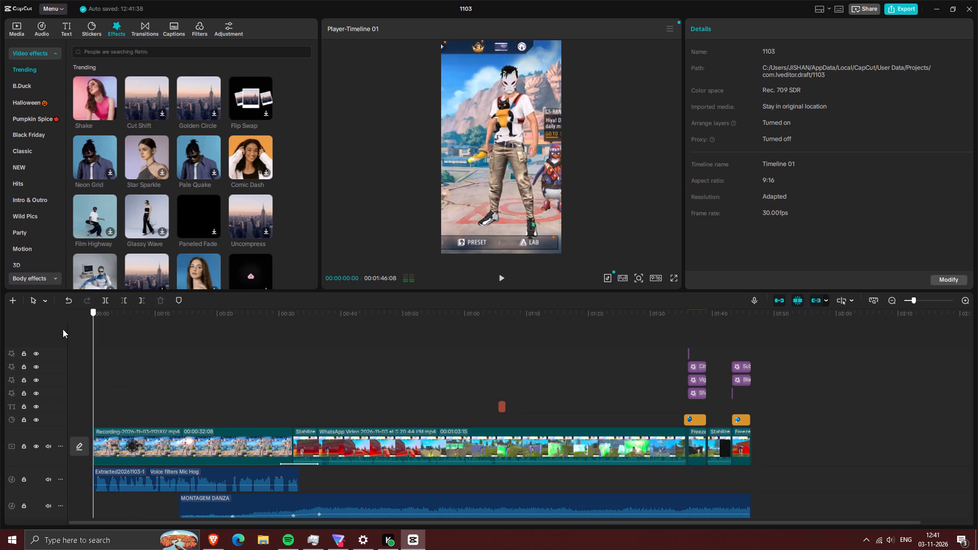
pyautogui.moveTo(63, 329); pyautogui.dragTo(52, 327)
pyautogui.click(210, 437)
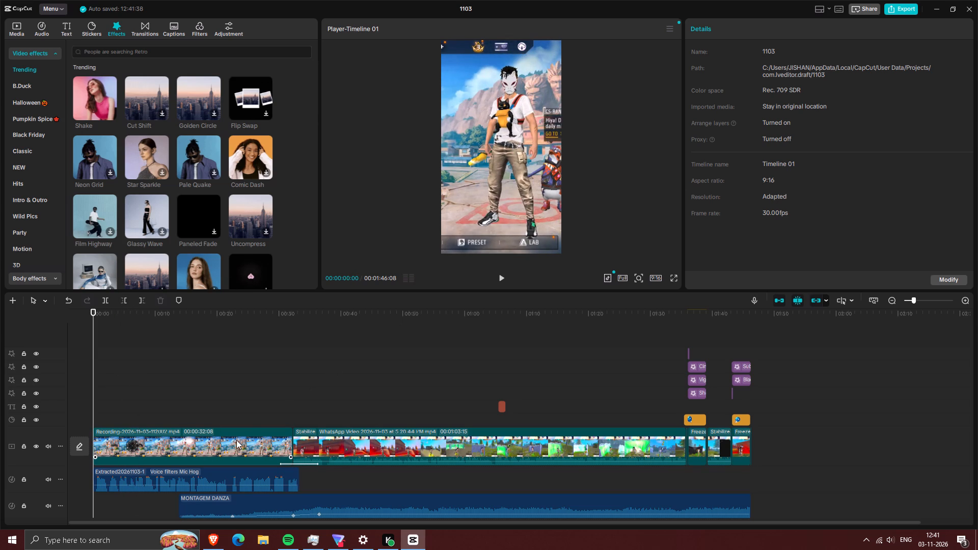
pyautogui.click(236, 440)
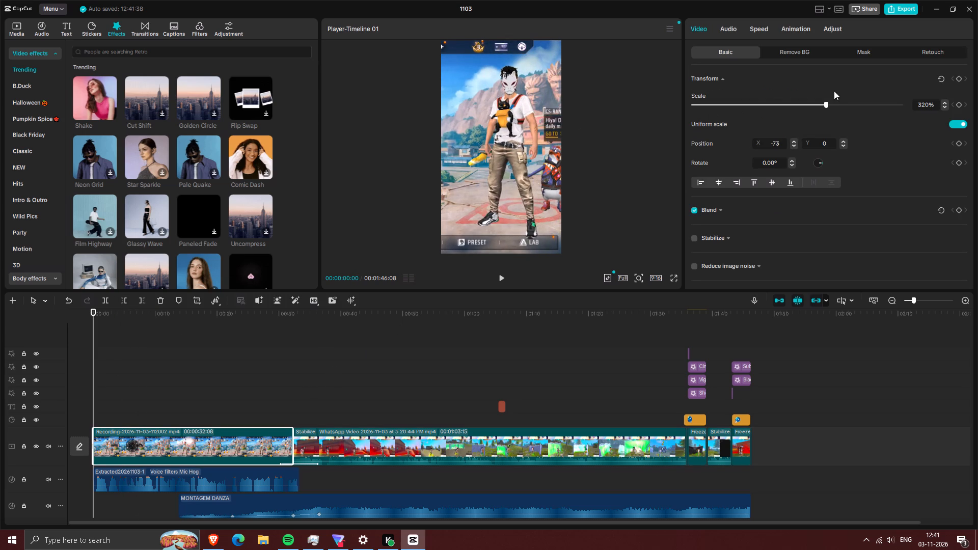
pyautogui.click(962, 82)
# Add a second Transform keyframe to the first recording clip at 00:00:04:00, keeping the 320% scale.
pyautogui.press('Right')
pyautogui.press('Right')
pyautogui.press('Right')
pyautogui.press('Right')
pyautogui.press('Right')
pyautogui.press('Right')
pyautogui.press('Right')
pyautogui.press('Right')
pyautogui.press('Right')
pyautogui.press('Right')
pyautogui.press('Right')
pyautogui.press('Right')
pyautogui.press('Right')
pyautogui.press('Right')
pyautogui.press('Right')
pyautogui.press('Right')
pyautogui.press('Right')
pyautogui.press('Right')
pyautogui.press('Right')
pyautogui.press('Right')
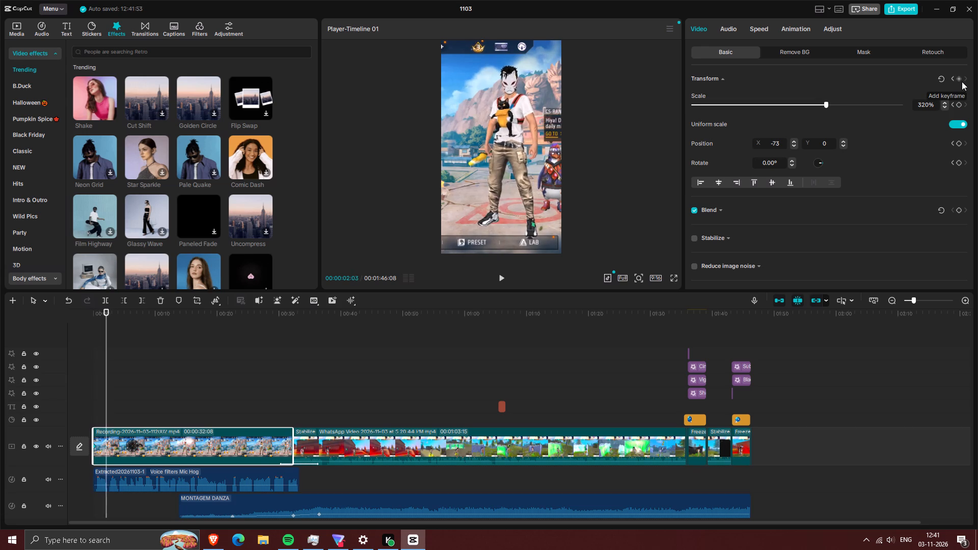
pyautogui.click(962, 81)
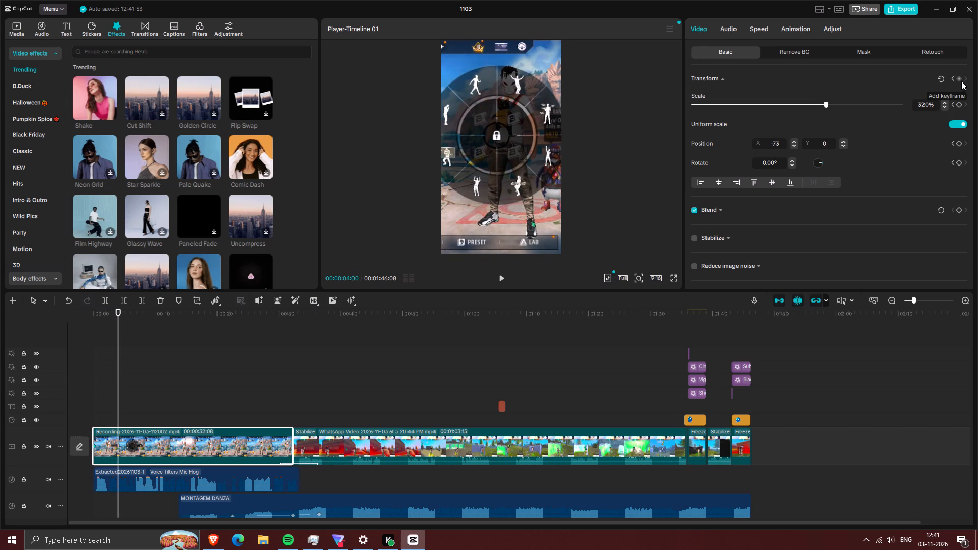
# Set the first recording clip's scale to 500% at its starting keyframe.
pyautogui.doubleClick(97, 375)
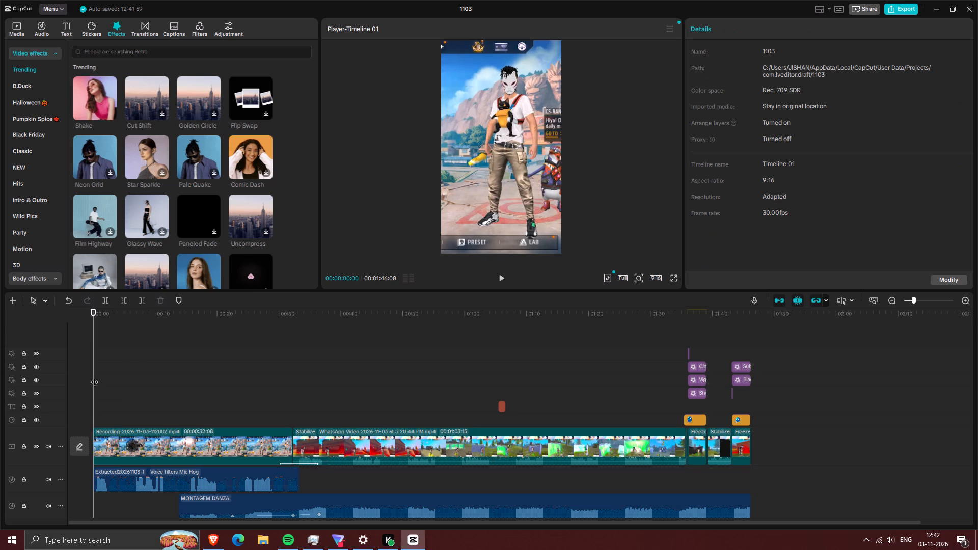
pyautogui.click(133, 434)
pyautogui.press('Right')
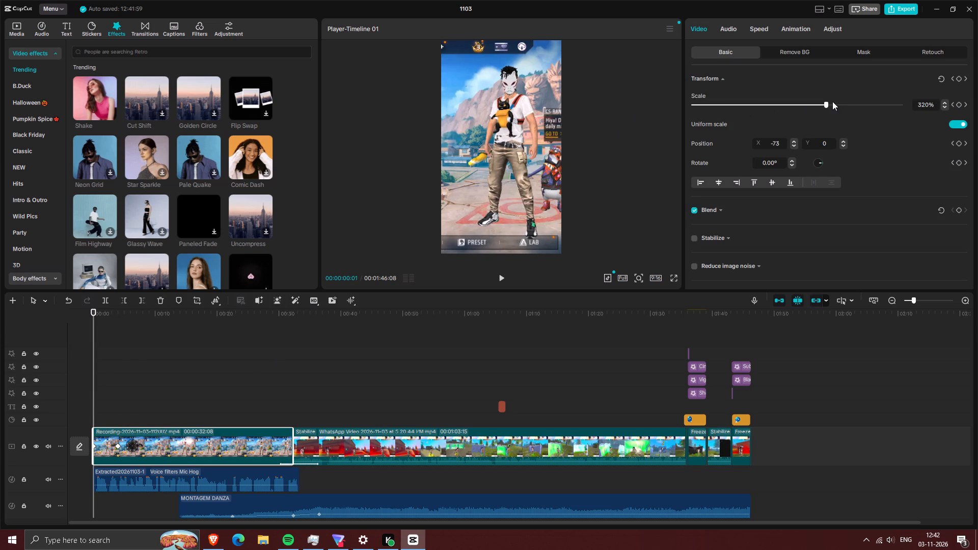
pyautogui.press('Right')
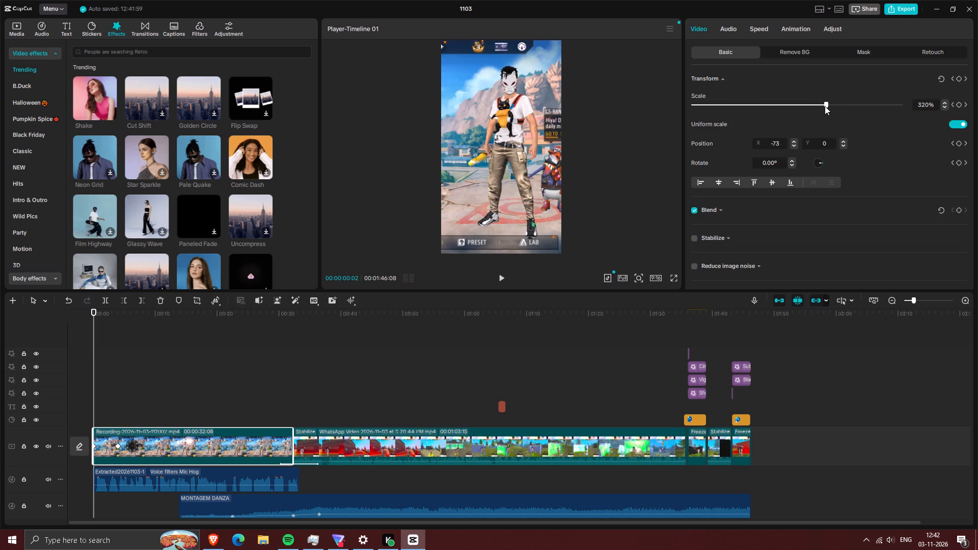
pyautogui.press('Right')
pyautogui.press('Right')
pyautogui.press('Left')
pyautogui.press('Left')
pyautogui.press('Left')
pyautogui.press('Left')
pyautogui.press('Left')
pyautogui.press('Left')
pyautogui.press('Left')
pyautogui.press('Left')
pyautogui.press('Left')
pyautogui.press('Left')
pyautogui.press('Left')
pyautogui.press('Left')
pyautogui.press('Left')
pyautogui.press('Left')
pyautogui.press('Left')
pyautogui.press('Left')
pyautogui.press('Left')
pyautogui.press('Left')
pyautogui.press('Left')
pyautogui.press('Left')
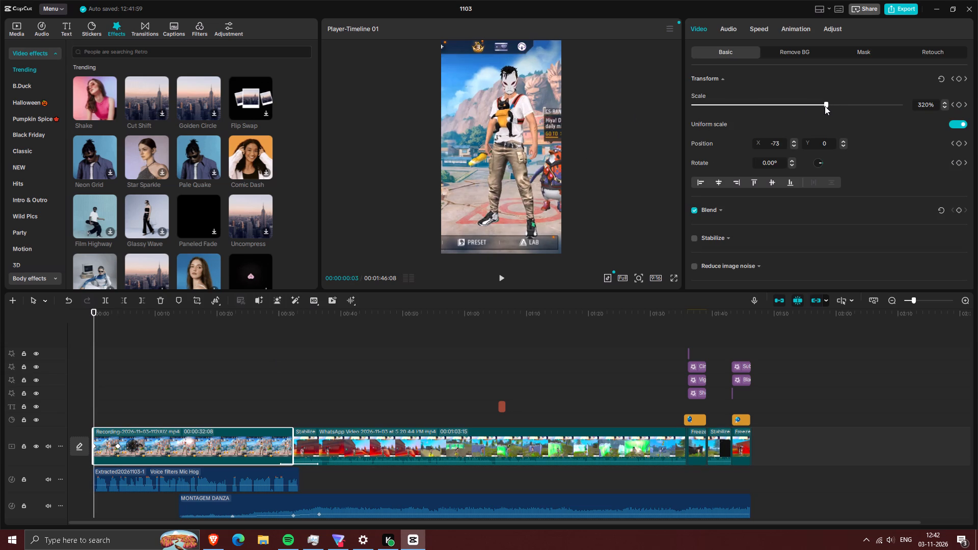
pyautogui.moveTo(825, 106); pyautogui.dragTo(875, 104)
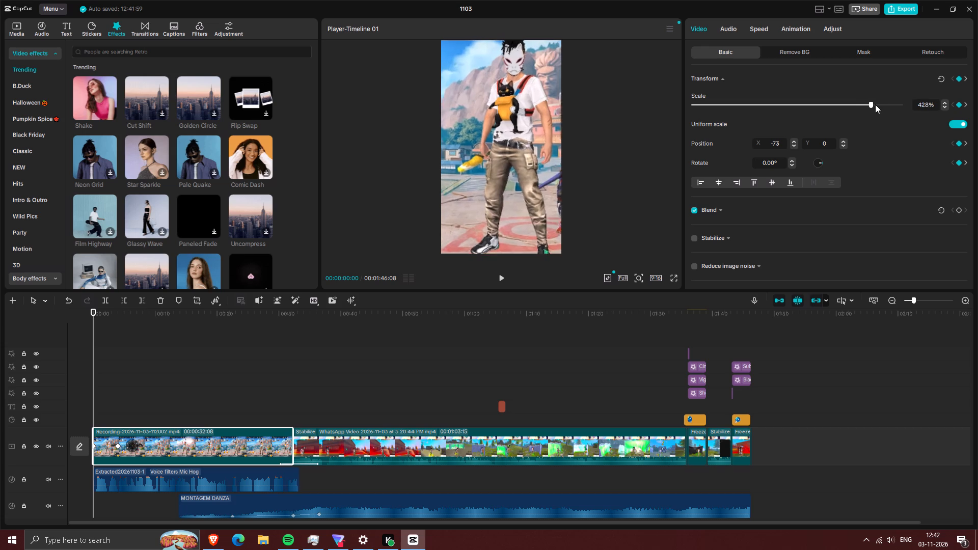
pyautogui.moveTo(875, 104); pyautogui.dragTo(913, 106)
# Reposition the enlarged clip at the starting keyframe to about X -375, Y -930, bringing the character's head into frame.
pyautogui.moveTo(528, 116); pyautogui.dragTo(513, 136)
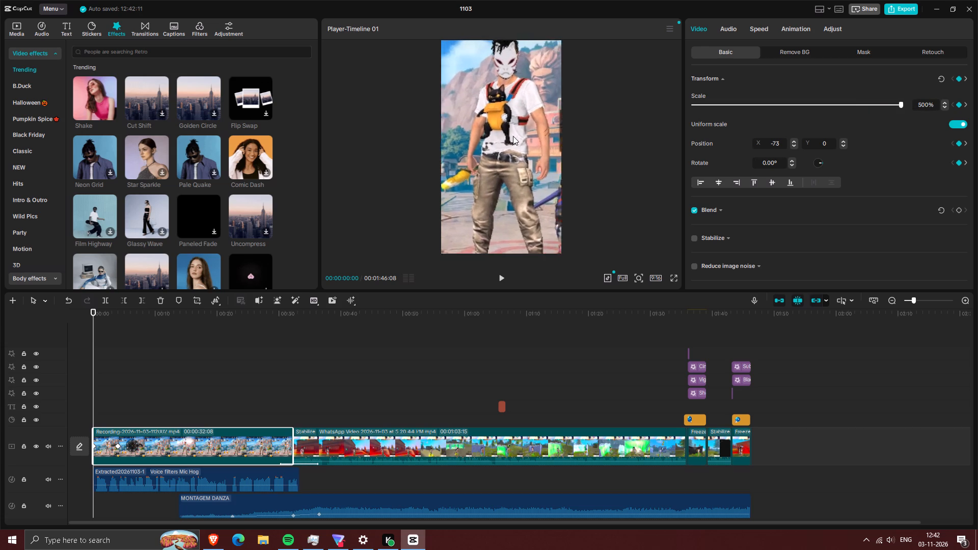
pyautogui.moveTo(513, 136); pyautogui.dragTo(511, 168)
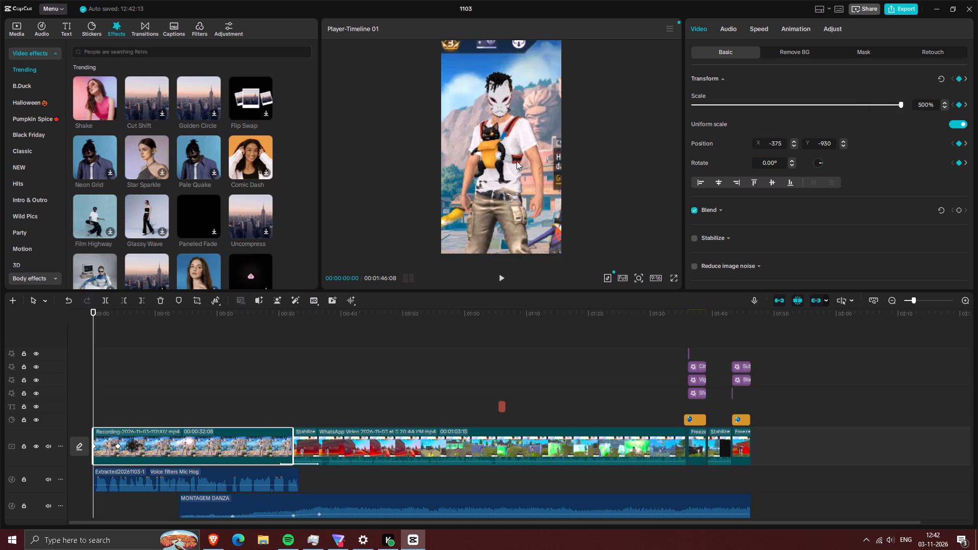
# Play the video from the start through the first clip into the second, and replay it from about 8 seconds.
pyautogui.press('space')
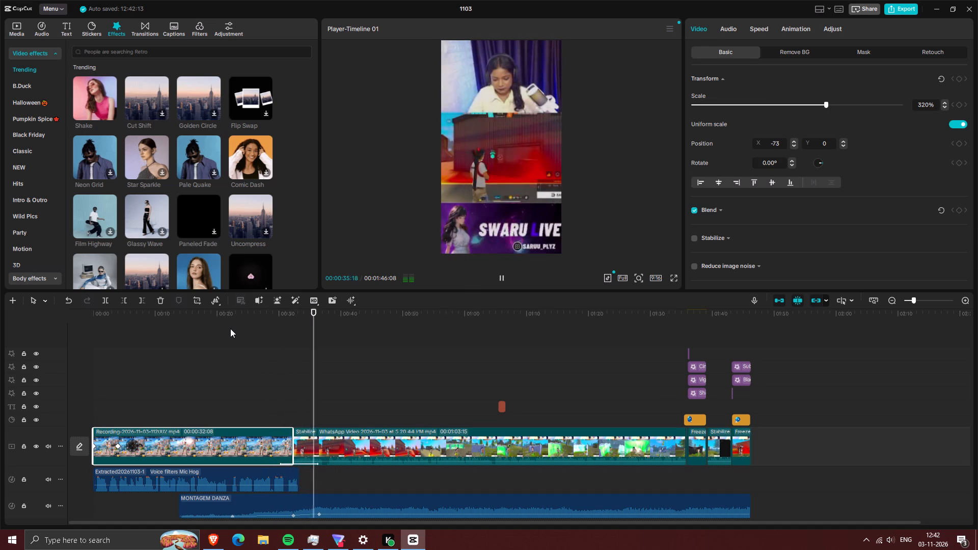
pyautogui.click(230, 328)
pyautogui.click(145, 325)
pyautogui.click(143, 327)
pyautogui.press('space')
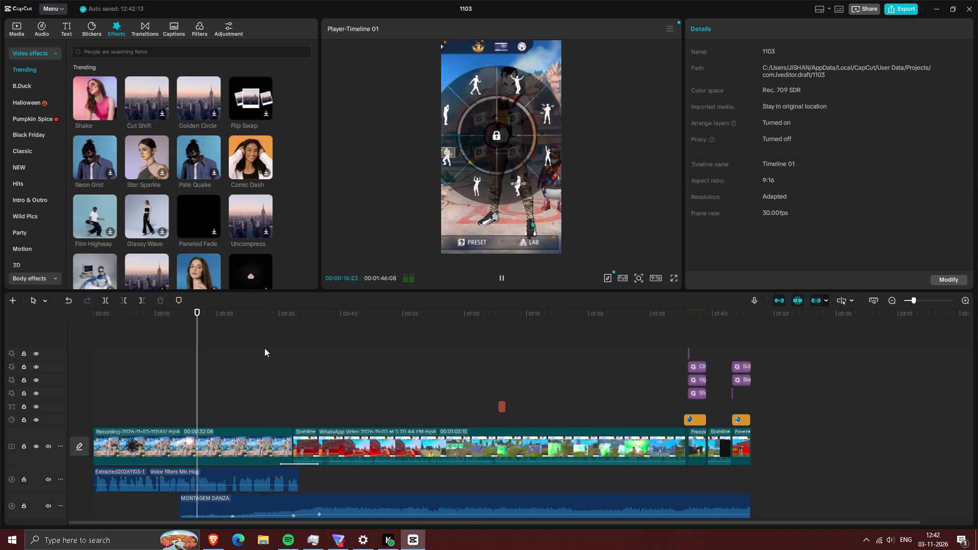
# Replay the opening from the very start to check the first clip's zoom-out, pausing at about 7 seconds.
pyautogui.click(121, 384)
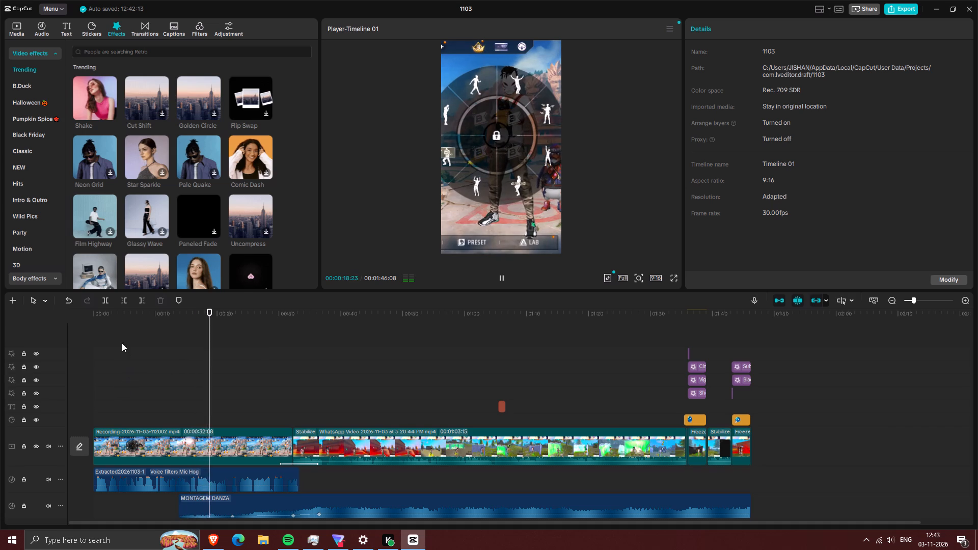
pyautogui.click(119, 342)
pyautogui.moveTo(120, 340); pyautogui.dragTo(8, 333)
pyautogui.press('space')
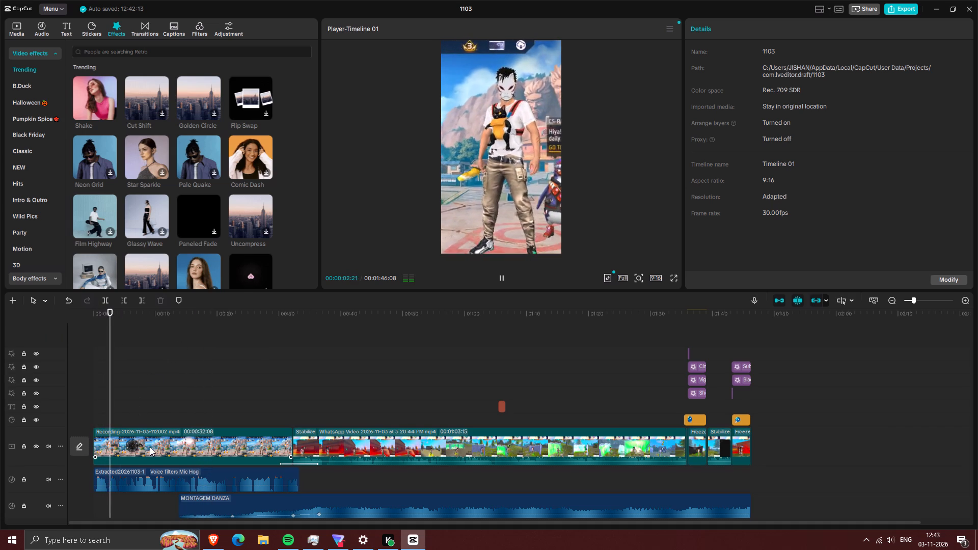
pyautogui.click(96, 323)
pyautogui.moveTo(96, 323); pyautogui.dragTo(43, 322)
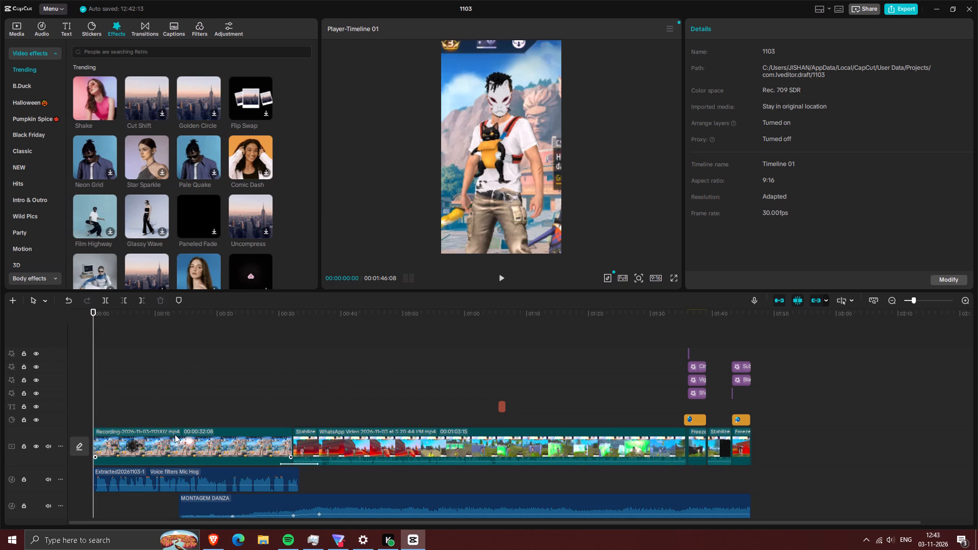
pyautogui.moveTo(175, 434); pyautogui.dragTo(170, 433)
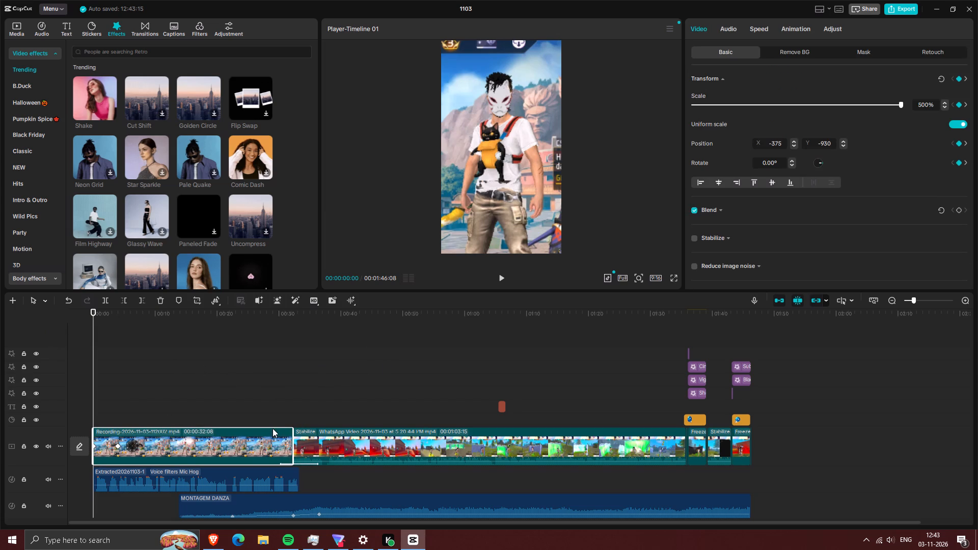
pyautogui.press('space')
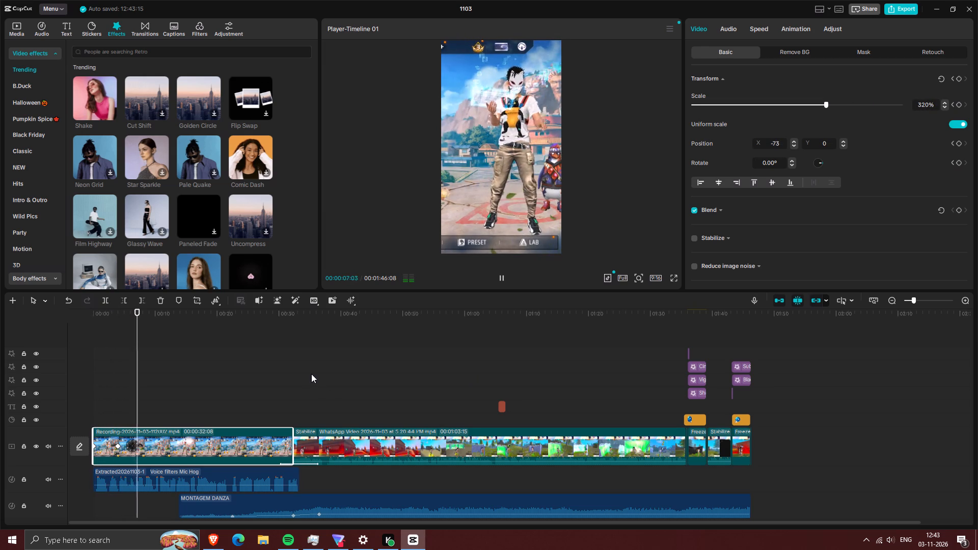
pyautogui.press('space')
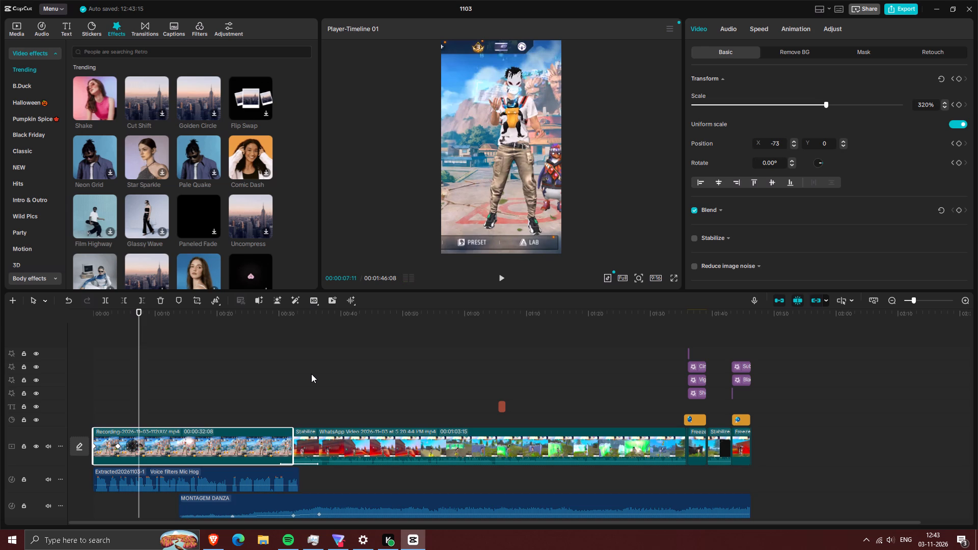
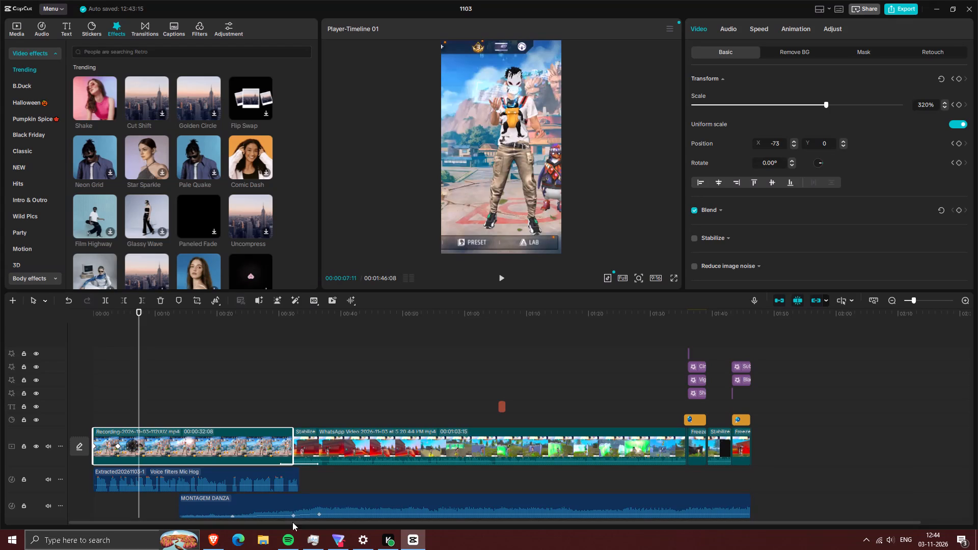
# Copy video_20261104_124709 from the Y33s phone's video edit folder to New Volume (D:) in File Explorer, and return to CapCut.
pyautogui.click(264, 535)
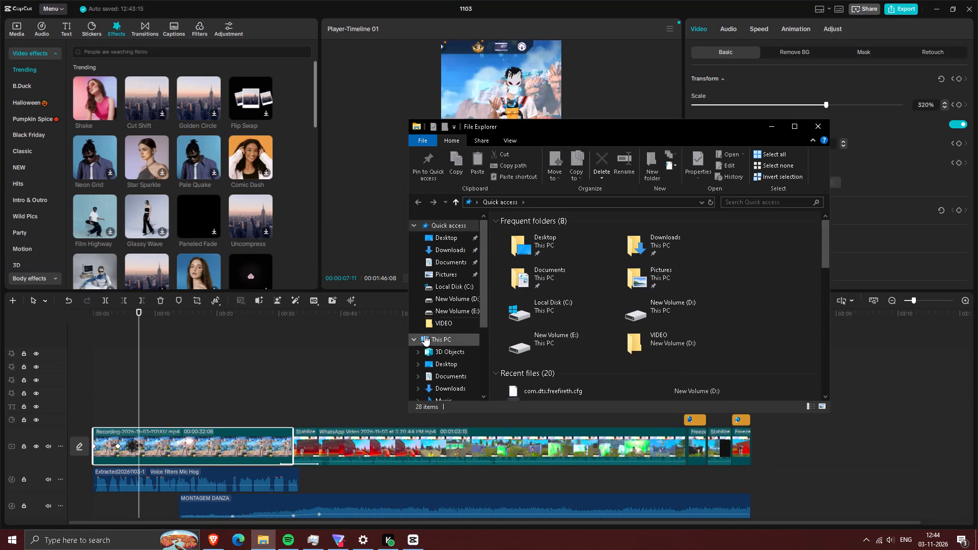
pyautogui.scroll(-3, 425, 339)
pyautogui.click(455, 390)
pyautogui.doubleClick(547, 214)
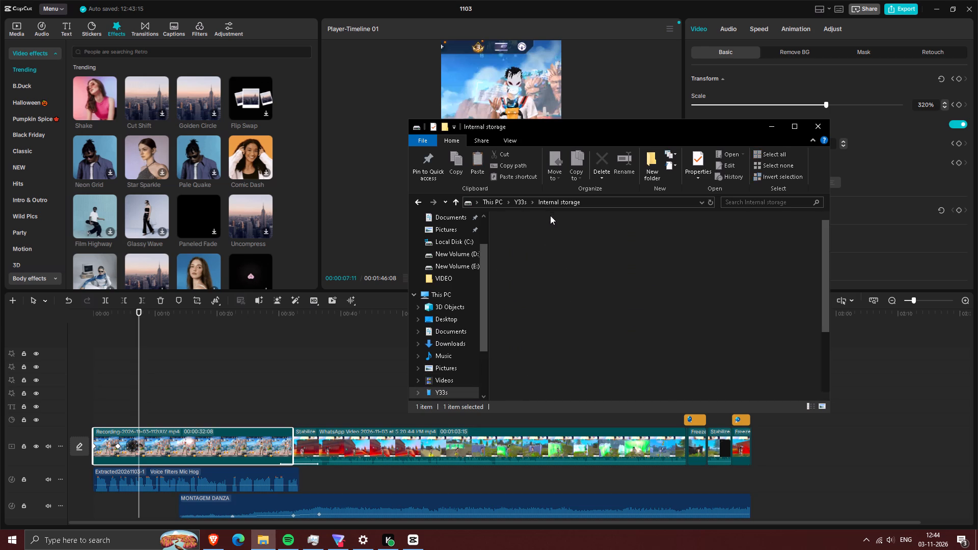
pyautogui.scroll(-4, 675, 365)
pyautogui.click(682, 344)
pyautogui.doubleClick(678, 353)
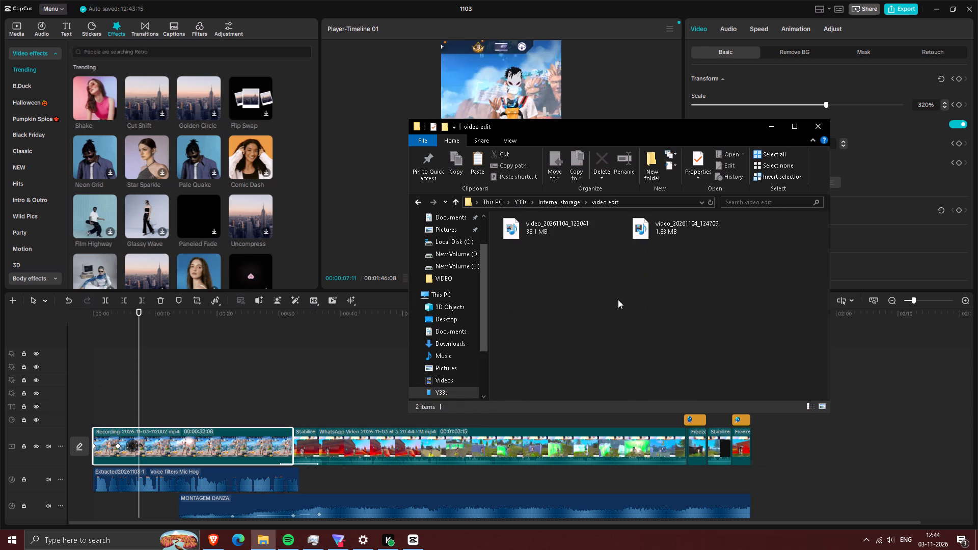
pyautogui.rightClick(666, 234)
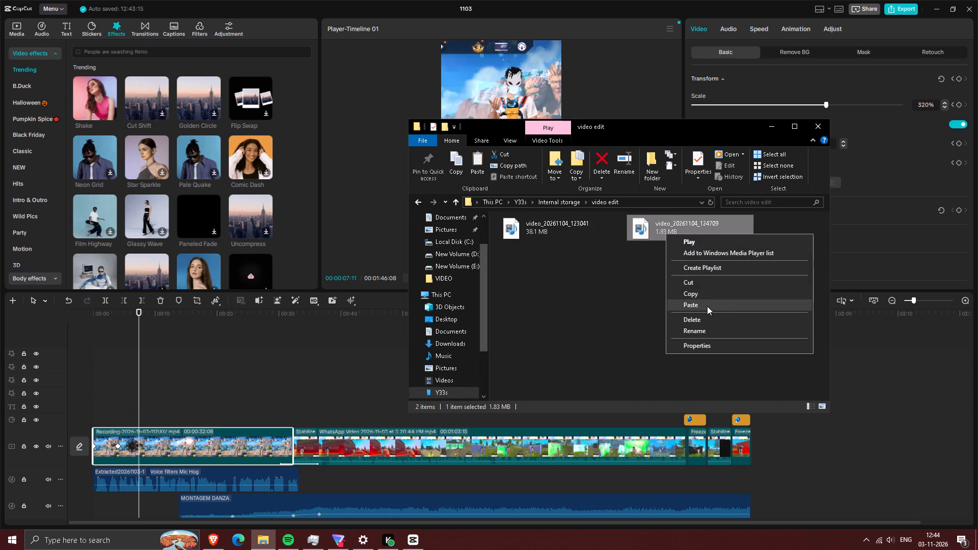
pyautogui.click(713, 295)
pyautogui.scroll(-4, 463, 355)
pyautogui.click(460, 382)
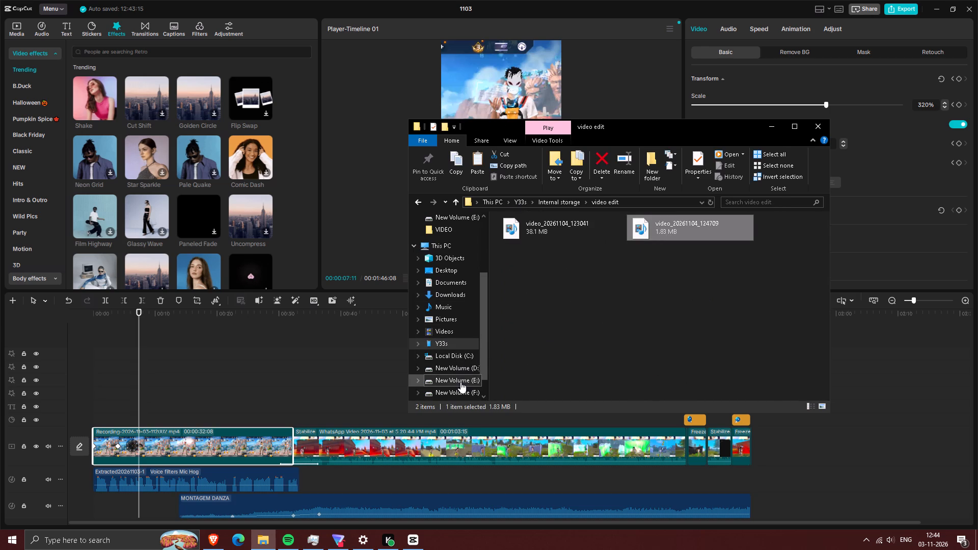
pyautogui.click(470, 364)
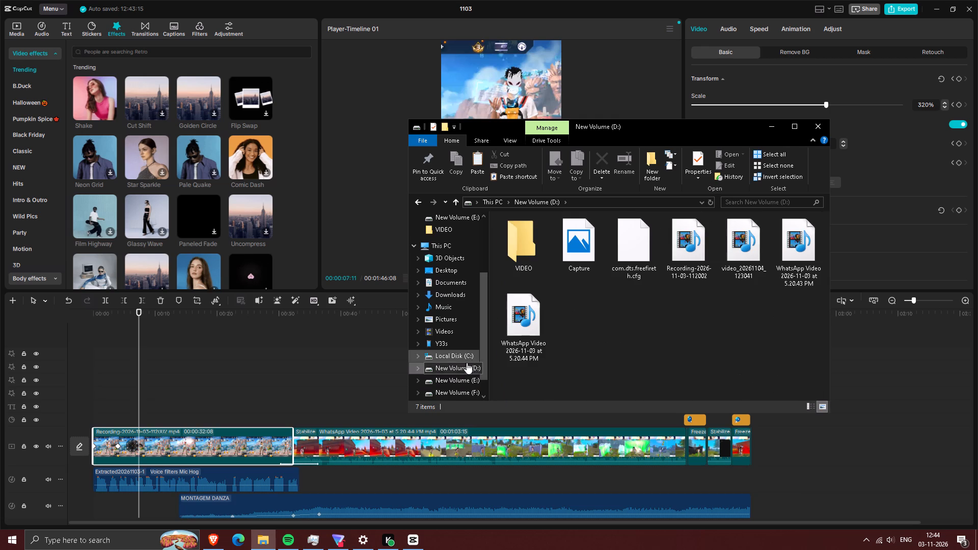
pyautogui.hotkey('ctrl', 'v')
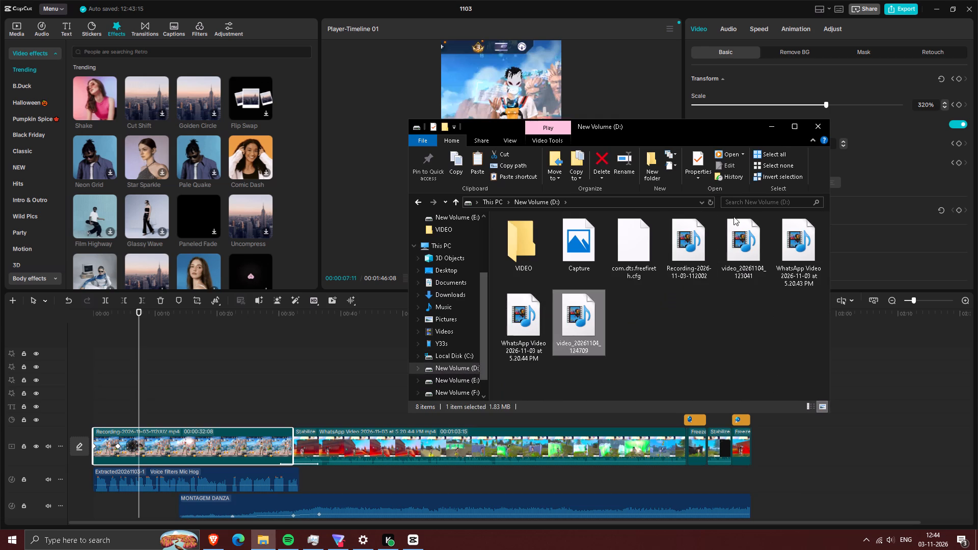
pyautogui.click(774, 126)
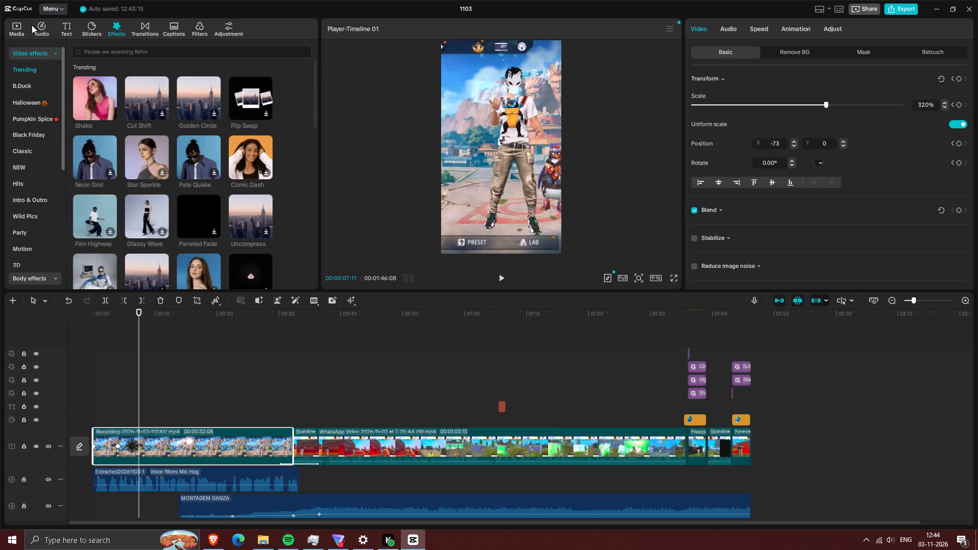
# Extract the audio from video_20261104_124709 on New Volume (D:) into the imported audio.
pyautogui.click(40, 26)
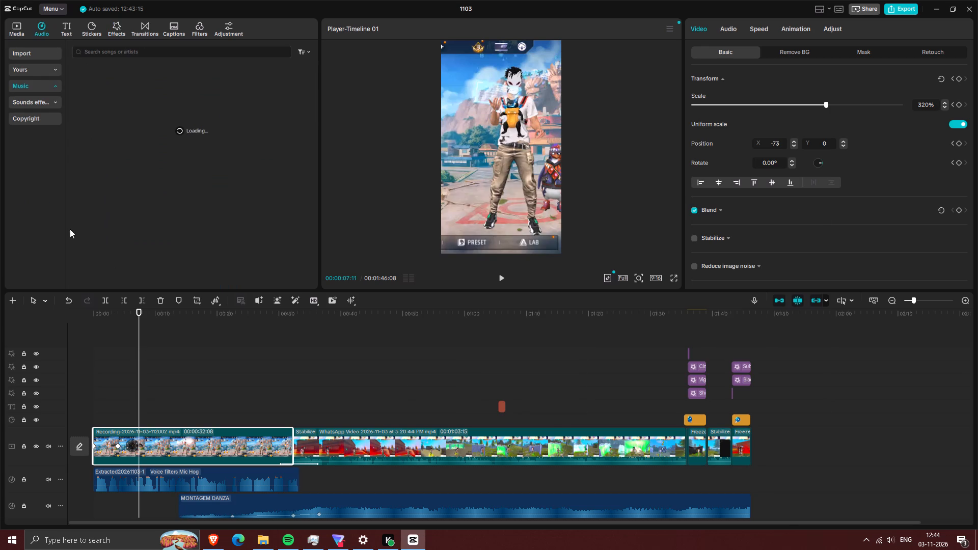
pyautogui.click(35, 55)
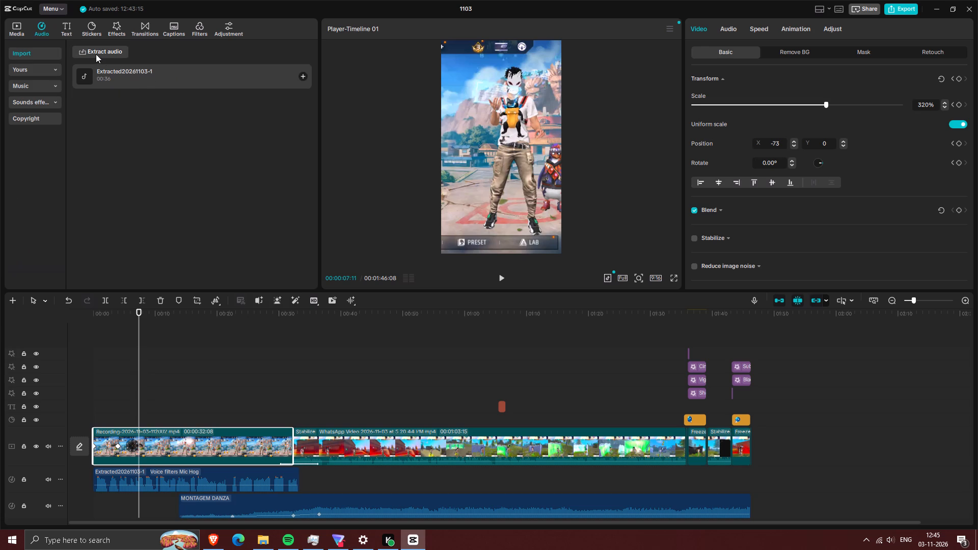
pyautogui.click(96, 54)
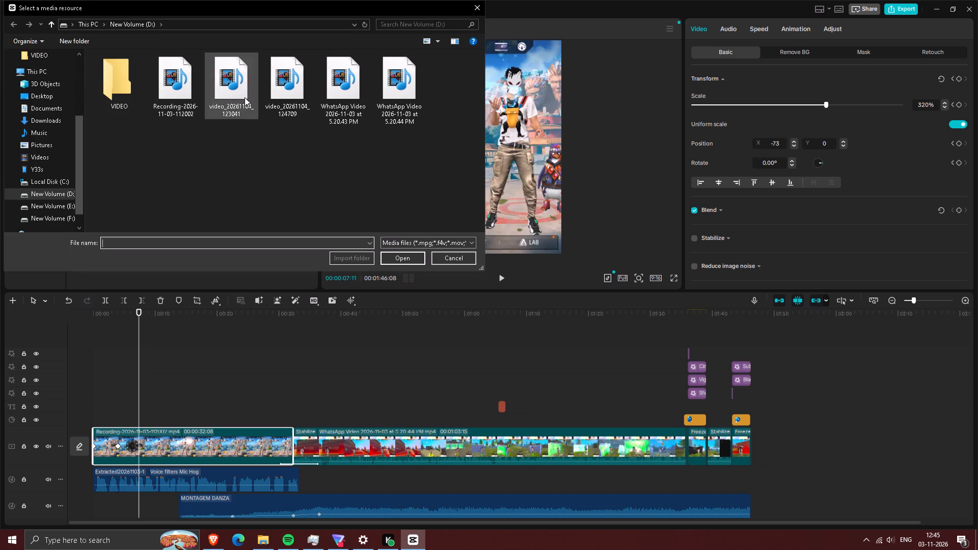
pyautogui.click(292, 90)
pyautogui.click(390, 254)
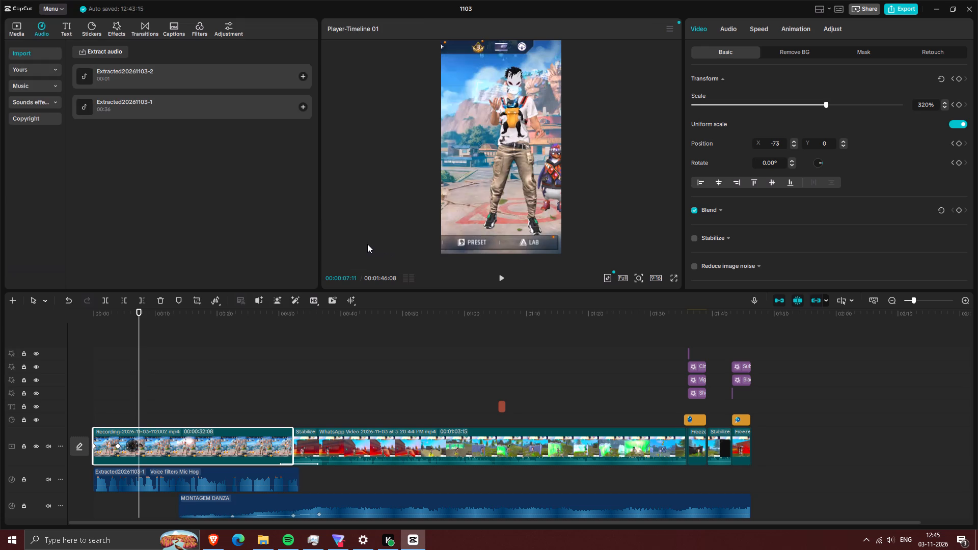
# Place the newly extracted one-second audio at the very start of the timeline on its own audio track.
pyautogui.click(118, 71)
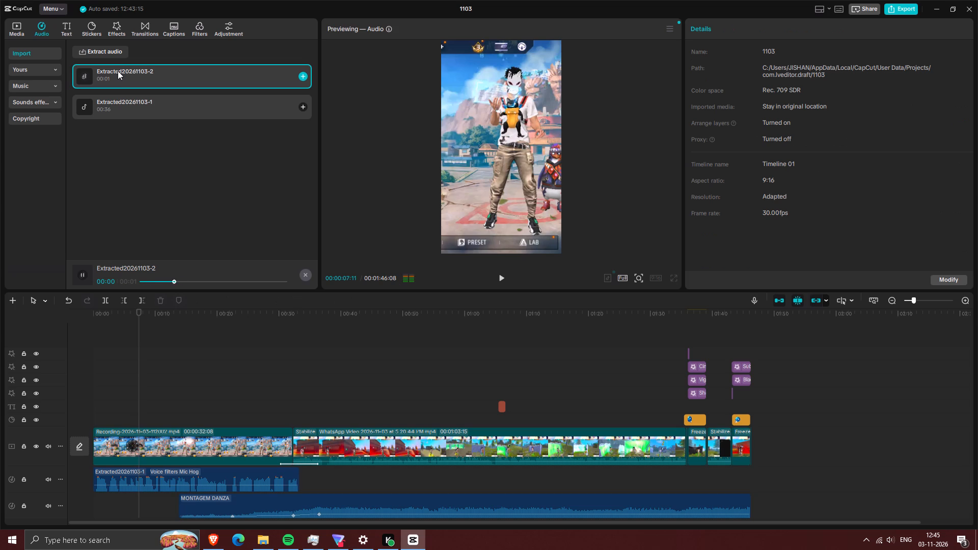
pyautogui.moveTo(120, 74); pyautogui.dragTo(154, 361)
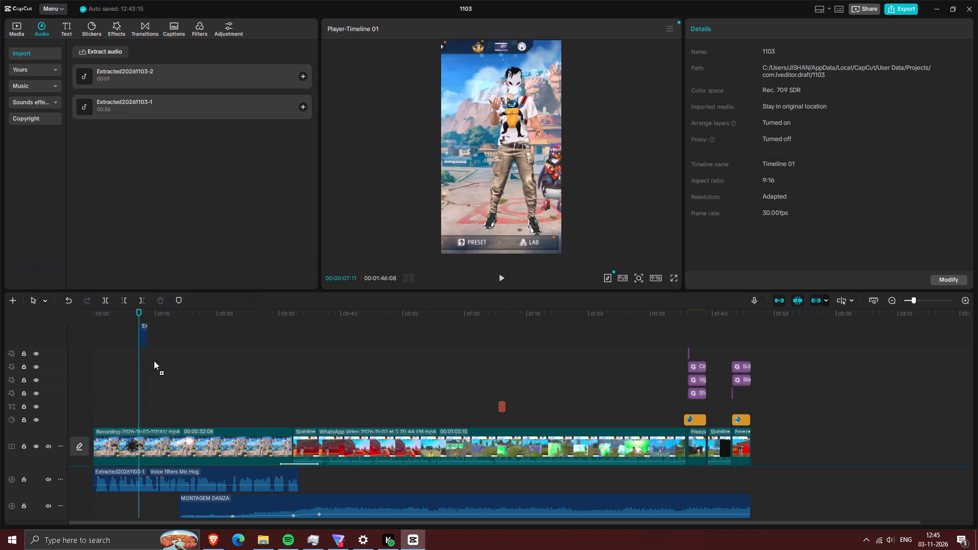
pyautogui.moveTo(154, 361); pyautogui.dragTo(95, 414)
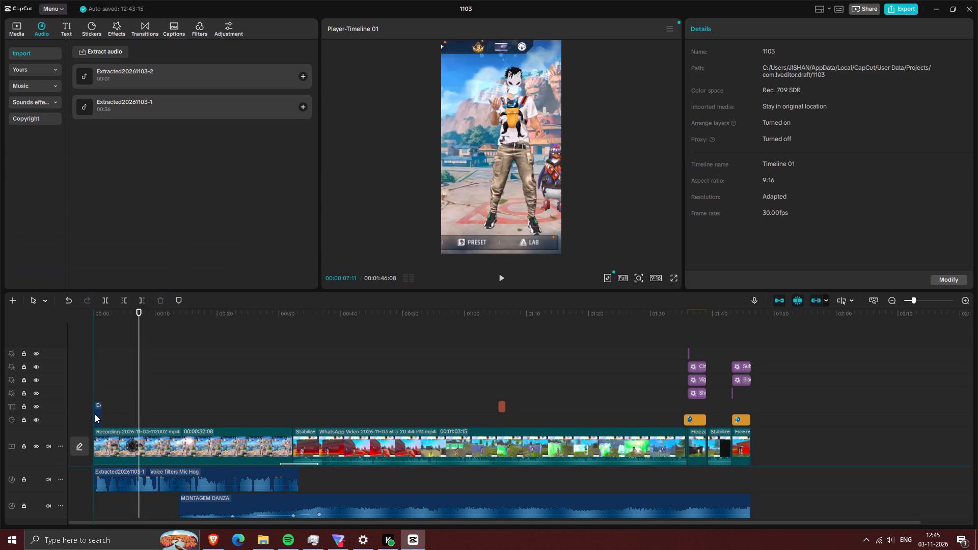
pyautogui.click(82, 378)
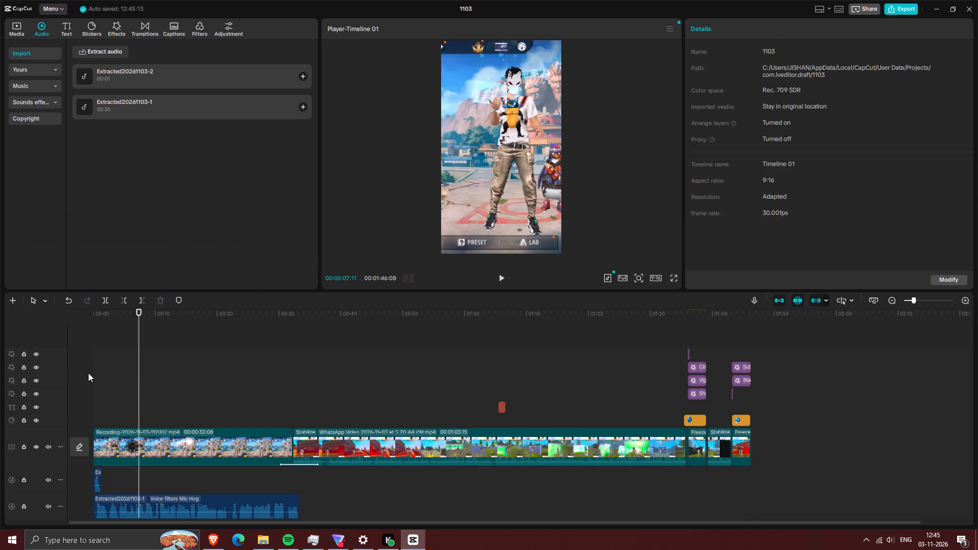
# Split the Mic Hog voice clip at about 4 seconds and delete the part before the cut.
pyautogui.click(89, 353)
pyautogui.click(90, 322)
pyautogui.click(98, 325)
pyautogui.press('space')
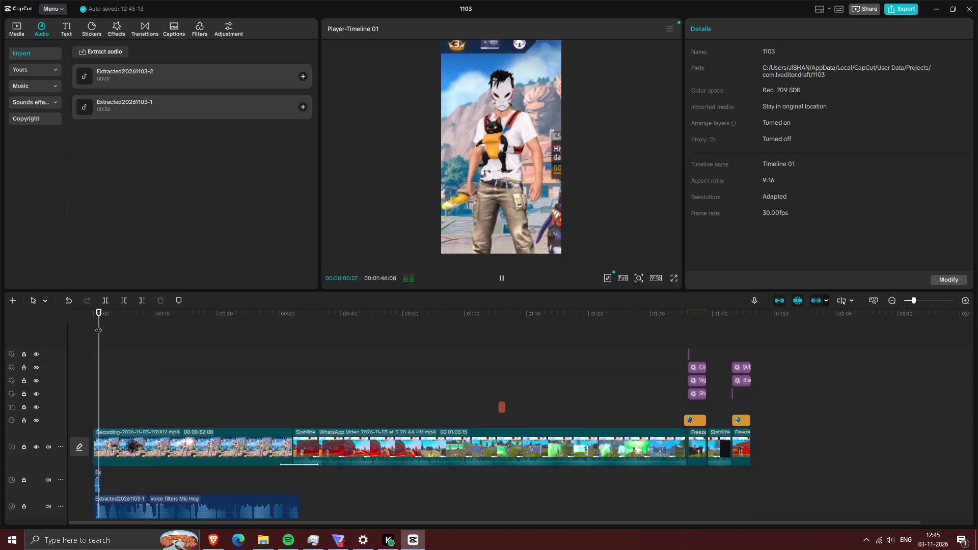
pyautogui.press('space')
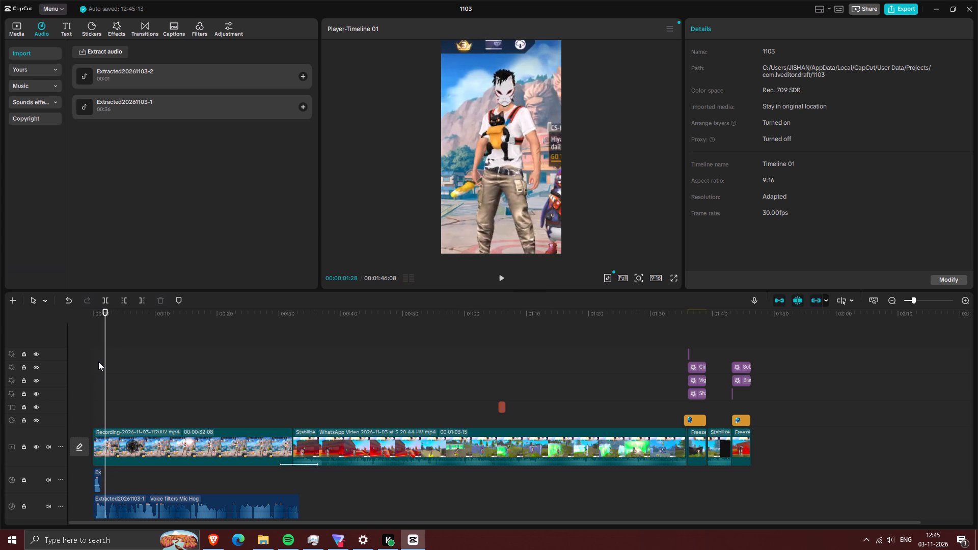
pyautogui.moveTo(104, 335); pyautogui.dragTo(113, 333)
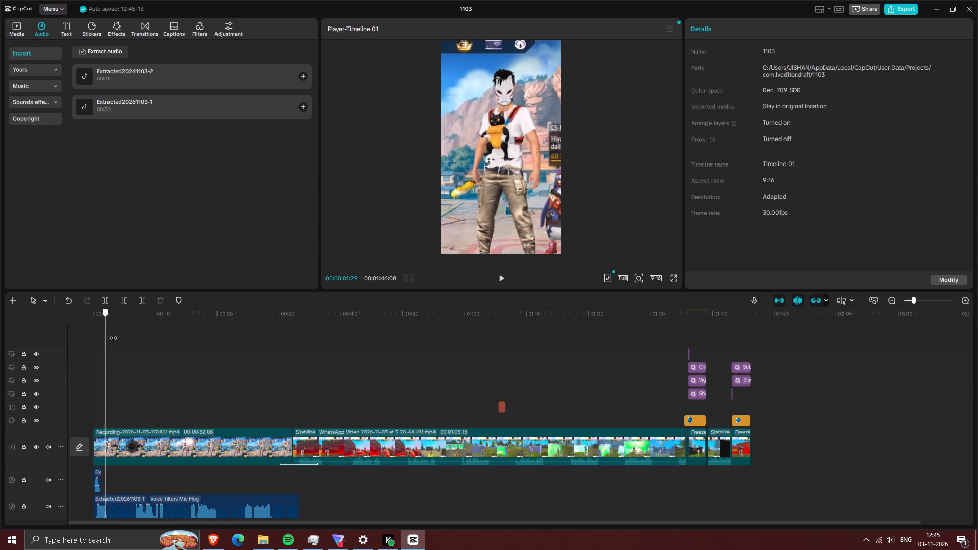
pyautogui.moveTo(113, 333); pyautogui.dragTo(117, 332)
pyautogui.press('space')
pyautogui.press('space')
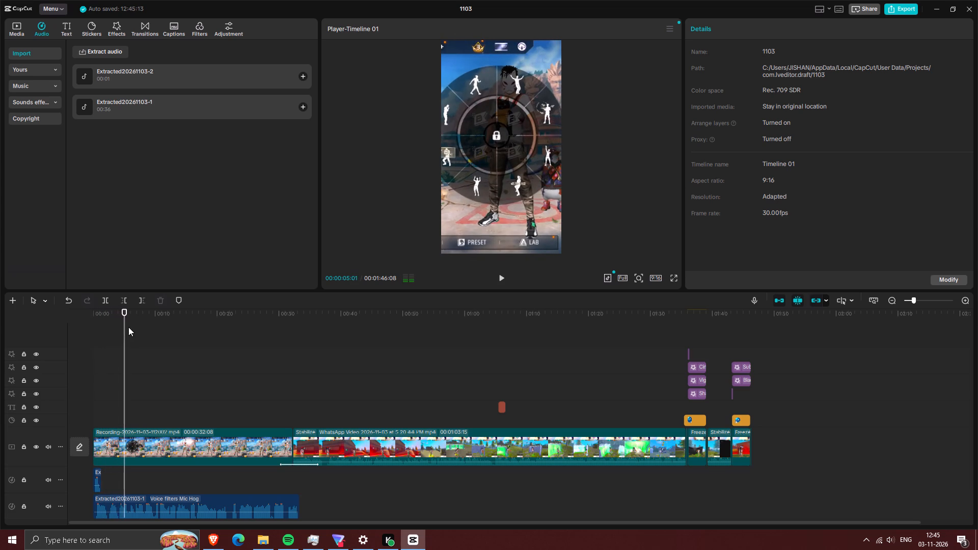
pyautogui.click(125, 329)
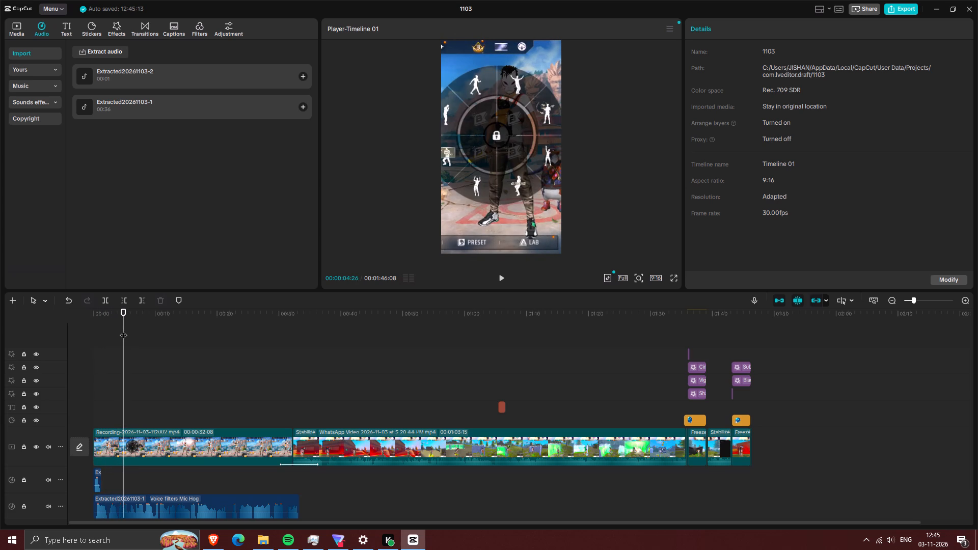
pyautogui.press('space')
pyautogui.press('space')
pyautogui.click(118, 330)
pyautogui.press('space')
pyautogui.press('space')
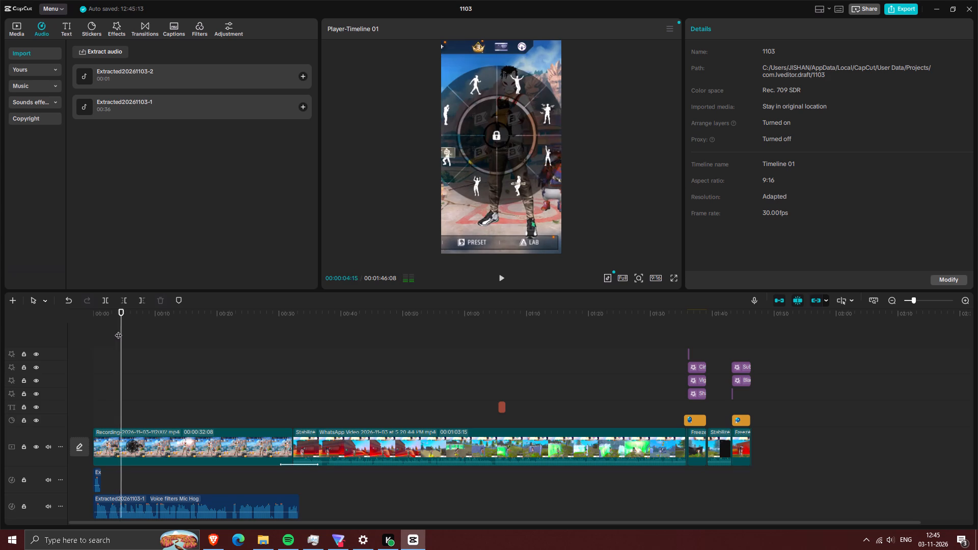
pyautogui.click(118, 330)
pyautogui.click(116, 497)
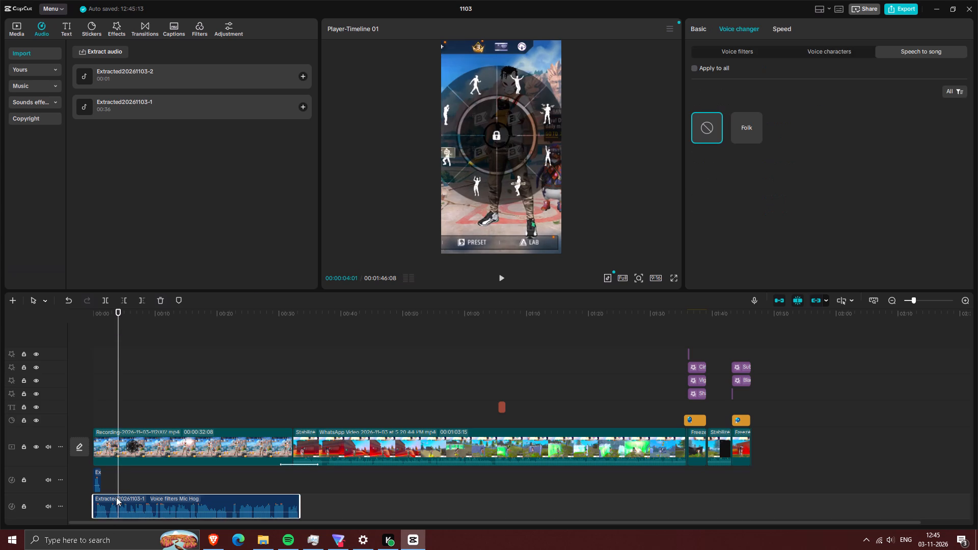
pyautogui.hotkey('ctrl', 'b')
pyautogui.click(110, 501)
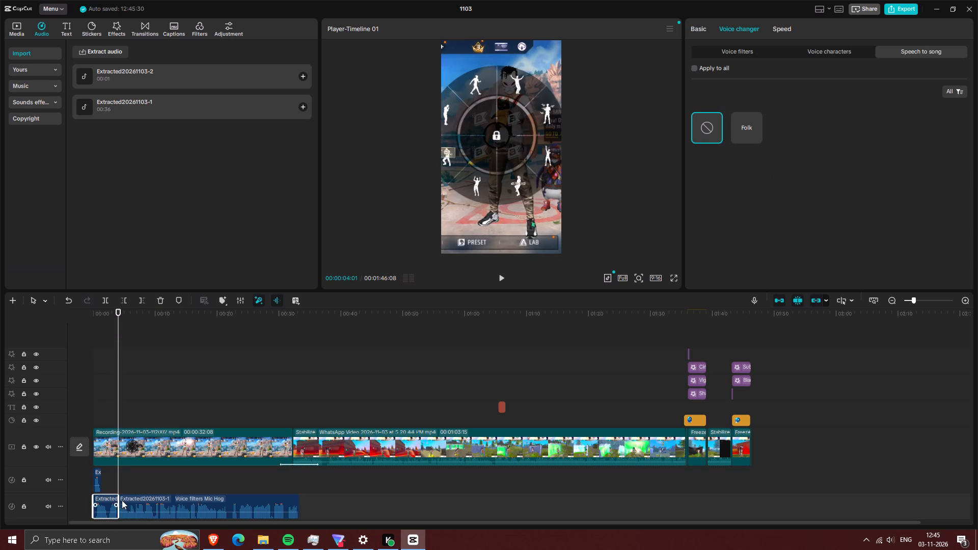
pyautogui.press('BackSpace')
# Move the remaining Mic Hog voice clip directly behind the new short audio clip on the same track, and play from the start.
pyautogui.moveTo(150, 506); pyautogui.dragTo(140, 480)
pyautogui.moveTo(140, 476); pyautogui.dragTo(134, 474)
pyautogui.click(93, 377)
pyautogui.press('space')
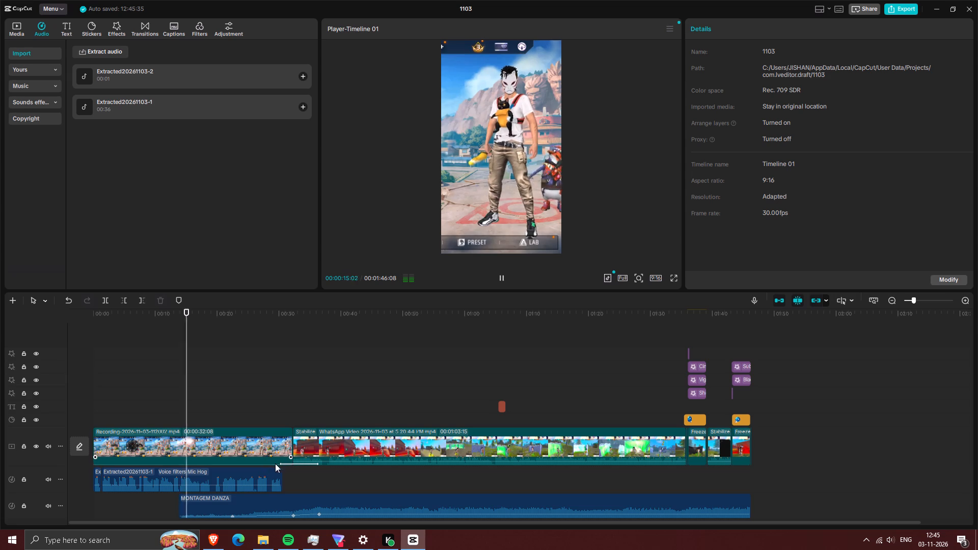
# Add a transform keyframe to the first recording clip at about 17 seconds.
pyautogui.click(259, 449)
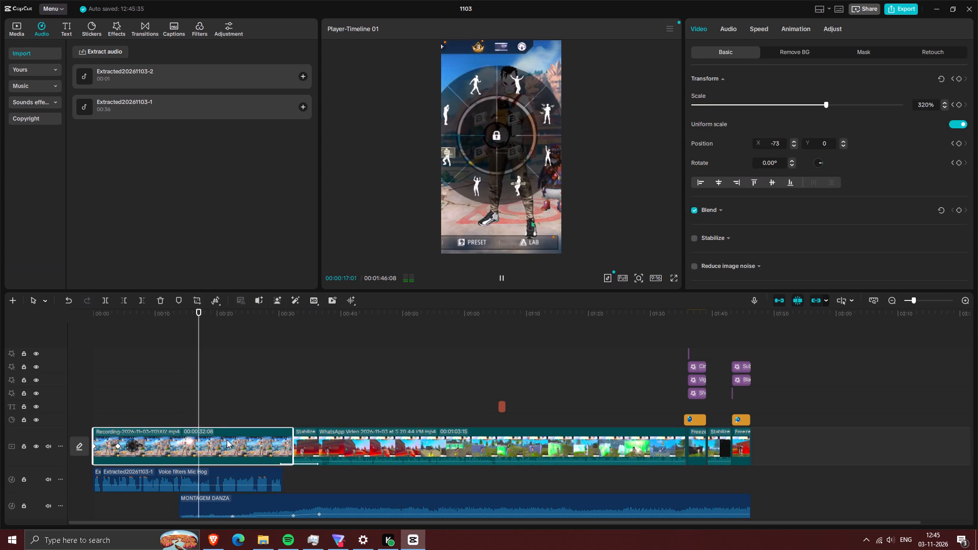
pyautogui.click(203, 384)
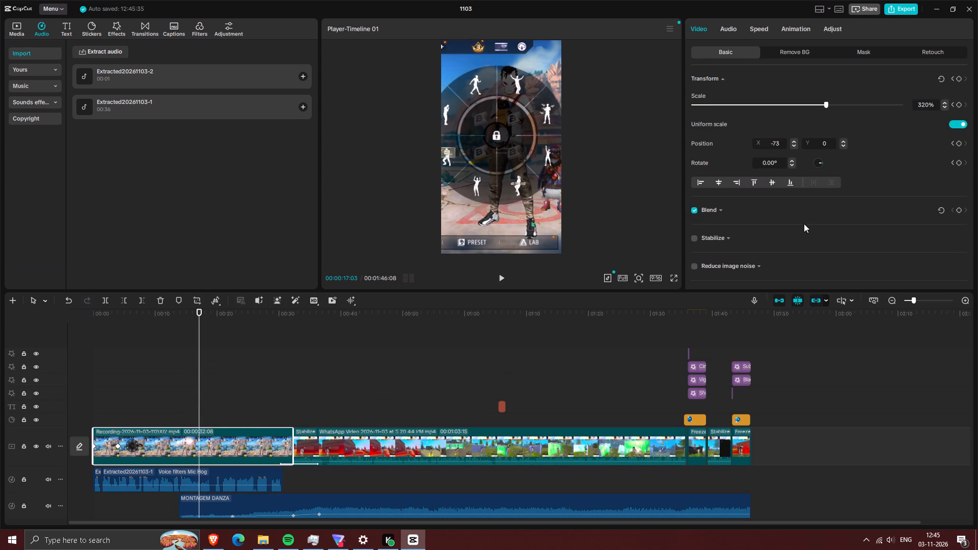
pyautogui.click(722, 30)
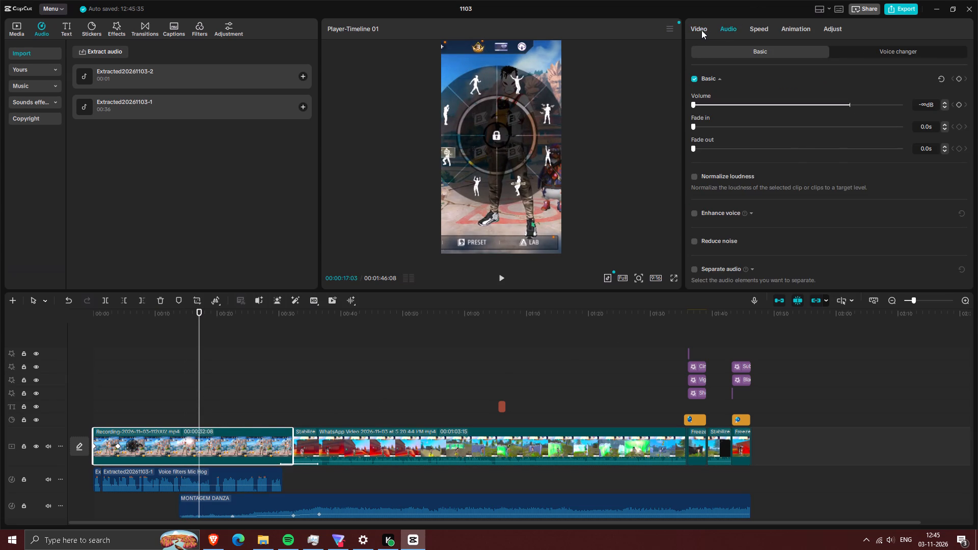
pyautogui.click(701, 30)
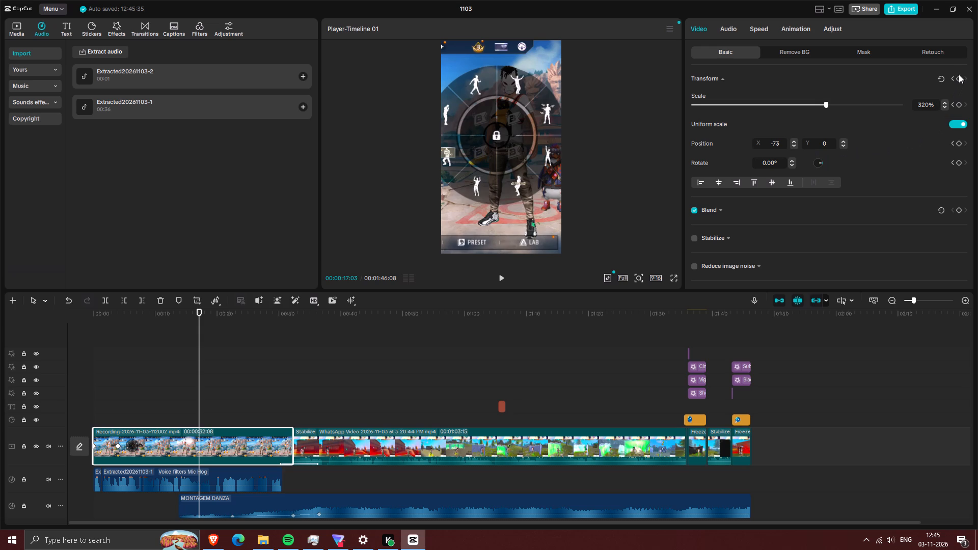
pyautogui.click(959, 74)
pyautogui.click(961, 79)
# At about 24 seconds, add a transform keyframe to the first recording clip, enlarge the clip and shift the picture down to frame the character.
pyautogui.press('Right')
pyautogui.press('Right')
pyautogui.press('Right')
pyautogui.press('Right')
pyautogui.press('Right')
pyautogui.press('Right')
pyautogui.press('Right')
pyautogui.press('Right')
pyautogui.press('Right')
pyautogui.press('Right')
pyautogui.press('Right')
pyautogui.press('Right')
pyautogui.press('Right')
pyautogui.press('Right')
pyautogui.press('Right')
pyautogui.press('Right')
pyautogui.press('Right')
pyautogui.press('Right')
pyautogui.press('Right')
pyautogui.press('Right')
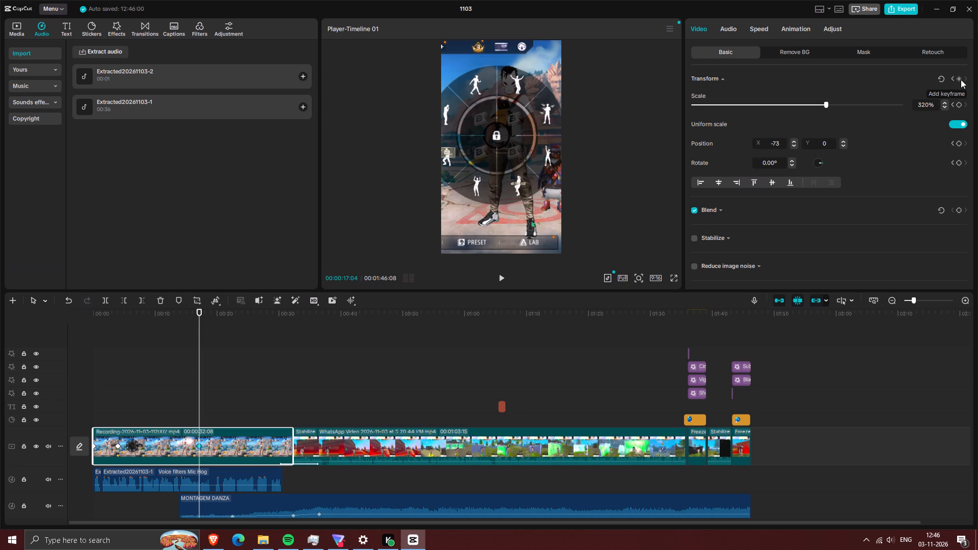
pyautogui.click(243, 371)
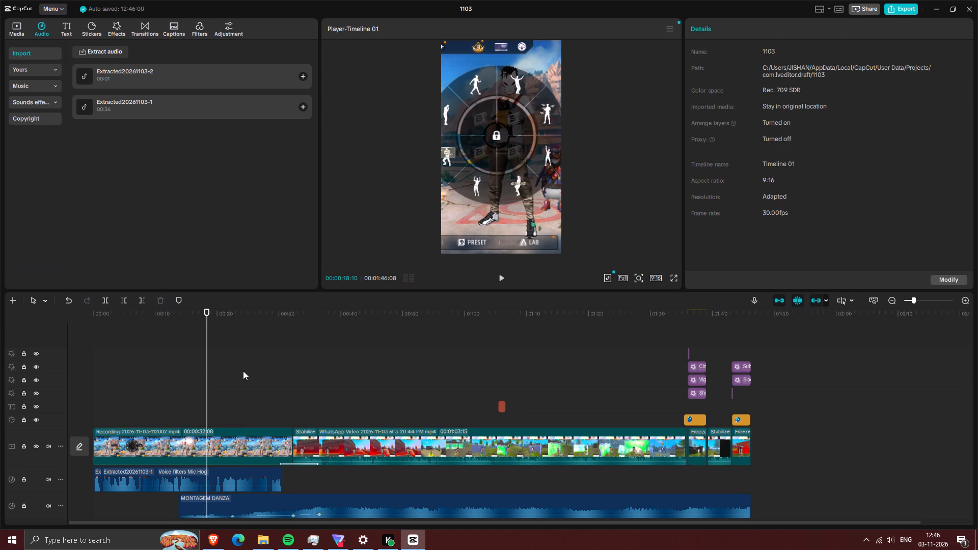
pyautogui.click(236, 442)
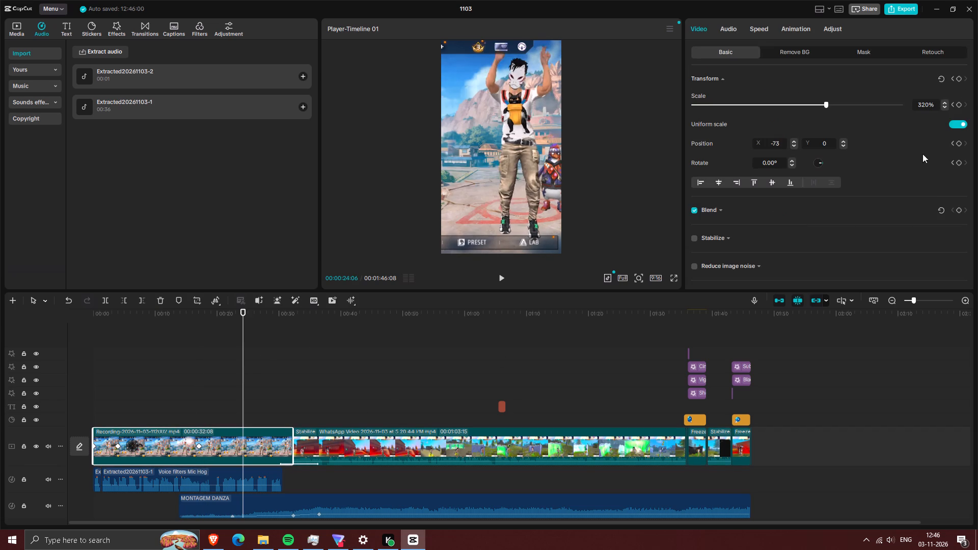
pyautogui.click(961, 77)
pyautogui.moveTo(853, 103); pyautogui.dragTo(977, 103)
pyautogui.moveTo(519, 138); pyautogui.dragTo(501, 183)
# Play the first recording clip from about 7 seconds to check its zoom-in between the two new keyframes.
pyautogui.click(136, 350)
pyautogui.press('space')
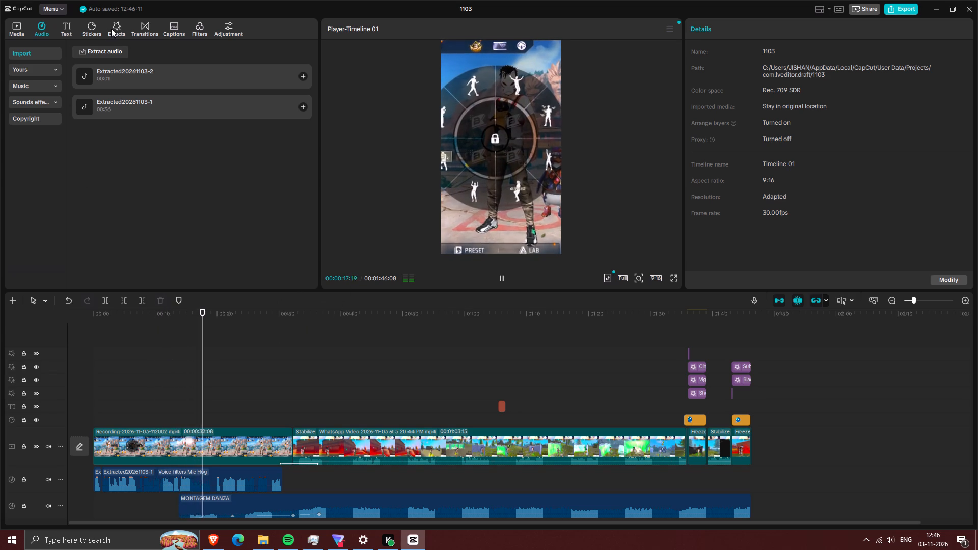
# Preview the Italian Wine filter from the featured filters.
pyautogui.click(200, 30)
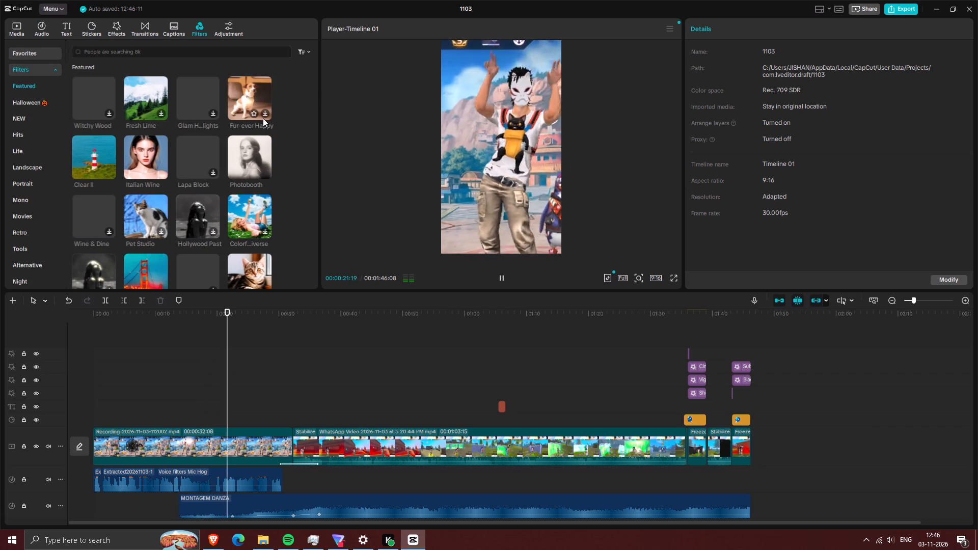
pyautogui.click(129, 148)
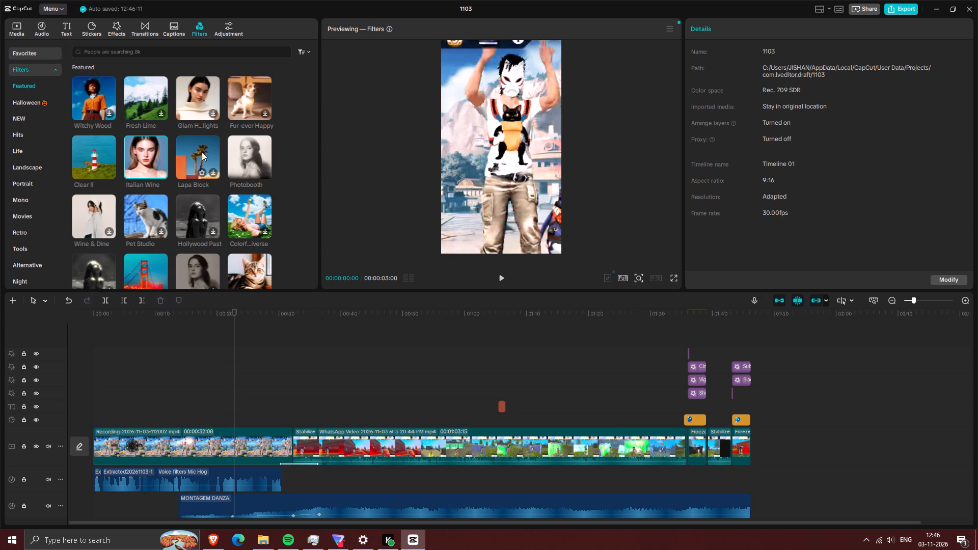
# Search the video effects for "4k quality" and examine the results while the timeline plays on from about 22 seconds.
pyautogui.click(115, 26)
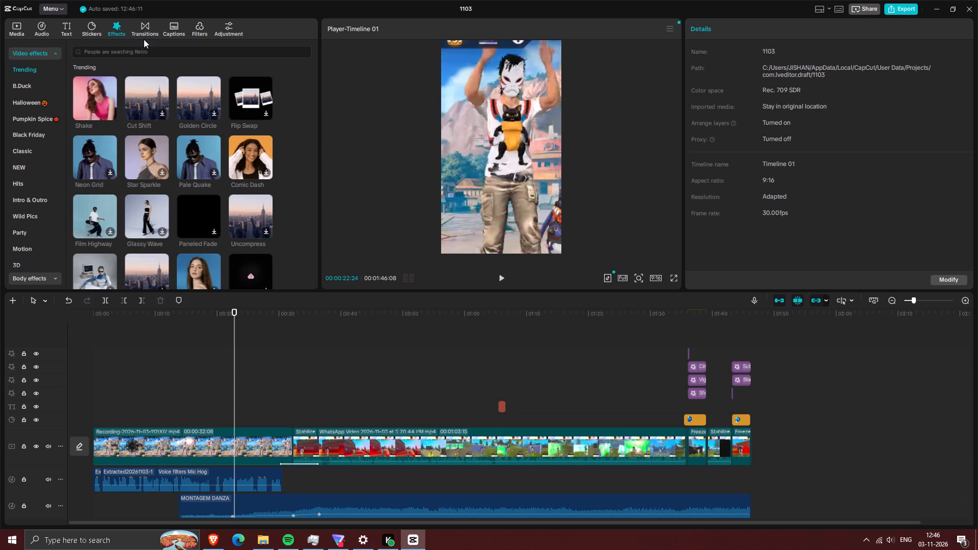
pyautogui.click(162, 54)
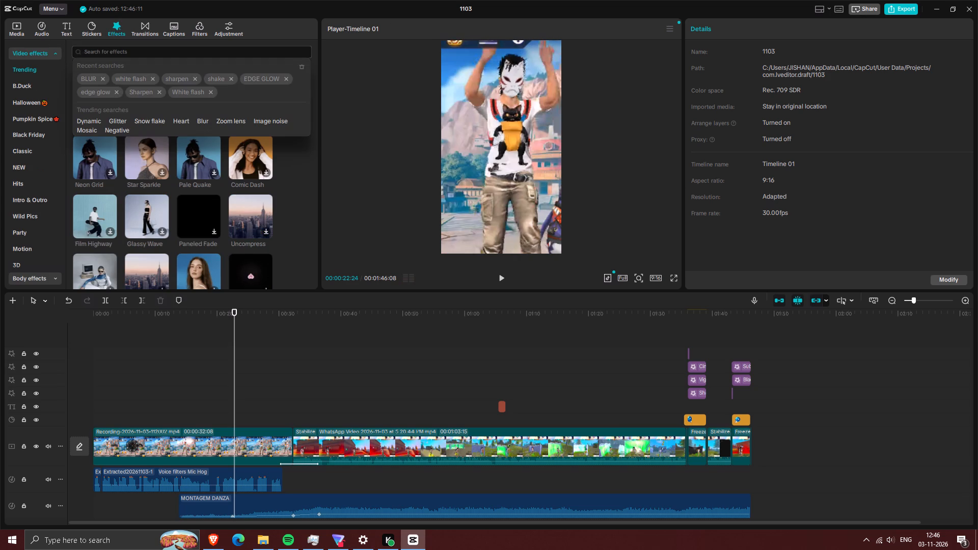
pyautogui.write('4K')
pyautogui.press('\\')
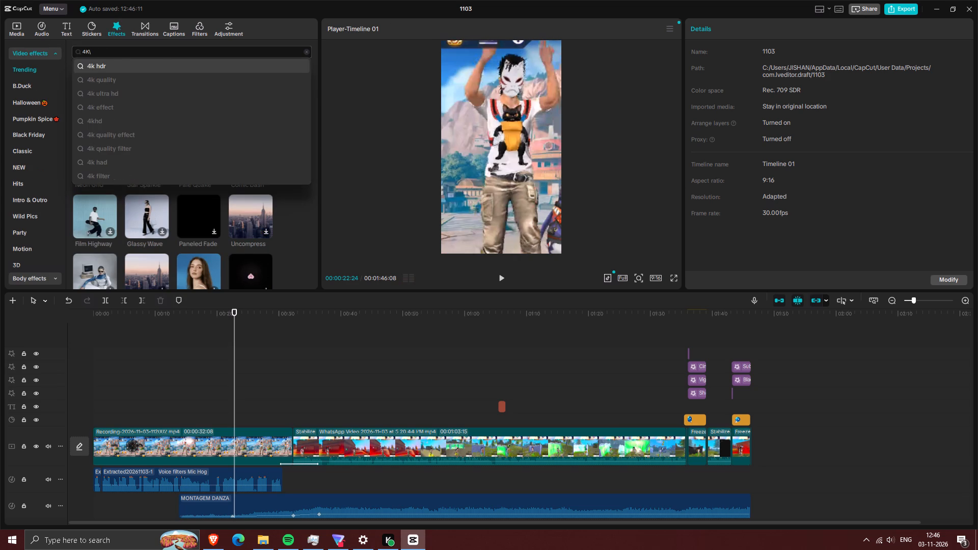
pyautogui.click(125, 52)
pyautogui.press('BackSpace')
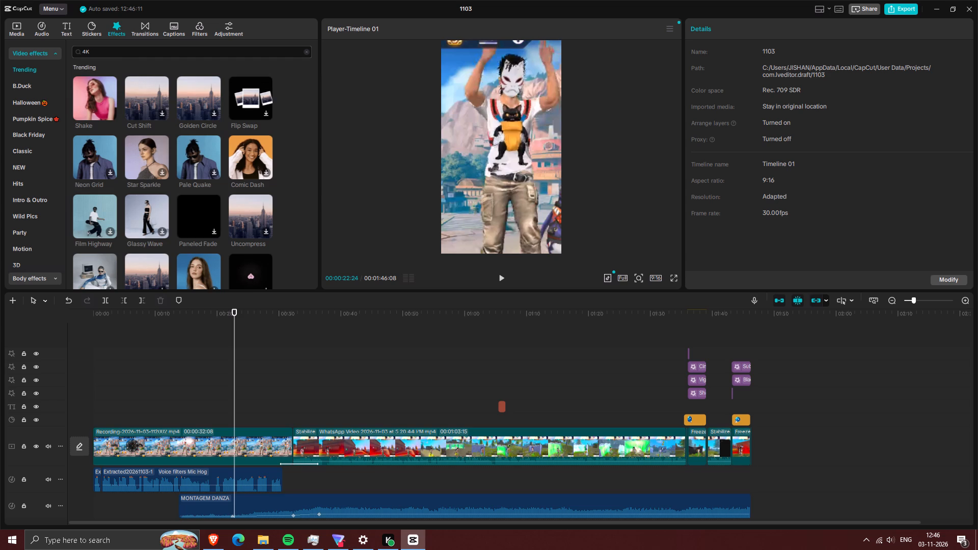
pyautogui.click(116, 77)
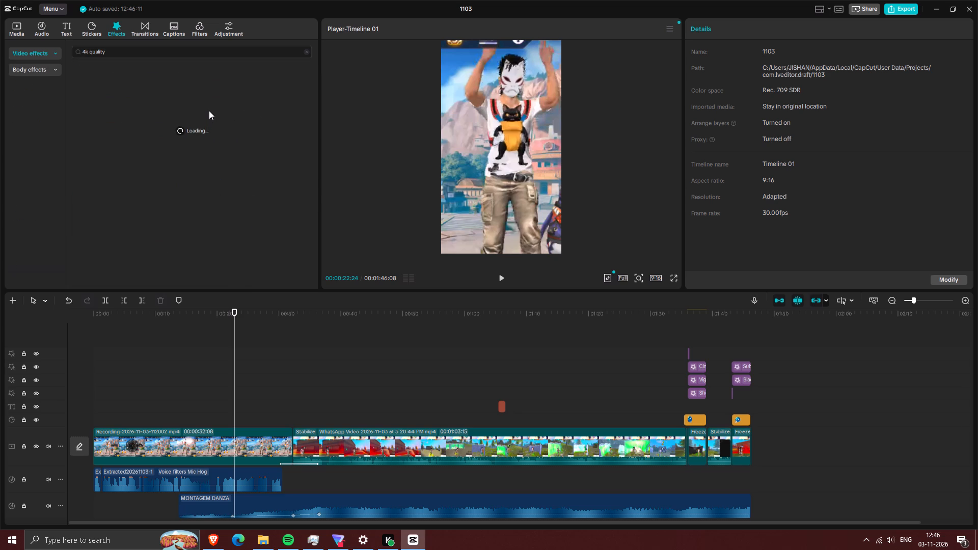
pyautogui.click(500, 279)
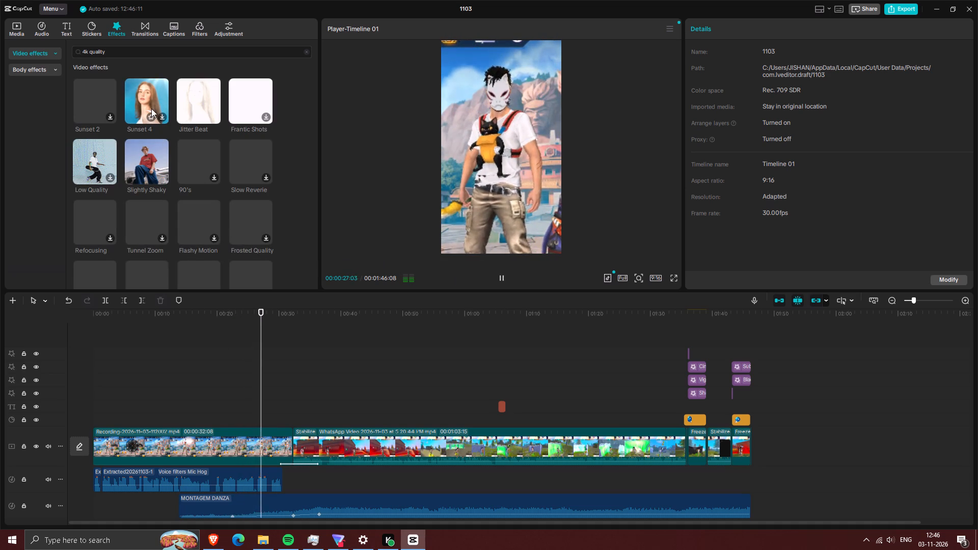
pyautogui.scroll(-2, 205, 182)
pyautogui.scroll(2, 205, 182)
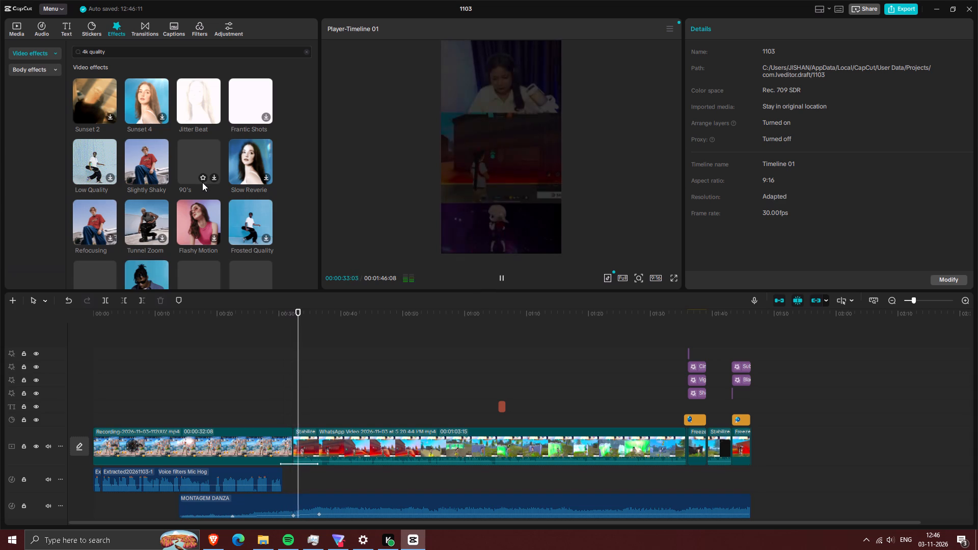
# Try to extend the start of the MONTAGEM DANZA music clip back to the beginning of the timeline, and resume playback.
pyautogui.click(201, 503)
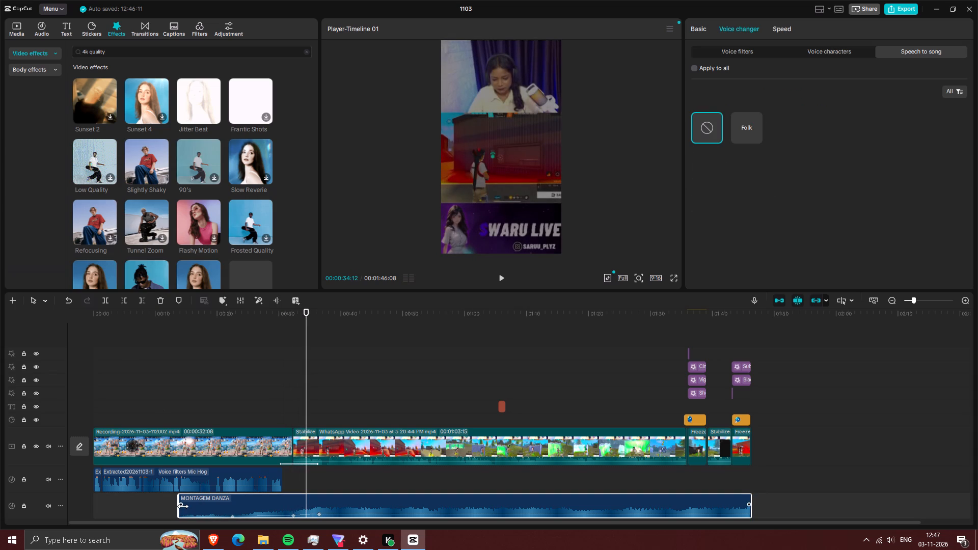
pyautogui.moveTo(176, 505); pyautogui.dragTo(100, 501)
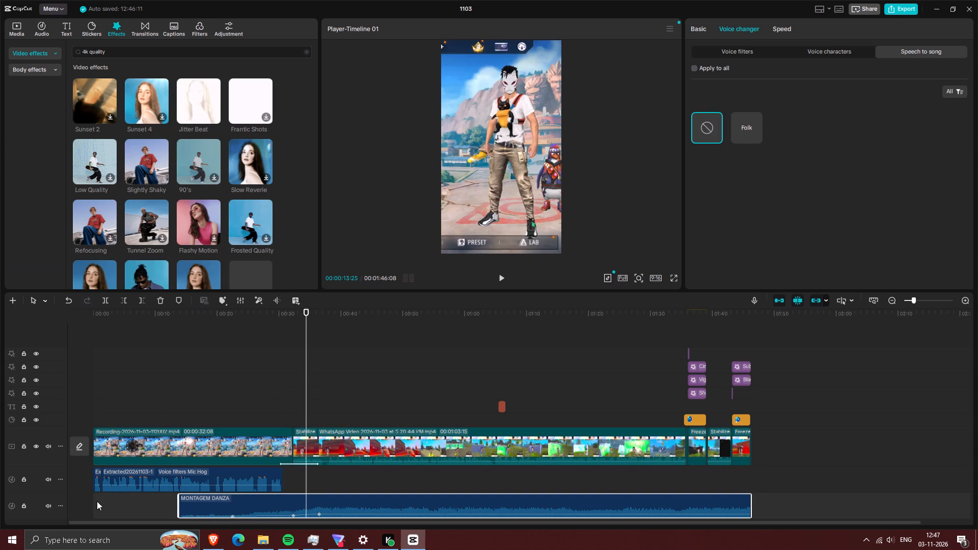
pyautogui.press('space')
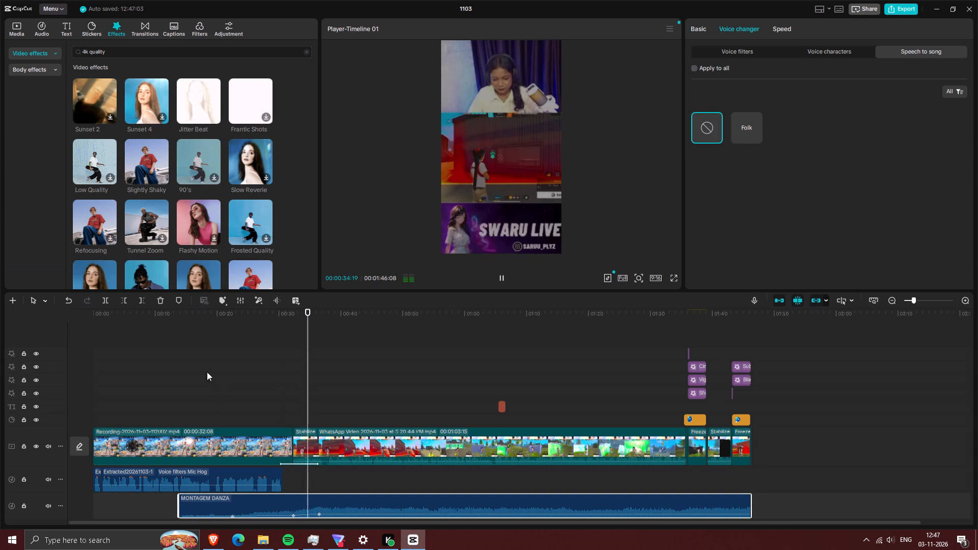
# Search the video effects for "edge glow" and place the Fade In effect at the very start of the timeline.
pyautogui.scroll(-1, 142, 251)
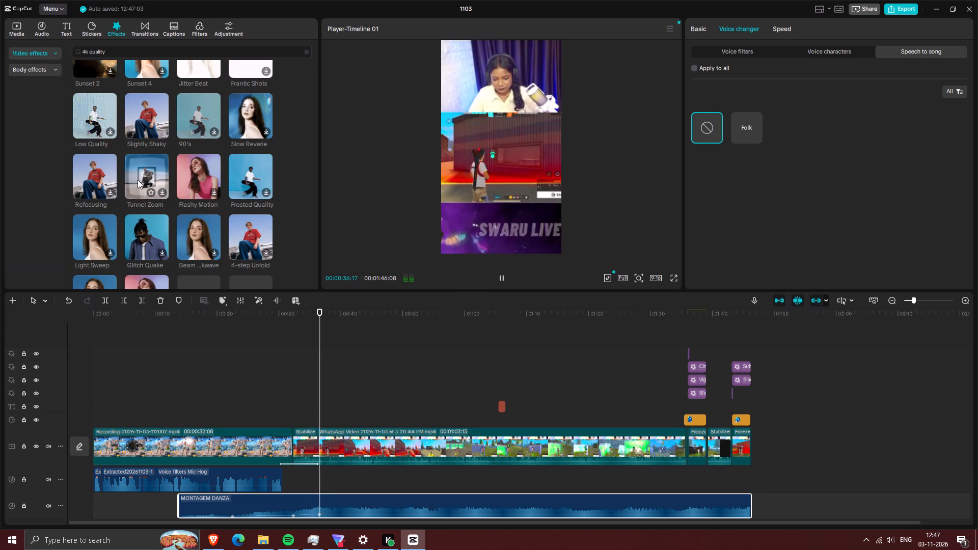
pyautogui.scroll(3, 86, 90)
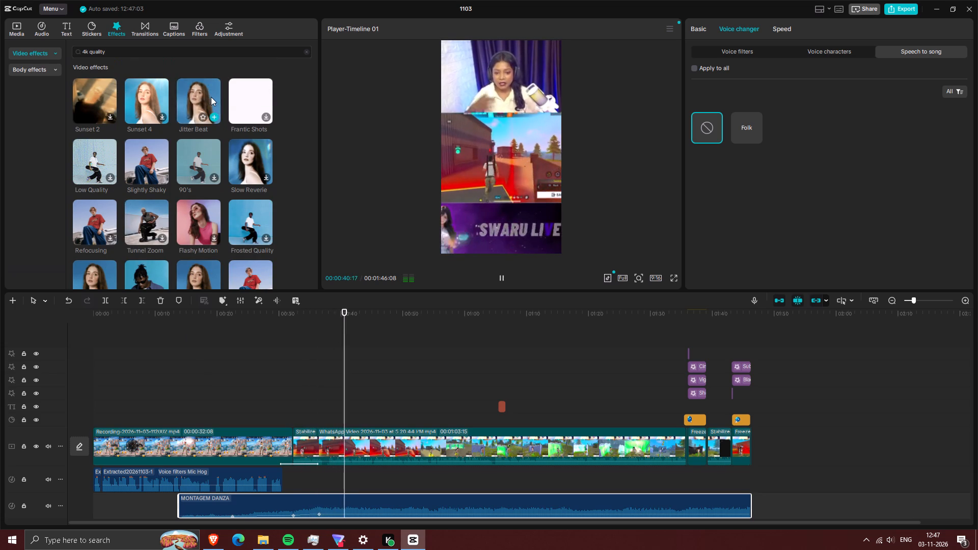
pyautogui.moveTo(167, 54); pyautogui.dragTo(0, 47)
pyautogui.write('ED')
pyautogui.write('GE')
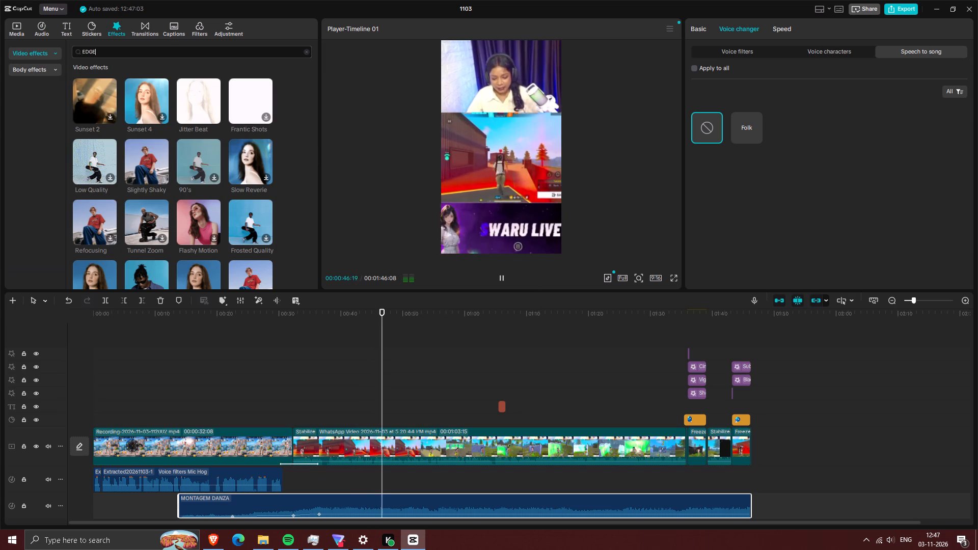
pyautogui.press('space')
pyautogui.press('g')
pyautogui.click(140, 65)
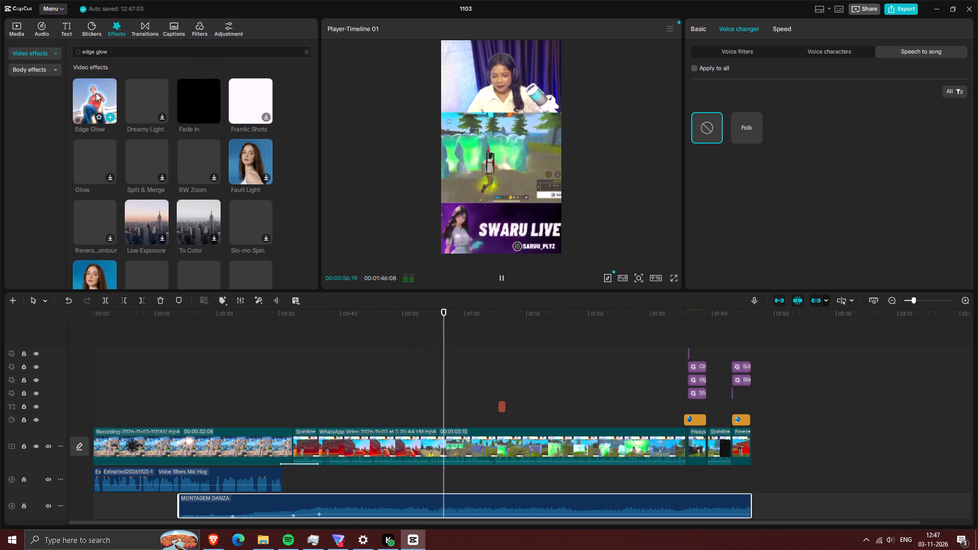
pyautogui.click(195, 95)
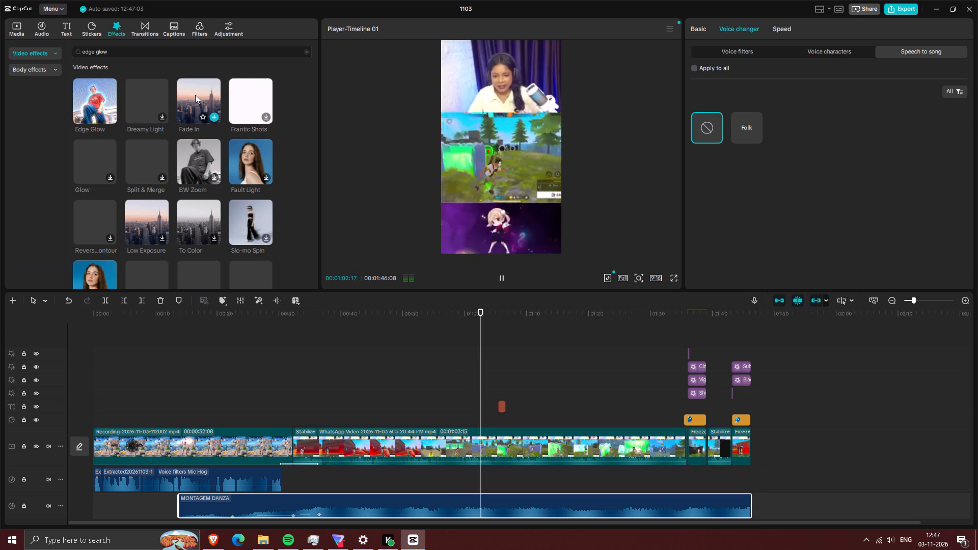
pyautogui.moveTo(195, 95); pyautogui.dragTo(144, 311)
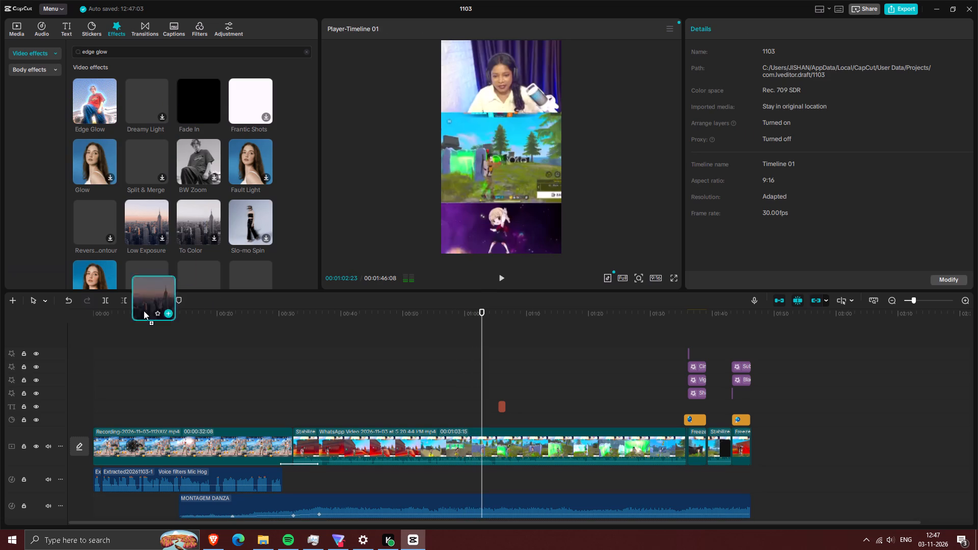
pyautogui.moveTo(144, 311); pyautogui.dragTo(94, 421)
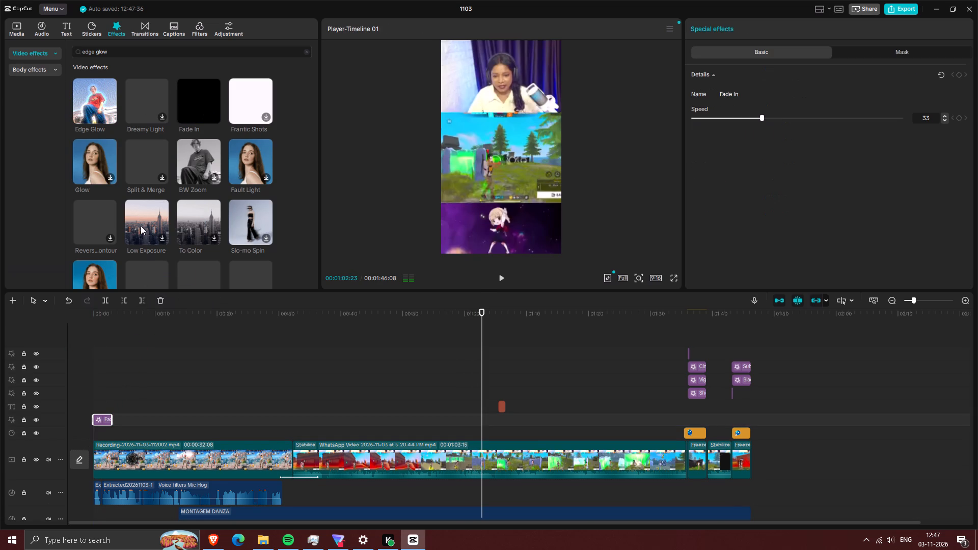
# Add the Edge Glow effect at the start of the timeline, stretch it to the first recording clip's end, and play it.
pyautogui.moveTo(95, 106); pyautogui.dragTo(91, 408)
pyautogui.moveTo(113, 394); pyautogui.dragTo(296, 410)
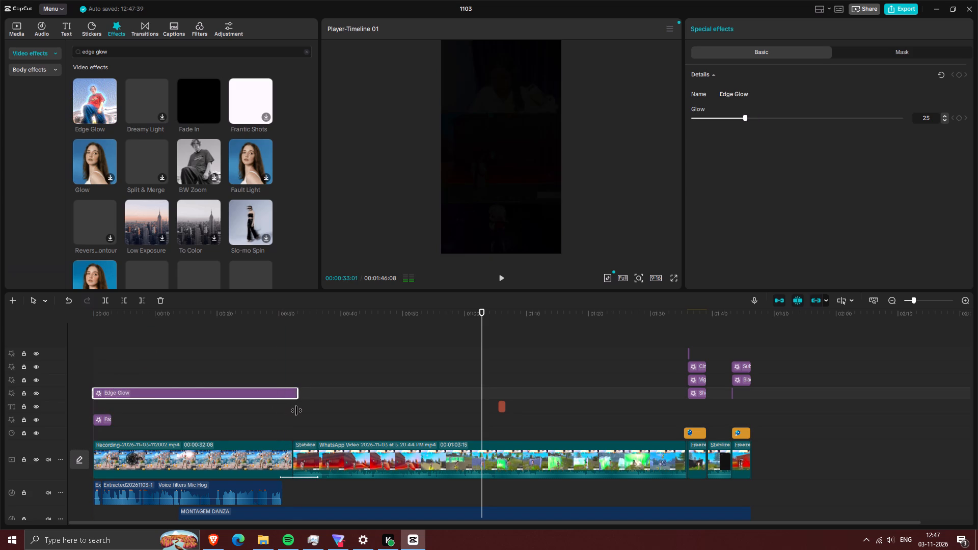
pyautogui.moveTo(296, 410); pyautogui.dragTo(293, 413)
pyautogui.click(113, 326)
pyautogui.press('space')
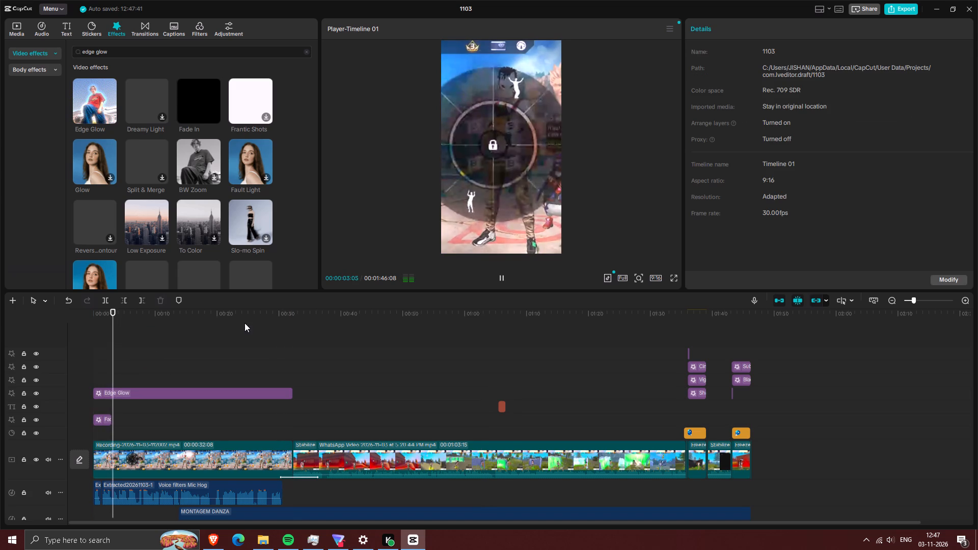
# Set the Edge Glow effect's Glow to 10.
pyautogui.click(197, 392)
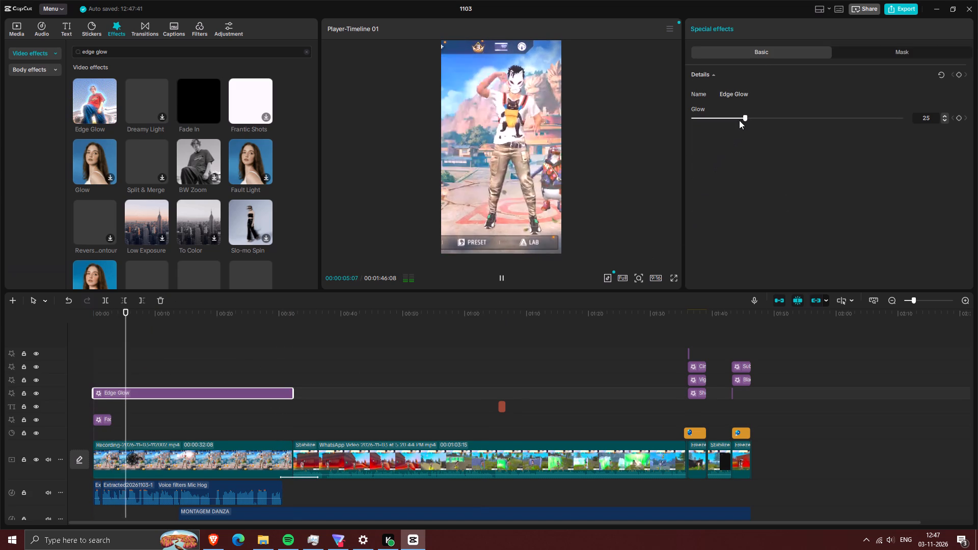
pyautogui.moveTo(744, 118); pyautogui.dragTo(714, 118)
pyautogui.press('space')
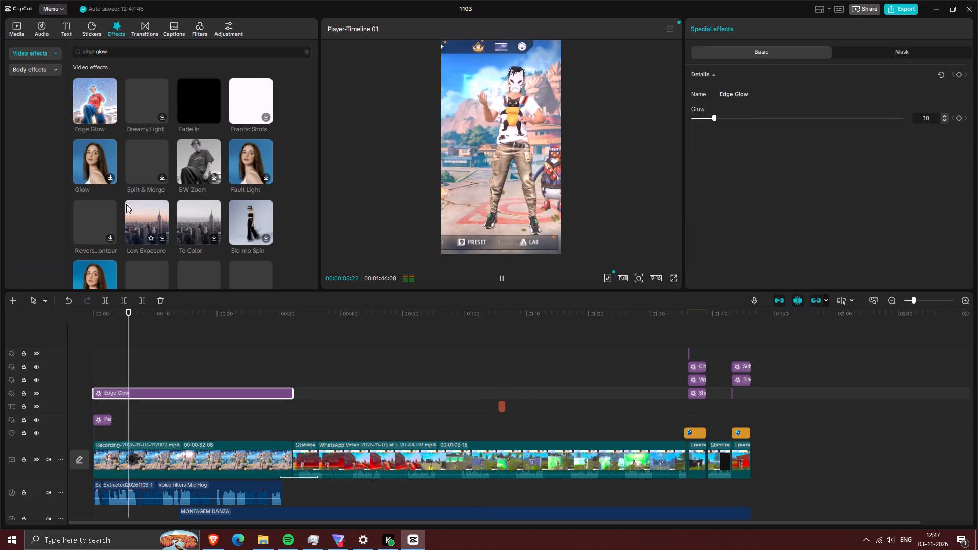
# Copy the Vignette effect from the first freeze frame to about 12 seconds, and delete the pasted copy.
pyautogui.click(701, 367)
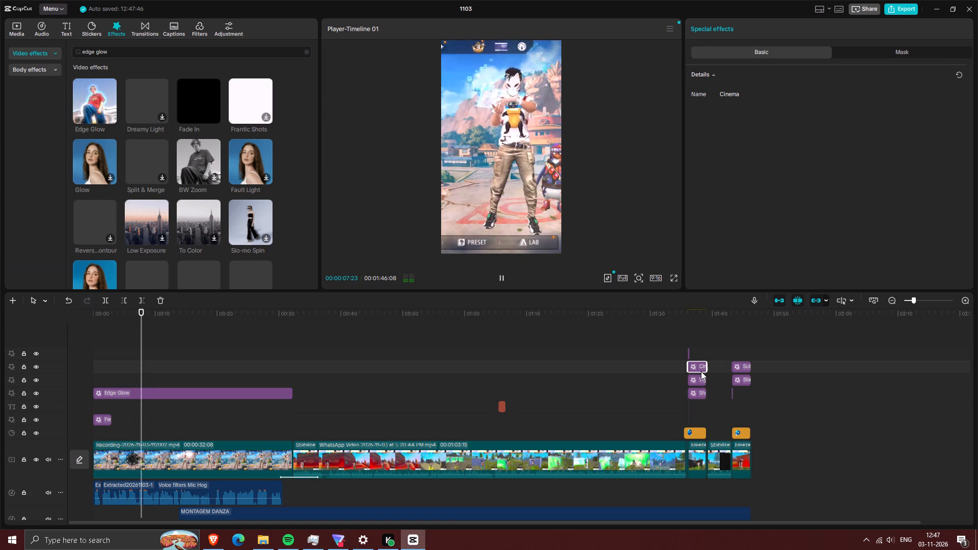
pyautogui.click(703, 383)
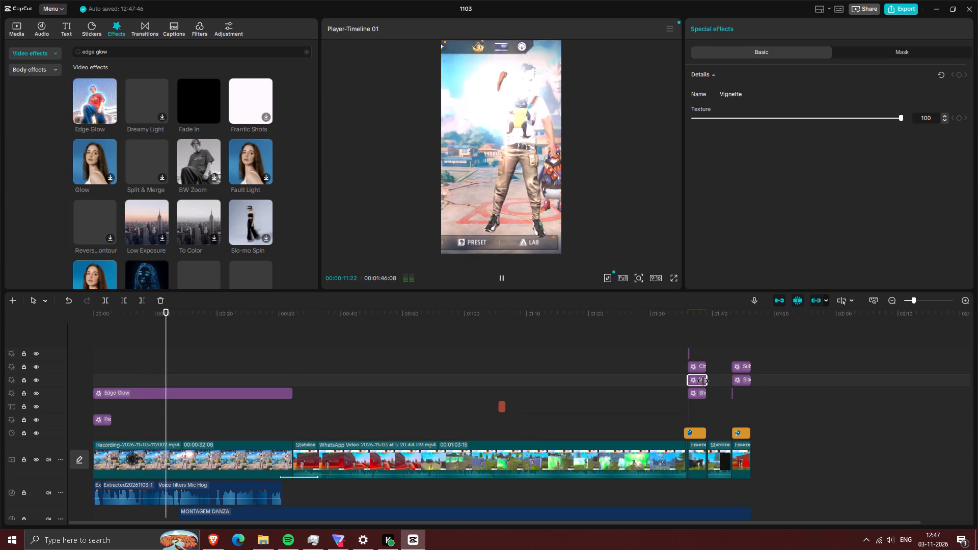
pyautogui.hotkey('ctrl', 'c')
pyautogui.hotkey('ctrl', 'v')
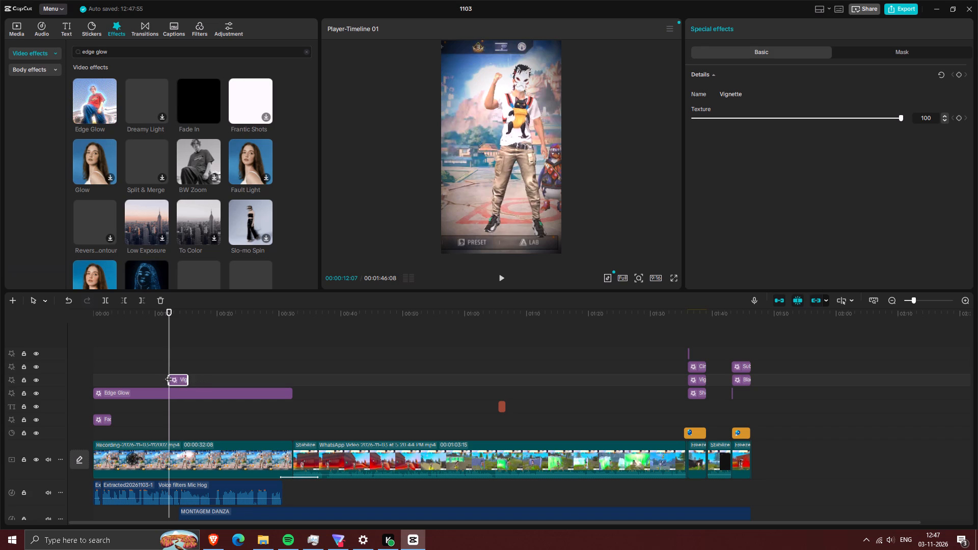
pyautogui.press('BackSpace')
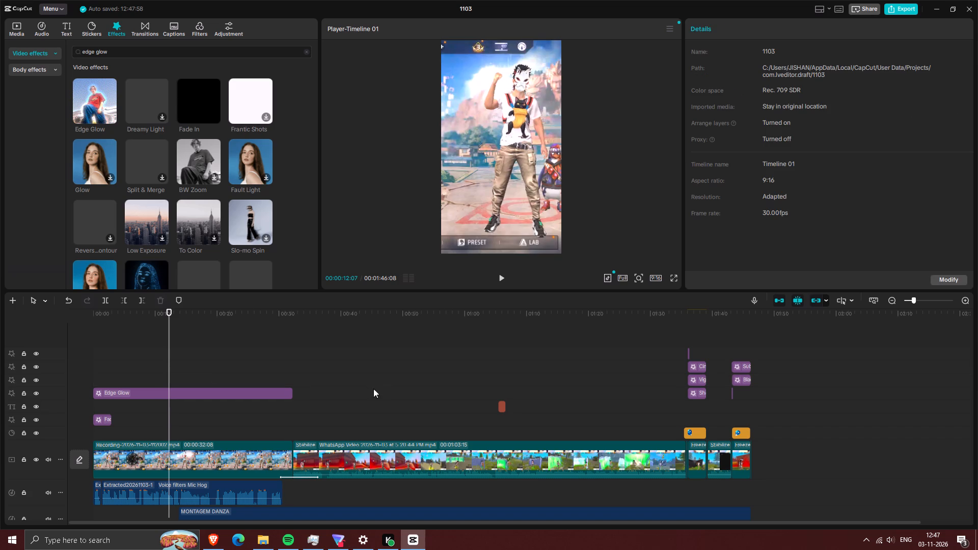
# Set the Glow of the Edge Glow effect over the first recording clip to 1.
pyautogui.click(233, 394)
pyautogui.moveTo(714, 116); pyautogui.dragTo(745, 178)
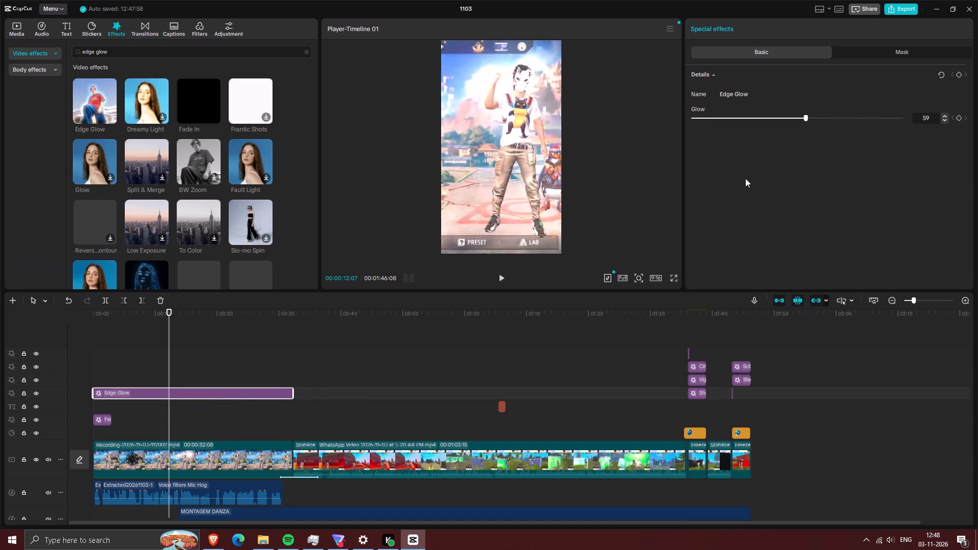
pyautogui.moveTo(745, 178); pyautogui.dragTo(695, 160)
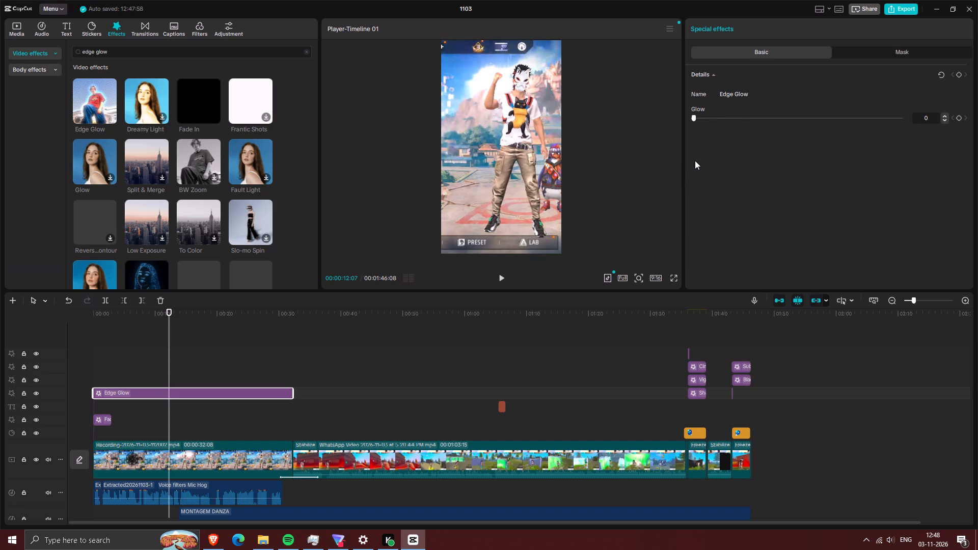
pyautogui.moveTo(695, 160); pyautogui.dragTo(696, 160)
# Play the video from the start to check the Fade In and Edge Glow effects over the first recording clip.
pyautogui.moveTo(166, 329); pyautogui.dragTo(0, 319)
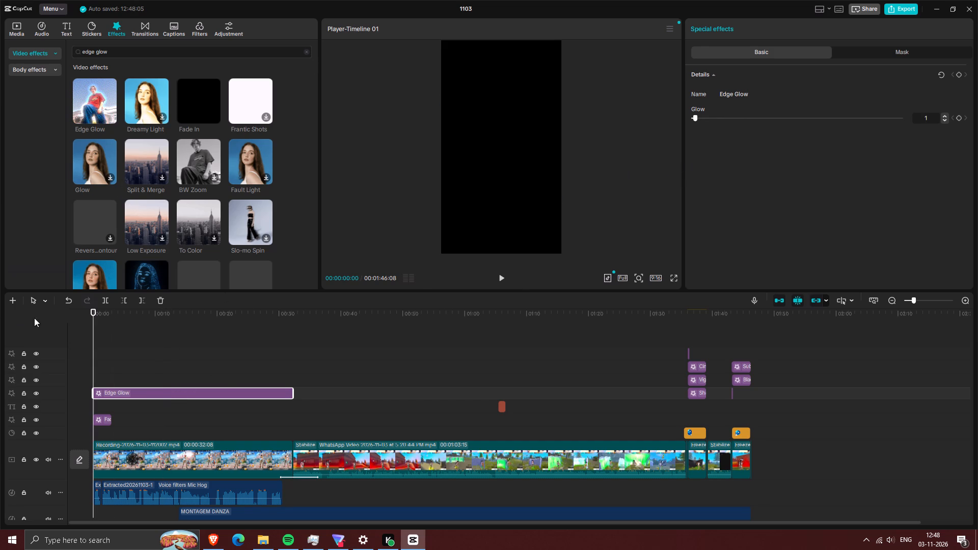
pyautogui.press('space')
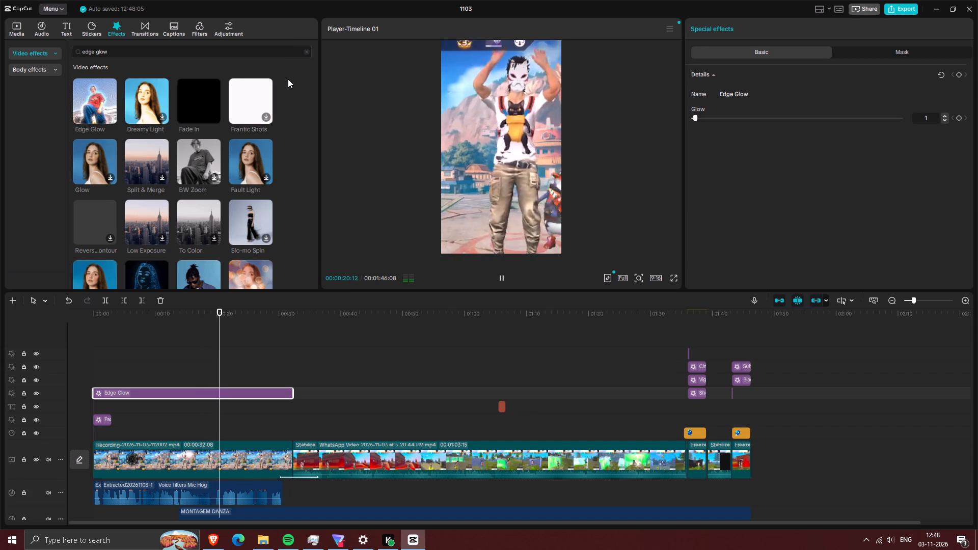
# Look through the first recording clip's Basic and HSL colour adjustment settings while the video plays.
pyautogui.click(235, 449)
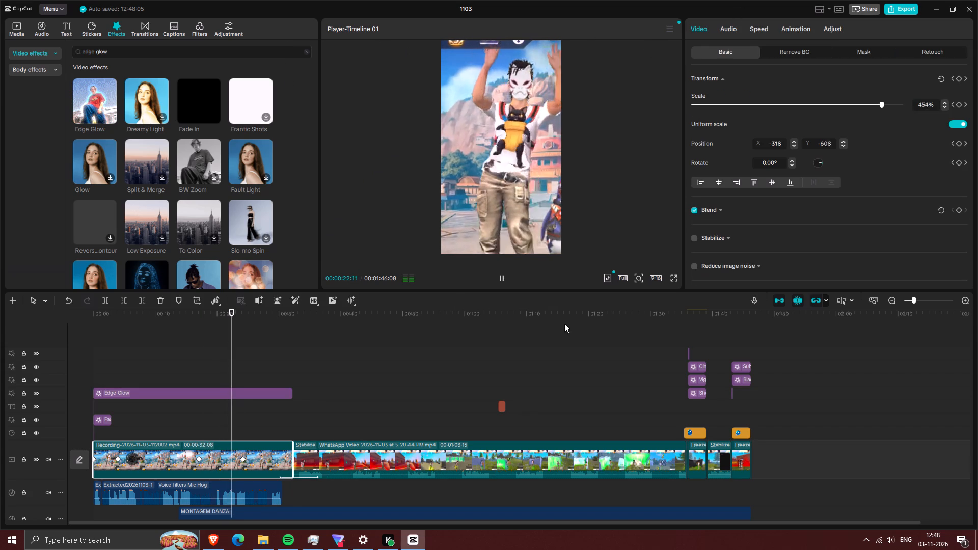
pyautogui.click(787, 29)
pyautogui.click(836, 26)
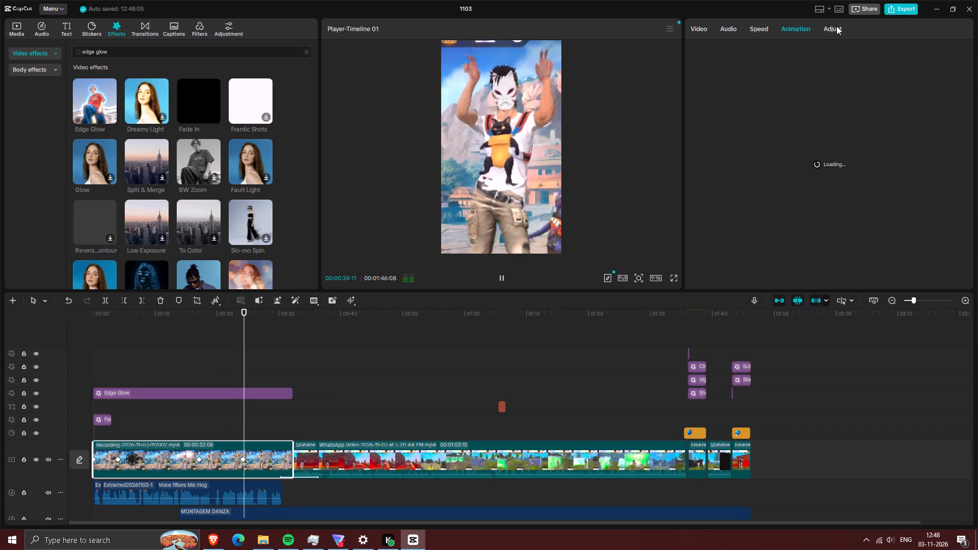
pyautogui.click(835, 29)
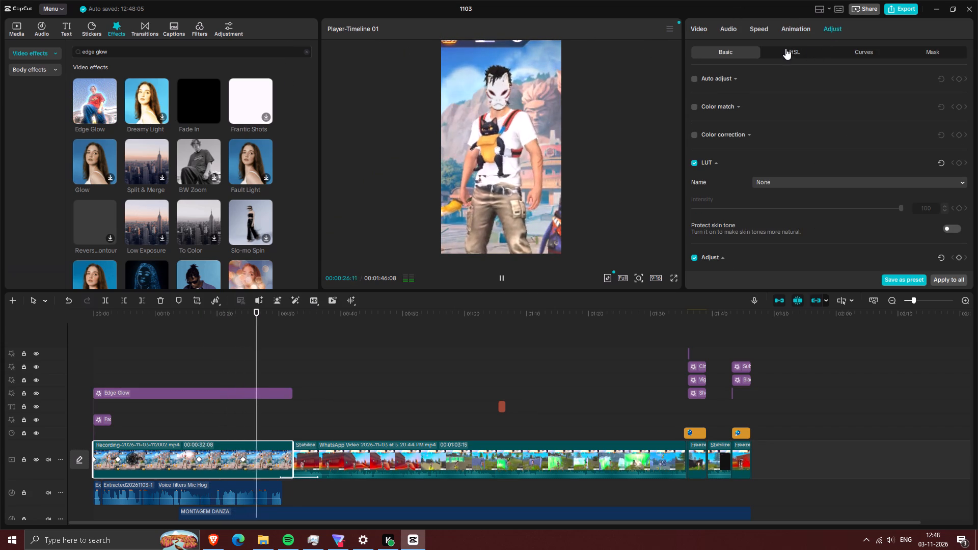
pyautogui.click(794, 49)
pyautogui.click(742, 49)
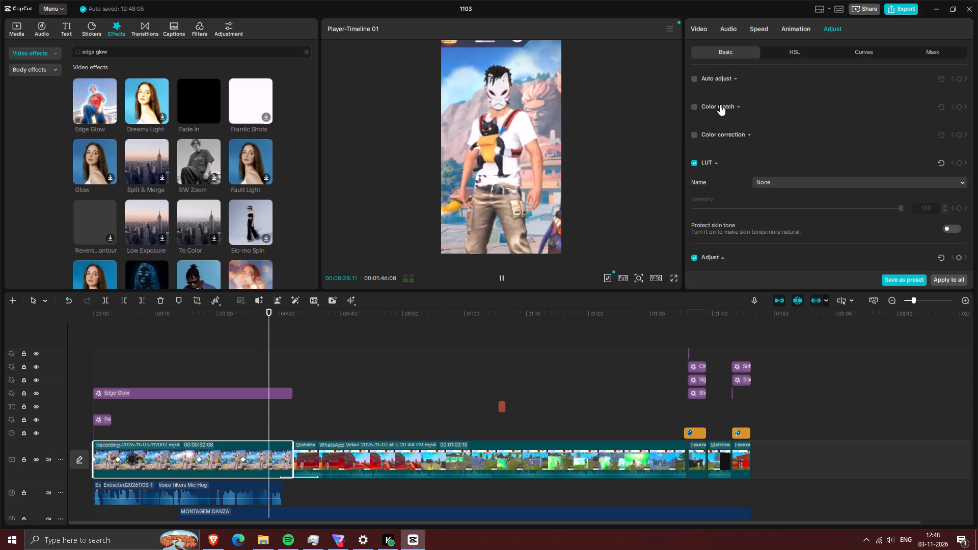
pyautogui.scroll(-7, 723, 102)
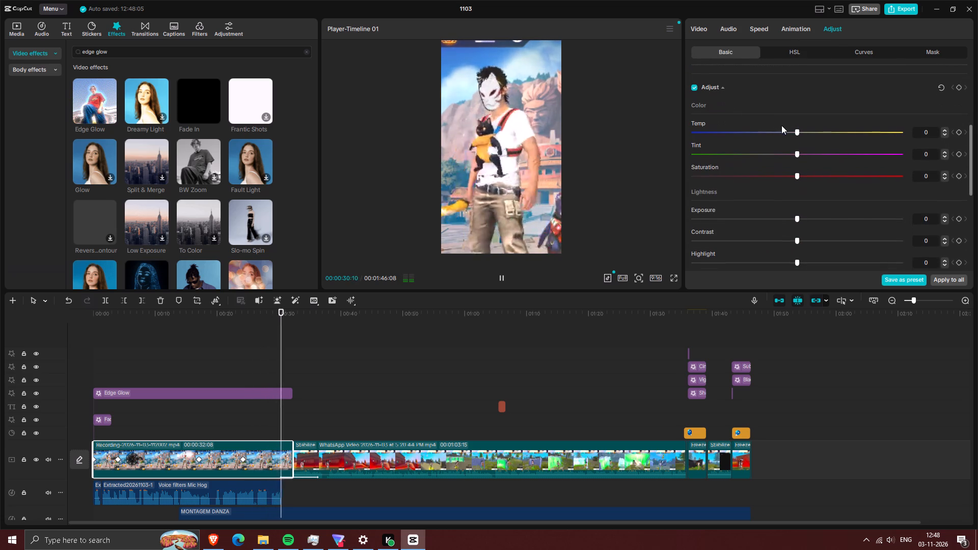
pyautogui.click(180, 331)
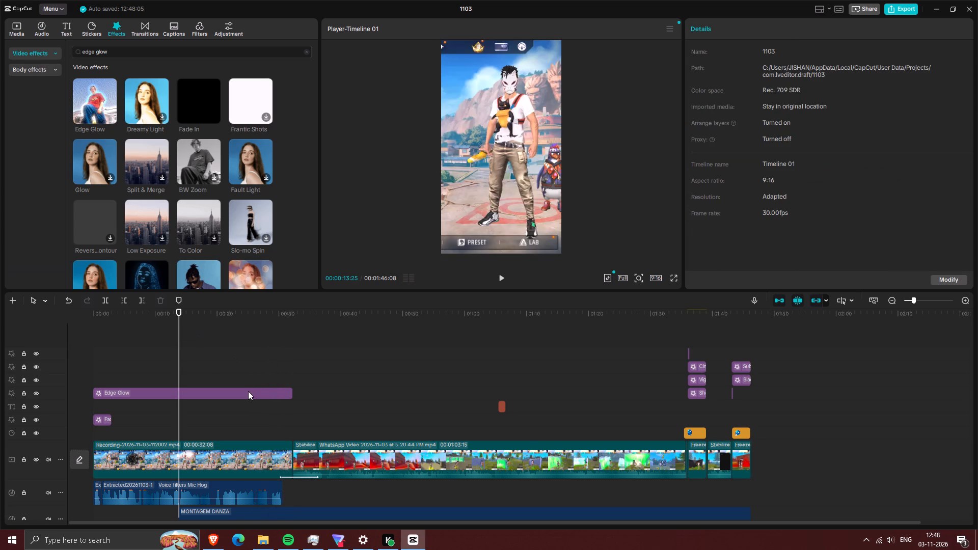
pyautogui.click(248, 391)
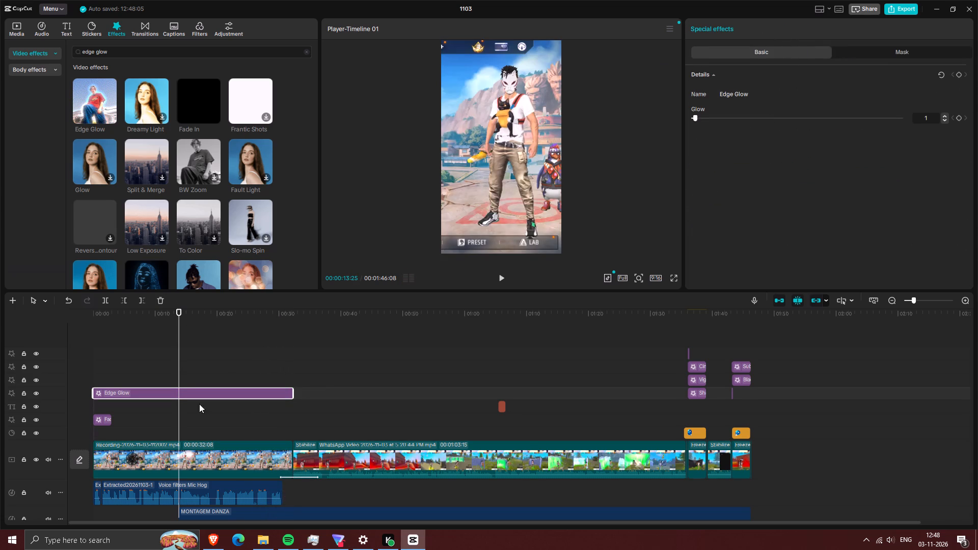
# In the first recording clip's HSL adjustments, set red saturation to 100 and orange saturation to 33, and raise yellow saturation.
pyautogui.click(242, 458)
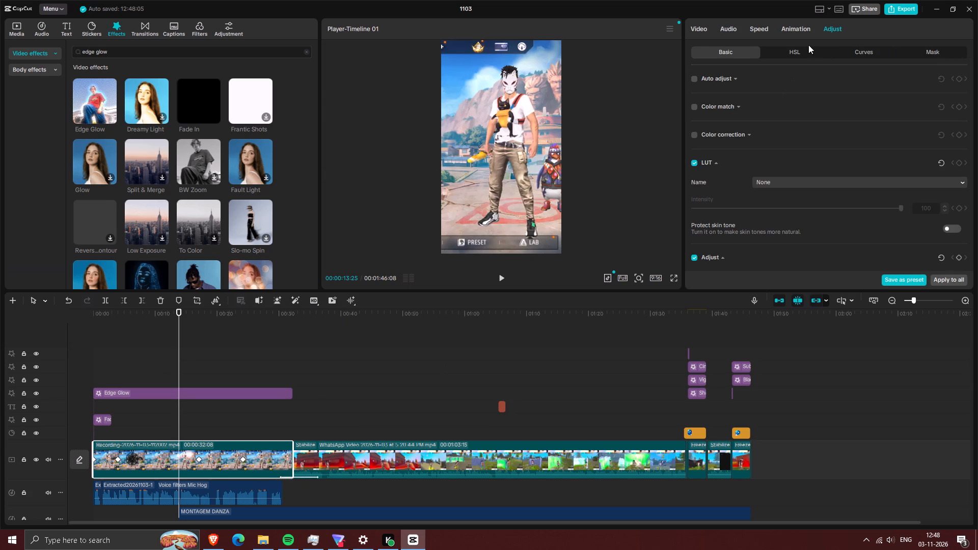
pyautogui.click(865, 49)
pyautogui.click(813, 52)
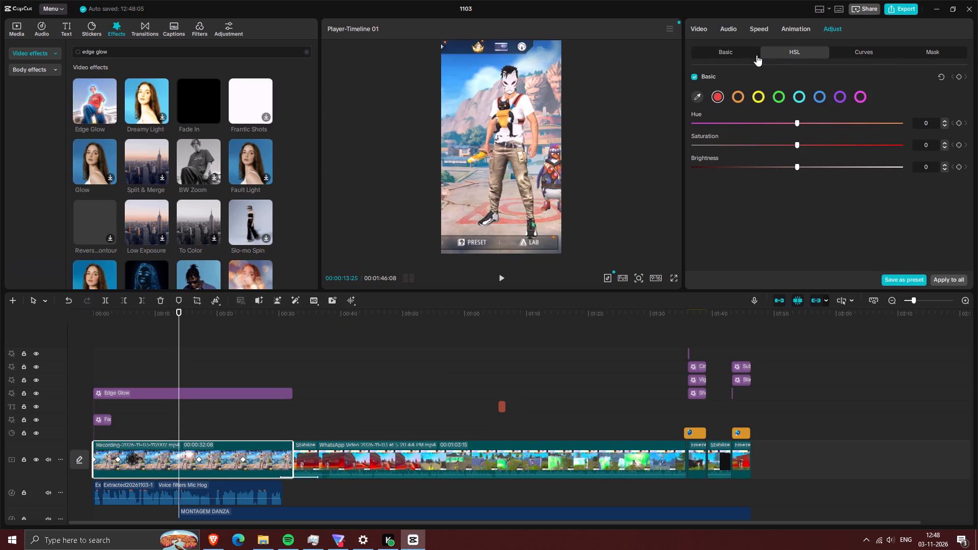
pyautogui.moveTo(804, 144); pyautogui.dragTo(959, 150)
pyautogui.click(737, 96)
pyautogui.moveTo(799, 144); pyautogui.dragTo(830, 144)
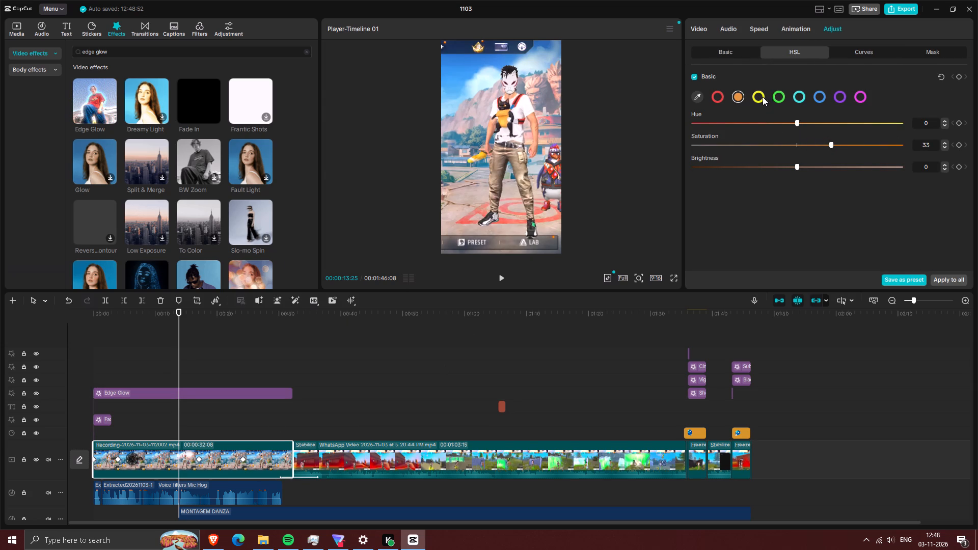
pyautogui.click(763, 97)
pyautogui.moveTo(798, 143); pyautogui.dragTo(838, 144)
# Raise the first recording clip's HSL saturation moderately for green, cyan and blue.
pyautogui.click(783, 98)
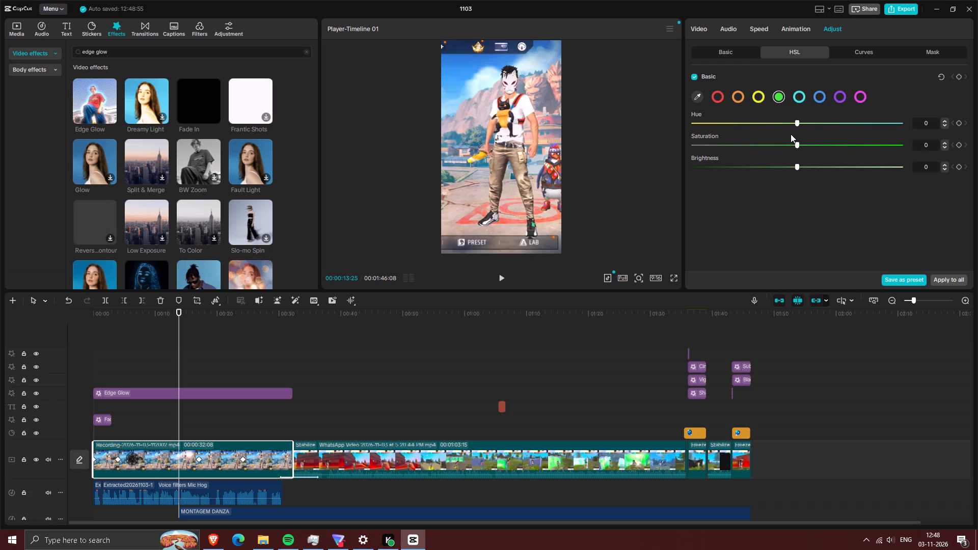
pyautogui.moveTo(801, 146); pyautogui.dragTo(820, 137)
pyautogui.click(800, 99)
pyautogui.moveTo(801, 145); pyautogui.dragTo(820, 144)
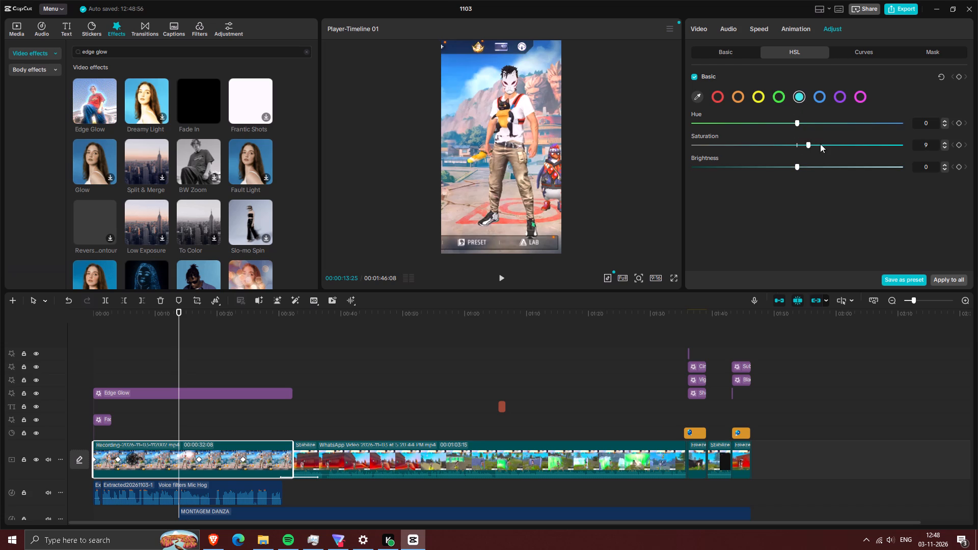
pyautogui.moveTo(820, 144); pyautogui.dragTo(836, 143)
pyautogui.click(818, 97)
pyautogui.moveTo(803, 147); pyautogui.dragTo(826, 146)
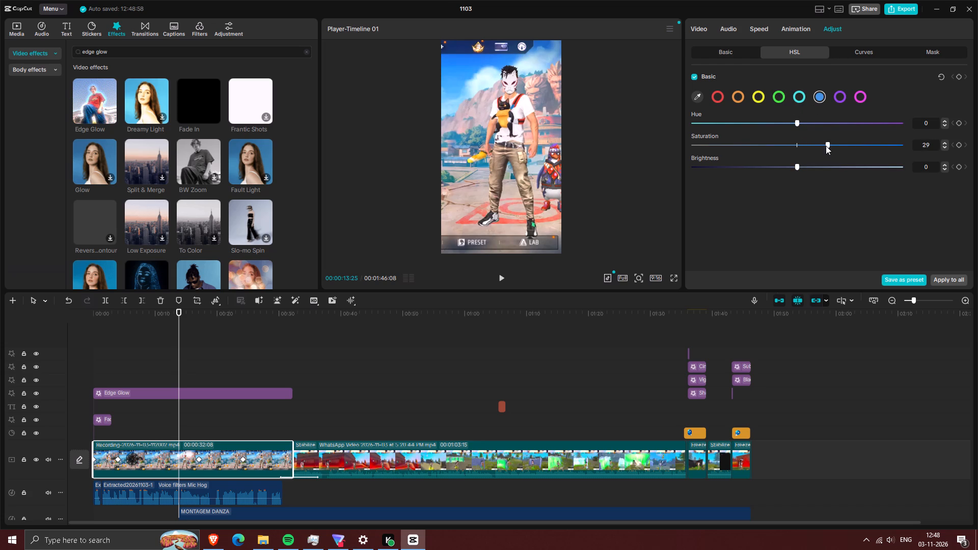
pyautogui.moveTo(826, 146); pyautogui.dragTo(831, 145)
# Raise the clip's HSL saturation strongly for purple and slightly for magenta.
pyautogui.click(840, 98)
pyautogui.moveTo(799, 142); pyautogui.dragTo(843, 144)
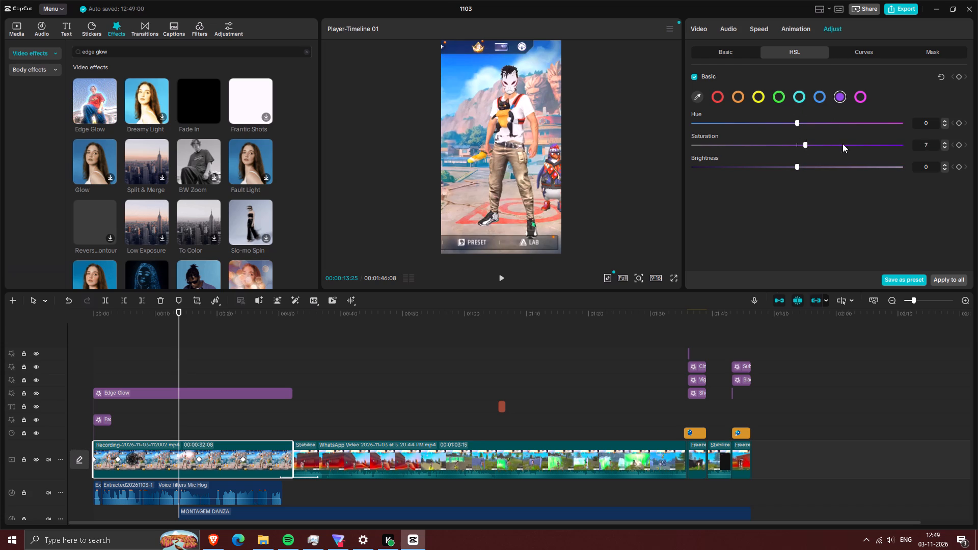
pyautogui.moveTo(843, 144); pyautogui.dragTo(931, 144)
pyautogui.click(857, 100)
pyautogui.moveTo(795, 144); pyautogui.dragTo(816, 143)
# In the clip's basic adjustments, set Exposure to -6, Contrast to -12, Highlight to 11 and Shadow to -23.
pyautogui.click(743, 54)
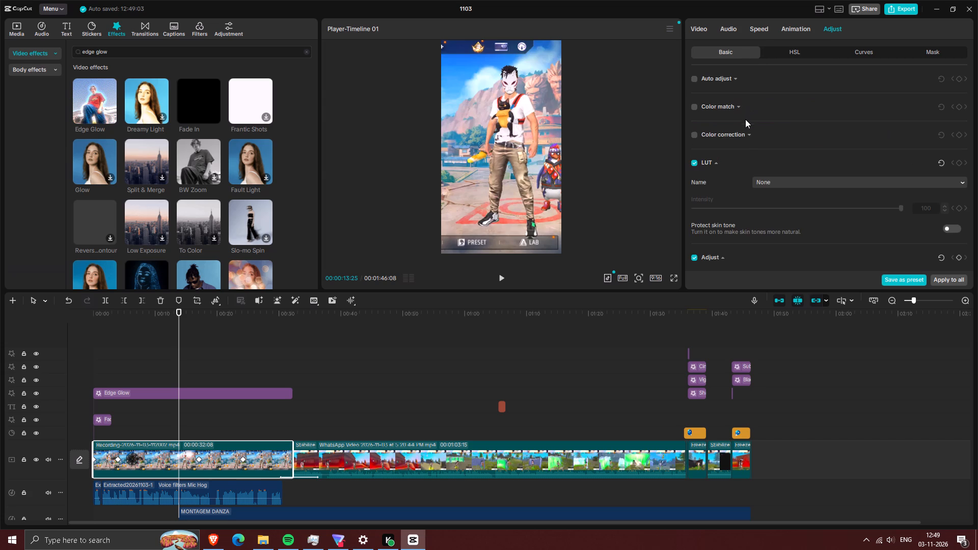
pyautogui.scroll(-10, 740, 158)
pyautogui.scroll(-2, 790, 199)
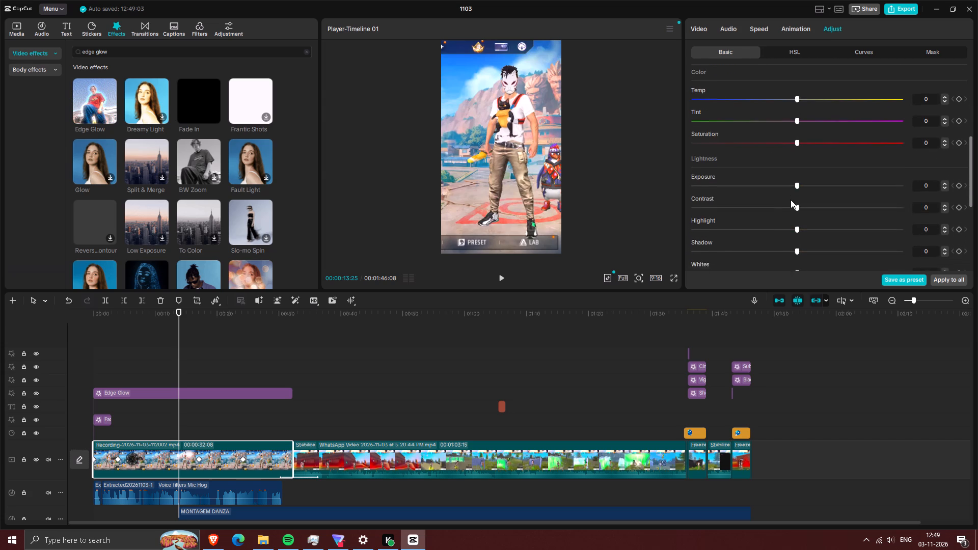
pyautogui.moveTo(798, 180); pyautogui.dragTo(776, 186)
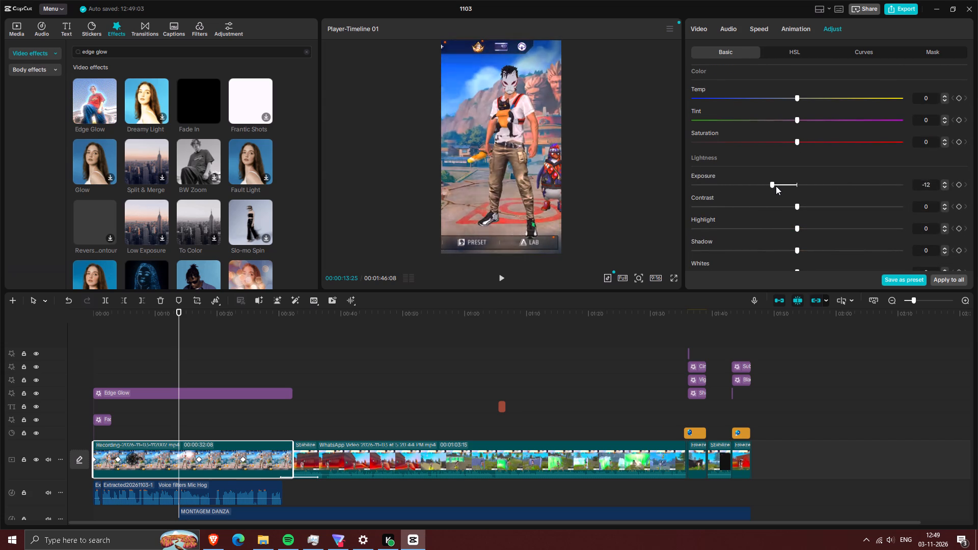
pyautogui.moveTo(776, 186); pyautogui.dragTo(783, 189)
pyautogui.moveTo(799, 206); pyautogui.dragTo(805, 206)
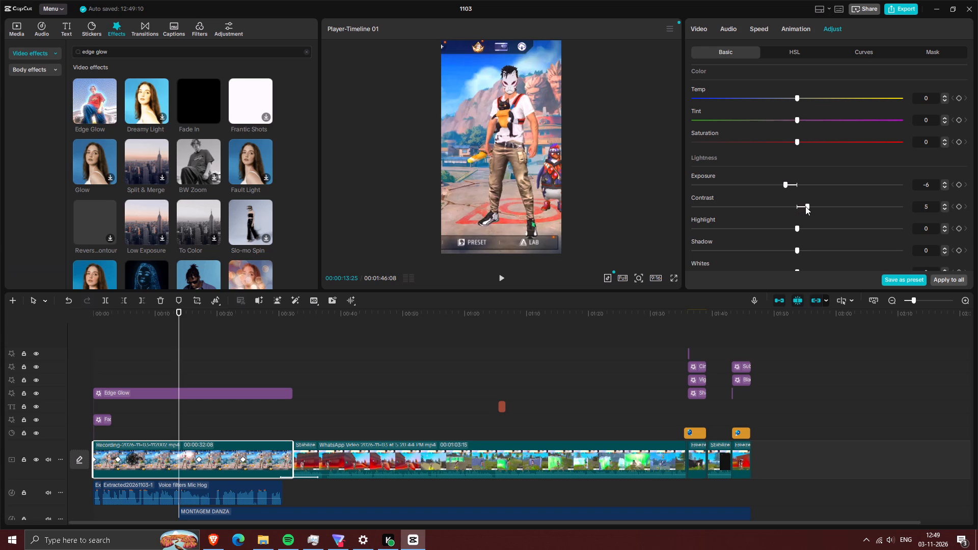
pyautogui.moveTo(805, 206); pyautogui.dragTo(770, 208)
pyautogui.moveTo(798, 227); pyautogui.dragTo(797, 227)
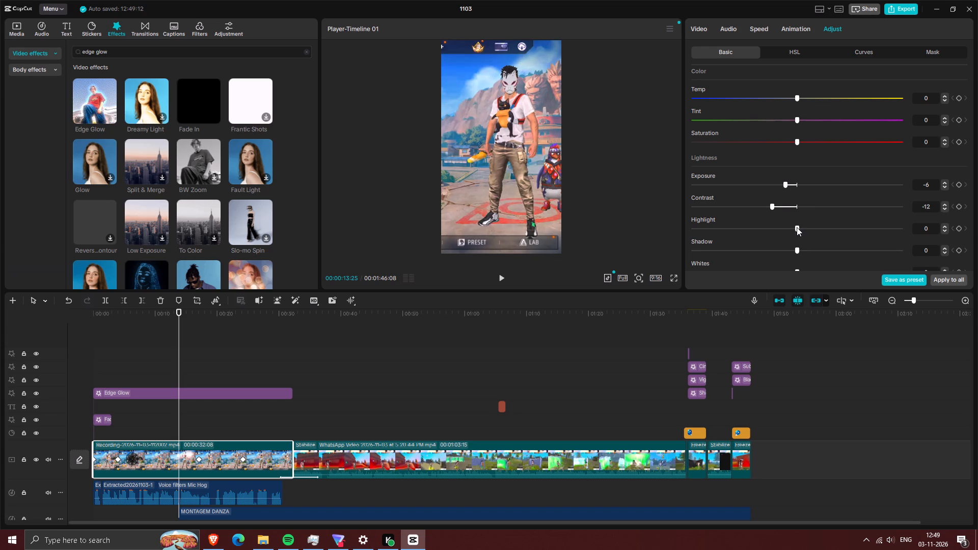
pyautogui.moveTo(797, 227); pyautogui.dragTo(818, 227)
pyautogui.moveTo(797, 250); pyautogui.dragTo(878, 257)
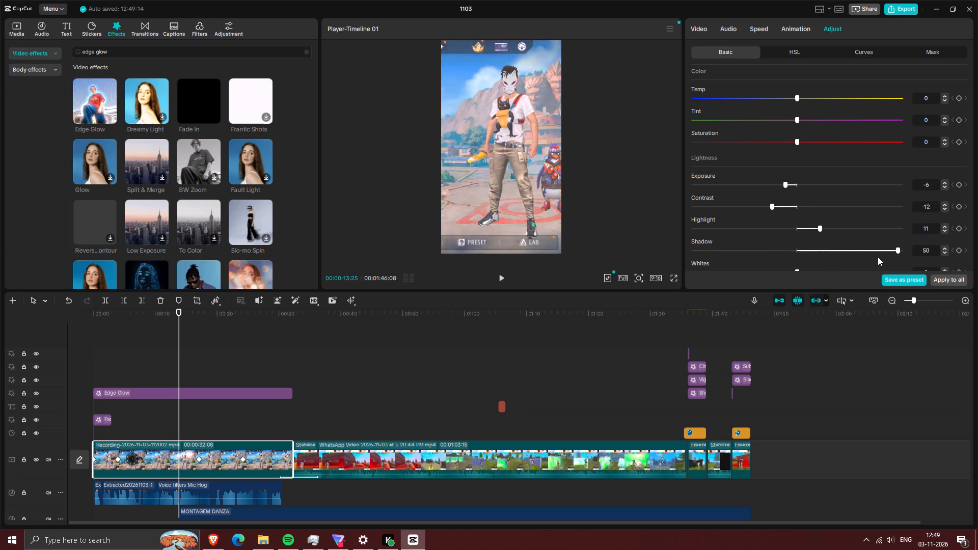
pyautogui.moveTo(878, 257); pyautogui.dragTo(707, 260)
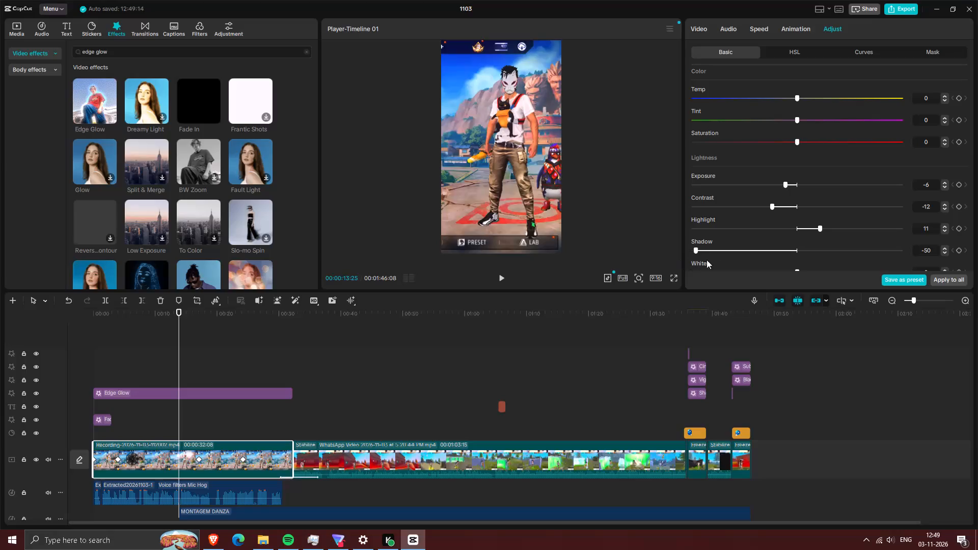
pyautogui.moveTo(707, 260); pyautogui.dragTo(747, 261)
# Set the first recording clip's Whites to 8, Blacks to -5 and Brilliance to 11.
pyautogui.scroll(-2, 743, 211)
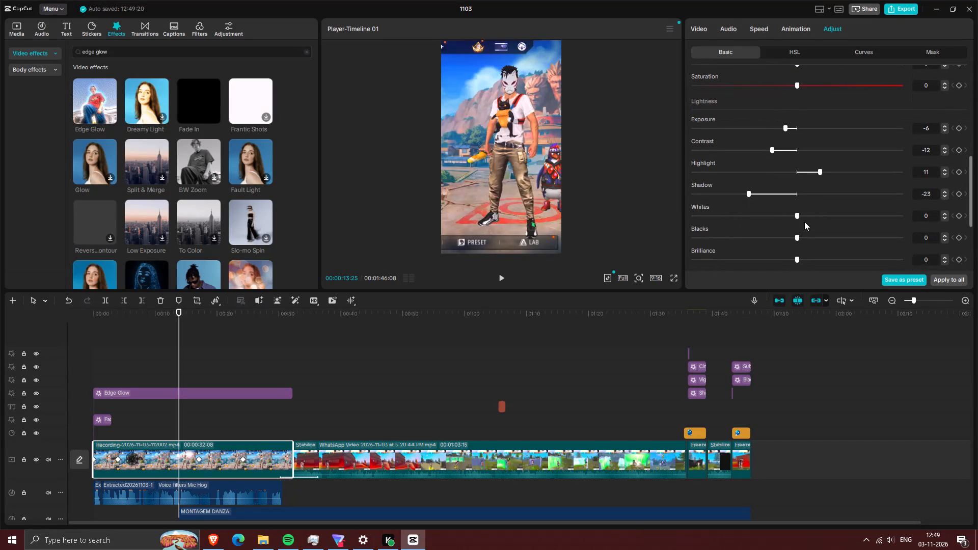
pyautogui.moveTo(797, 214); pyautogui.dragTo(789, 223)
pyautogui.moveTo(789, 223); pyautogui.dragTo(811, 220)
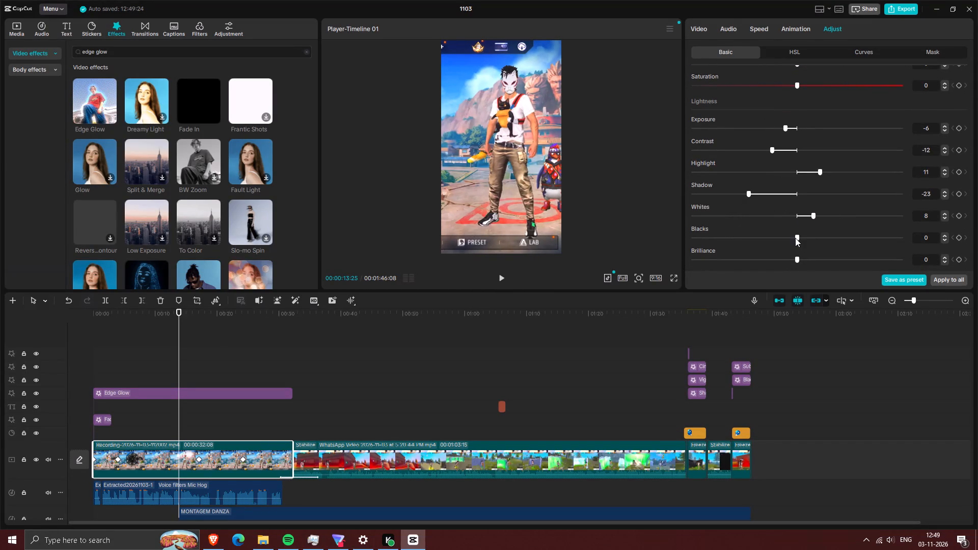
pyautogui.moveTo(795, 239); pyautogui.dragTo(781, 241)
pyautogui.moveTo(781, 241); pyautogui.dragTo(784, 240)
pyautogui.scroll(-2, 796, 225)
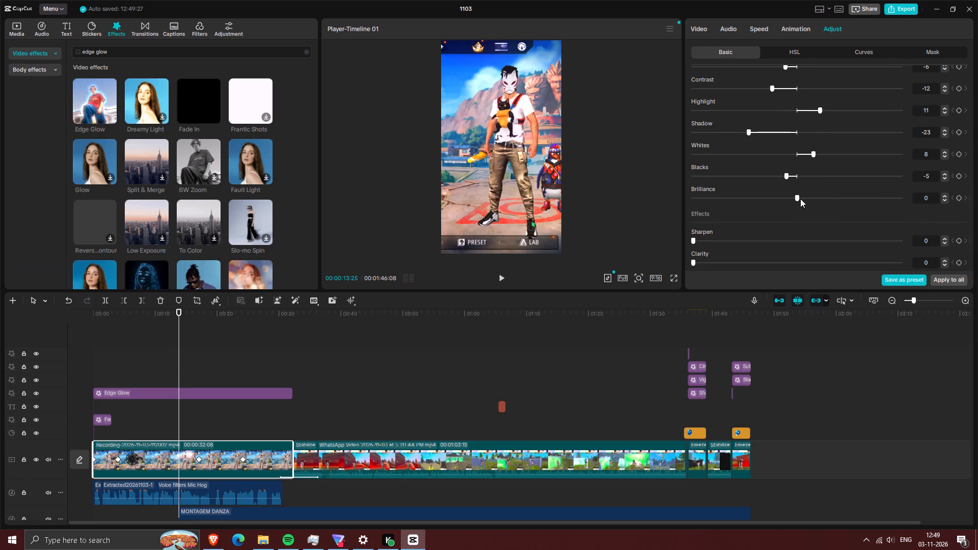
pyautogui.moveTo(800, 199); pyautogui.dragTo(819, 200)
# Set the first recording clip's Clarity to 100 and Sharpen to 36.
pyautogui.scroll(-2, 806, 206)
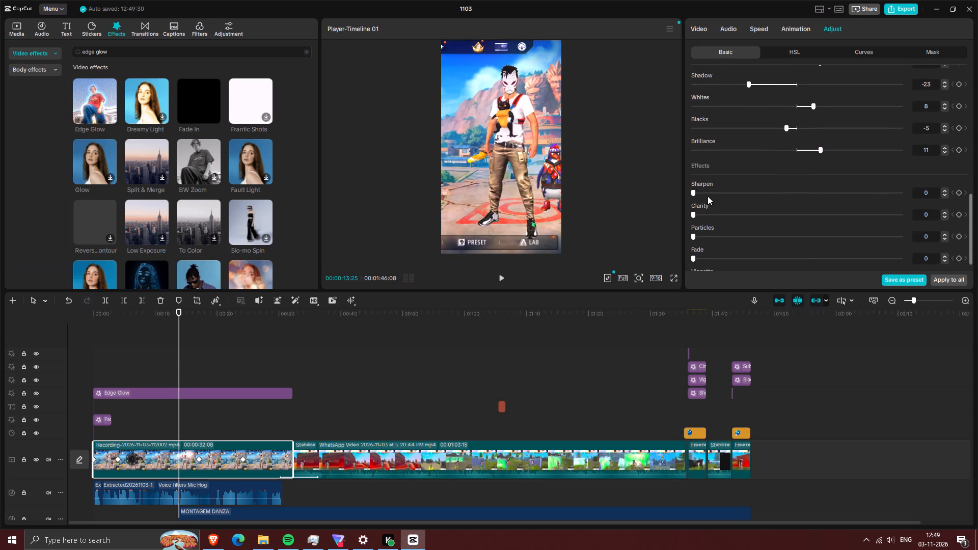
pyautogui.moveTo(700, 193); pyautogui.dragTo(816, 203)
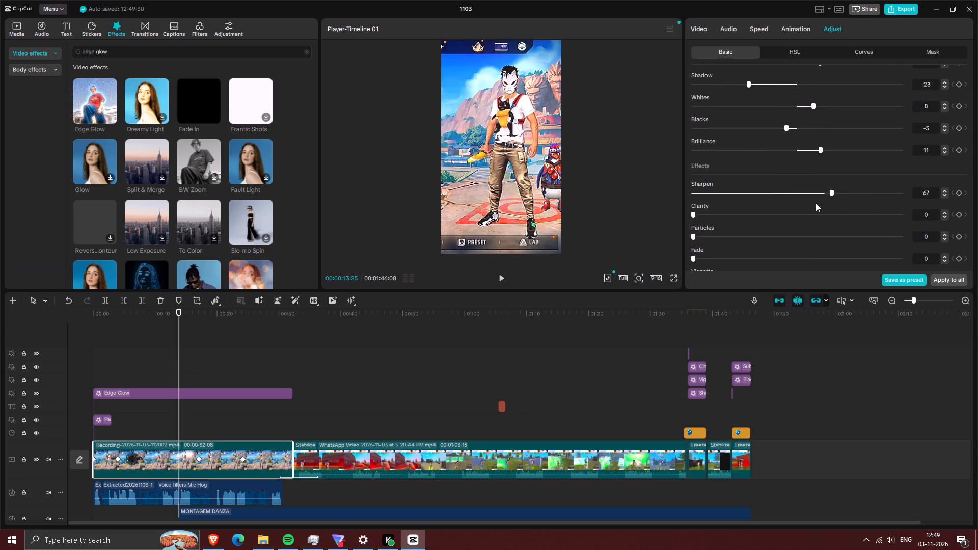
pyautogui.moveTo(816, 203); pyautogui.dragTo(804, 202)
pyautogui.moveTo(701, 213); pyautogui.dragTo(918, 212)
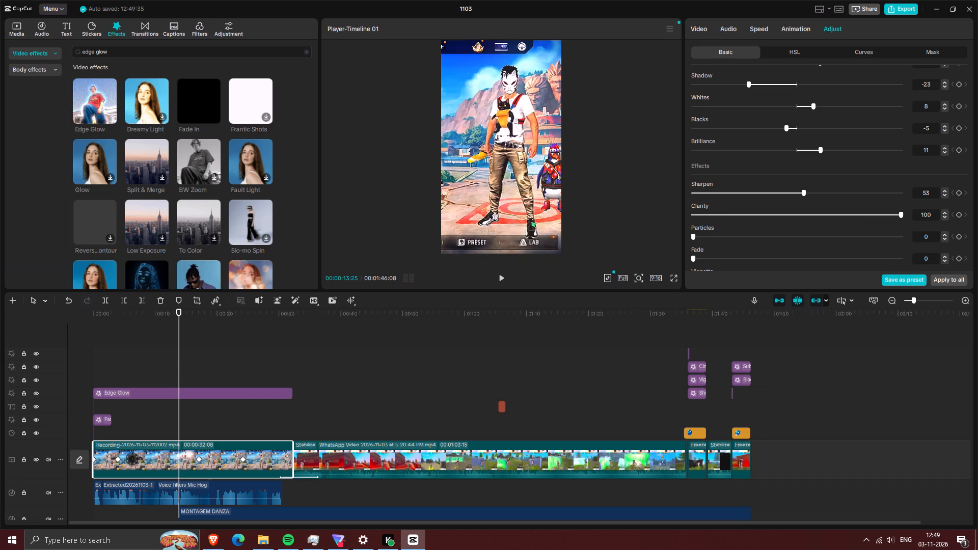
pyautogui.moveTo(918, 212); pyautogui.dragTo(961, 211)
pyautogui.moveTo(804, 193); pyautogui.dragTo(754, 200)
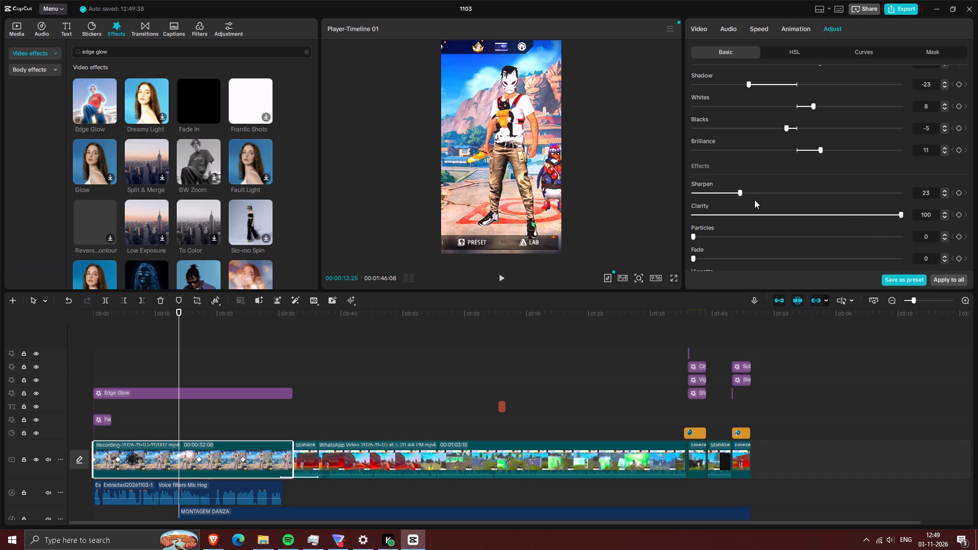
pyautogui.moveTo(754, 200); pyautogui.dragTo(768, 199)
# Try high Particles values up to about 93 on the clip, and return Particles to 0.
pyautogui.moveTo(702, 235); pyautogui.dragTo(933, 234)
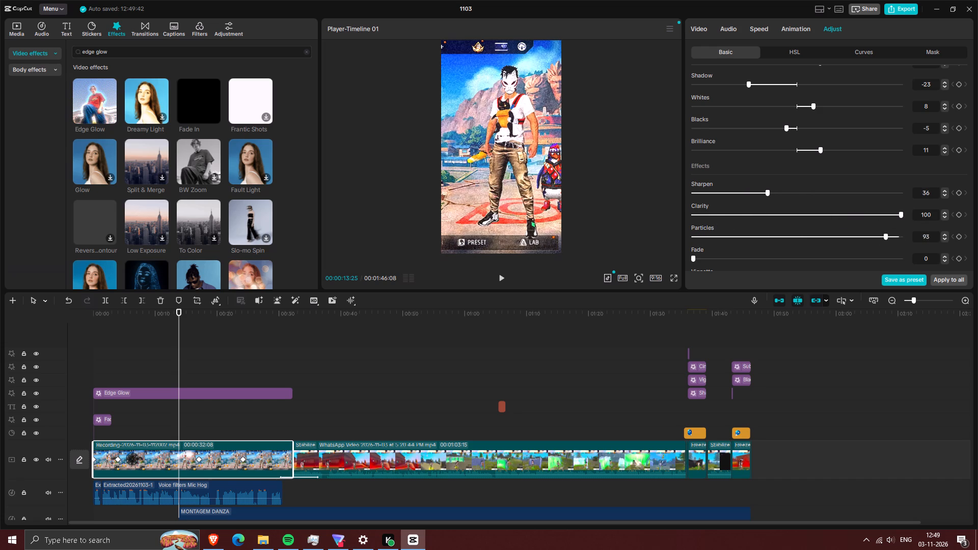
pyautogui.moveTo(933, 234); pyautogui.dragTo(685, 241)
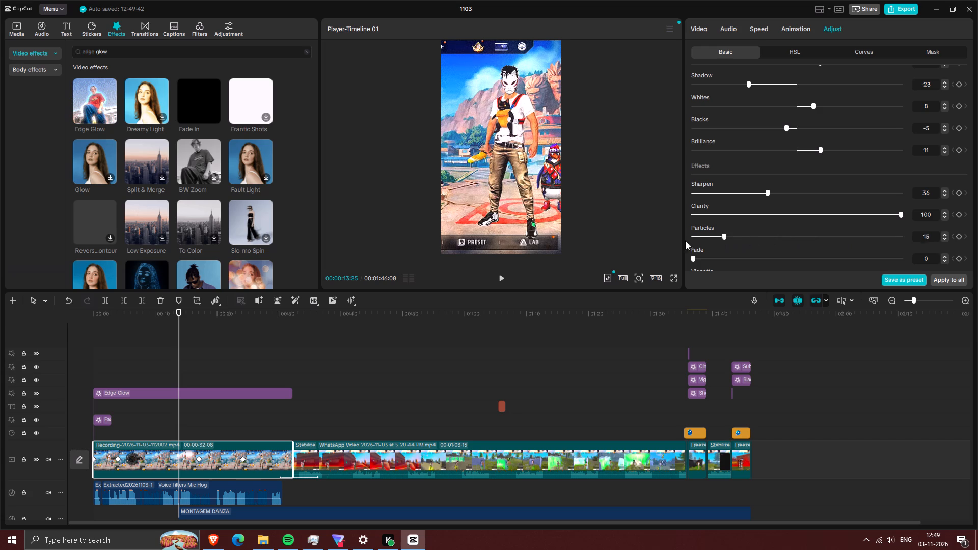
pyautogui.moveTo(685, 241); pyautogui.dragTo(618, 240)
# Set the first recording clip's Fade to 24 and Vignette to 25.
pyautogui.scroll(-2, 750, 209)
pyautogui.moveTo(699, 242); pyautogui.dragTo(743, 242)
pyautogui.scroll(-2, 775, 214)
pyautogui.moveTo(801, 265); pyautogui.dragTo(827, 263)
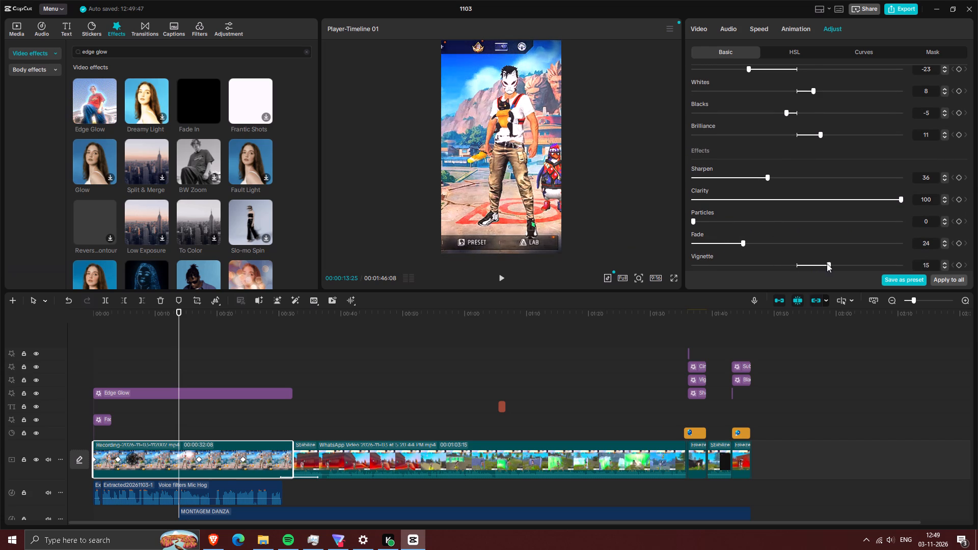
pyautogui.moveTo(827, 263); pyautogui.dragTo(844, 266)
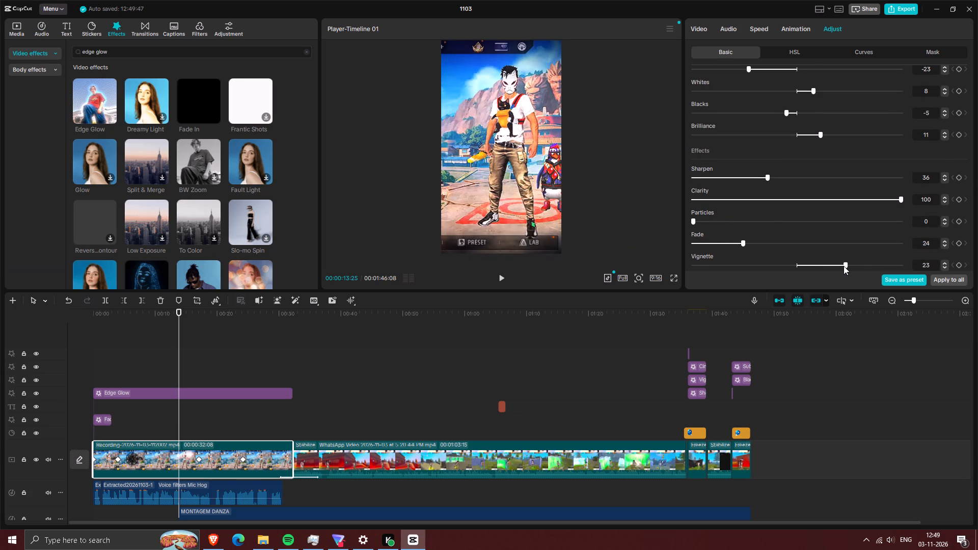
pyautogui.moveTo(844, 266); pyautogui.dragTo(847, 263)
# Set the first recording clip's Sharpen to 0.
pyautogui.moveTo(768, 180); pyautogui.dragTo(629, 180)
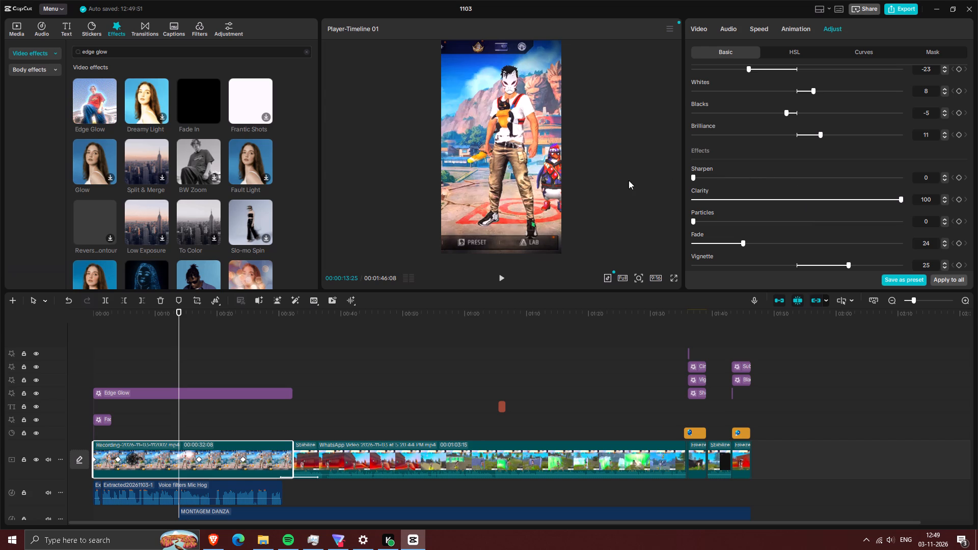
pyautogui.moveTo(629, 180); pyautogui.dragTo(622, 182)
# Play the video from the start to check the colour adjustments on the first recording clip.
pyautogui.click(135, 337)
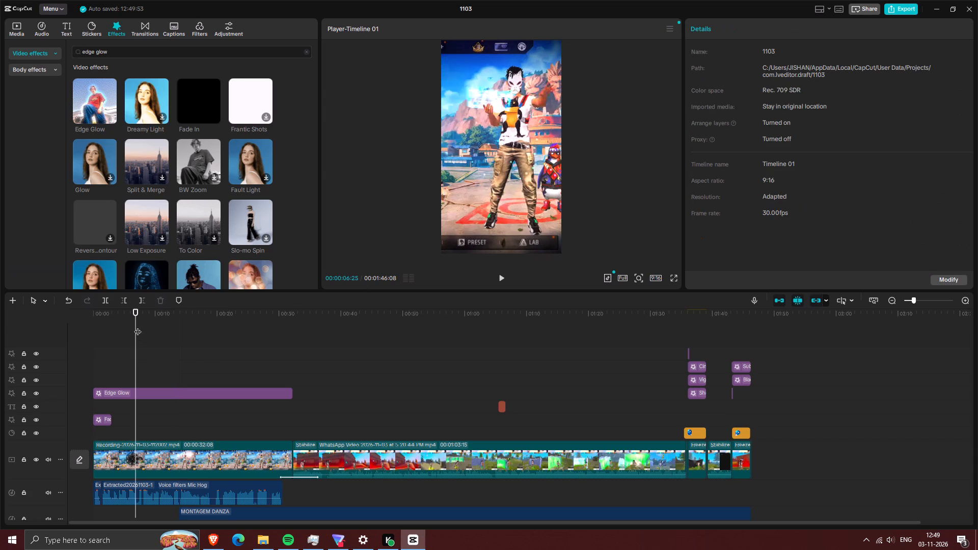
pyautogui.moveTo(138, 326); pyautogui.dragTo(40, 323)
pyautogui.press('space')
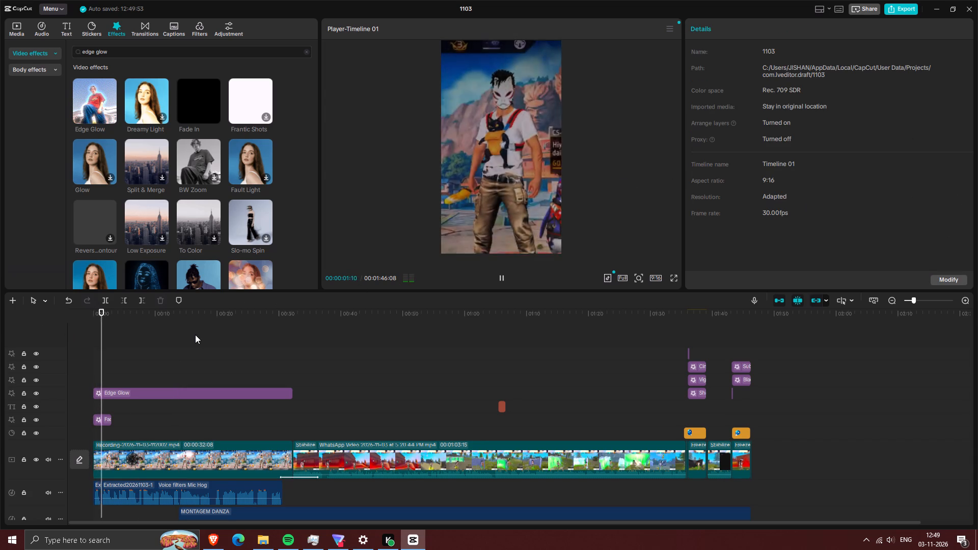
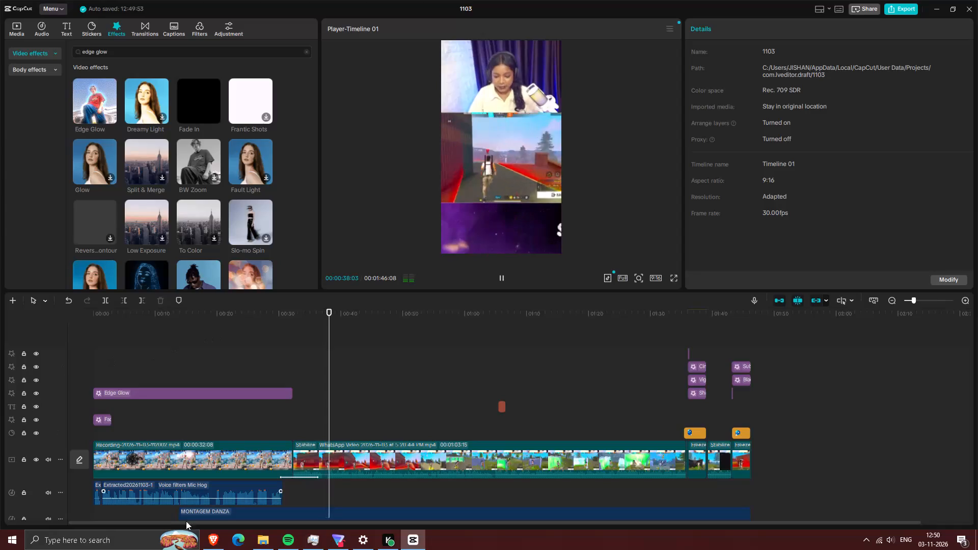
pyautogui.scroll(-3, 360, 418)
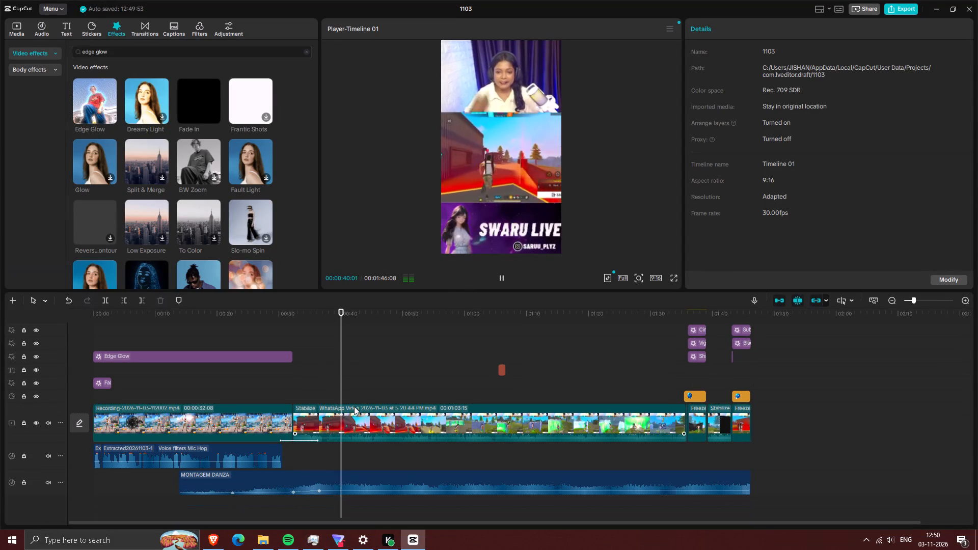
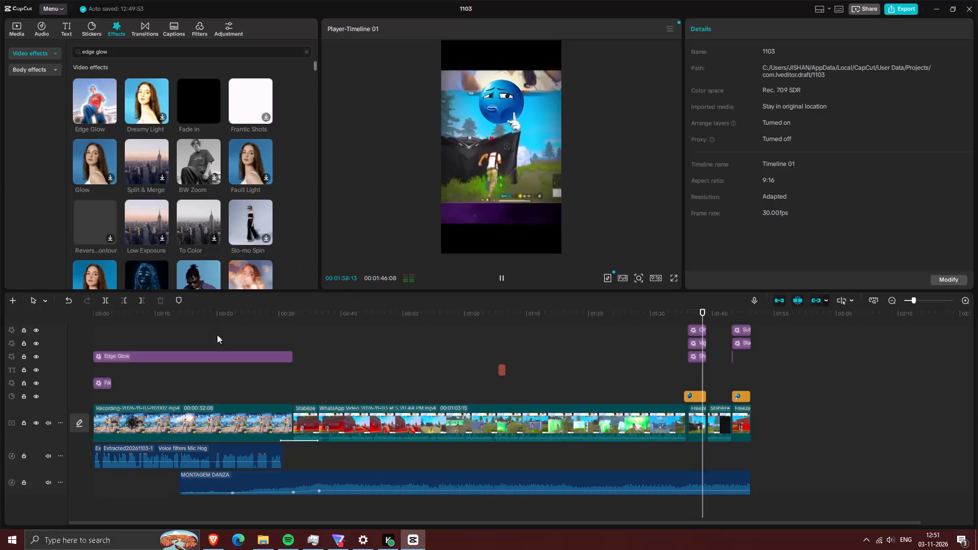
# Trim the end of the opening recording clip to 00:00:30:19 so it ends with the Mic Hog voice audio.
pyautogui.click(275, 315)
pyautogui.press('space')
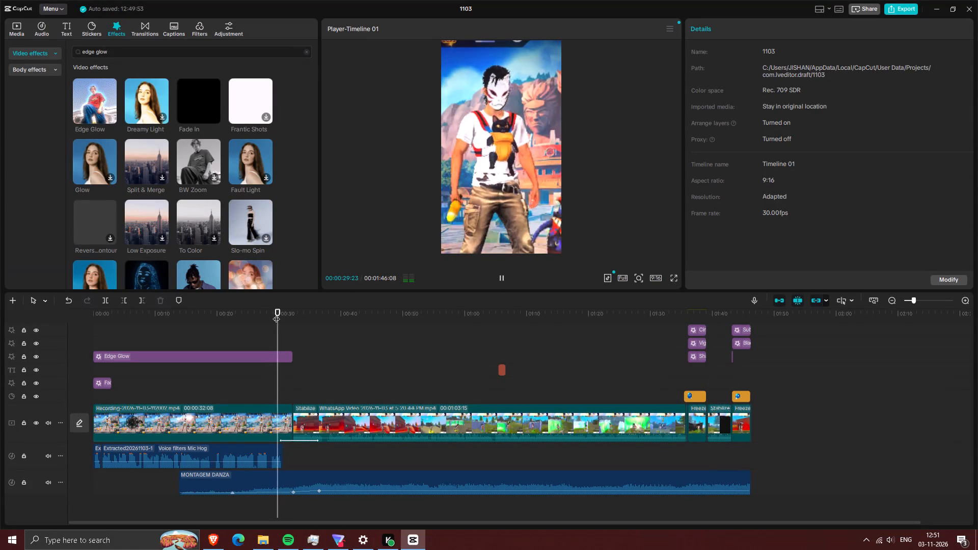
pyautogui.click(242, 319)
pyautogui.click(289, 424)
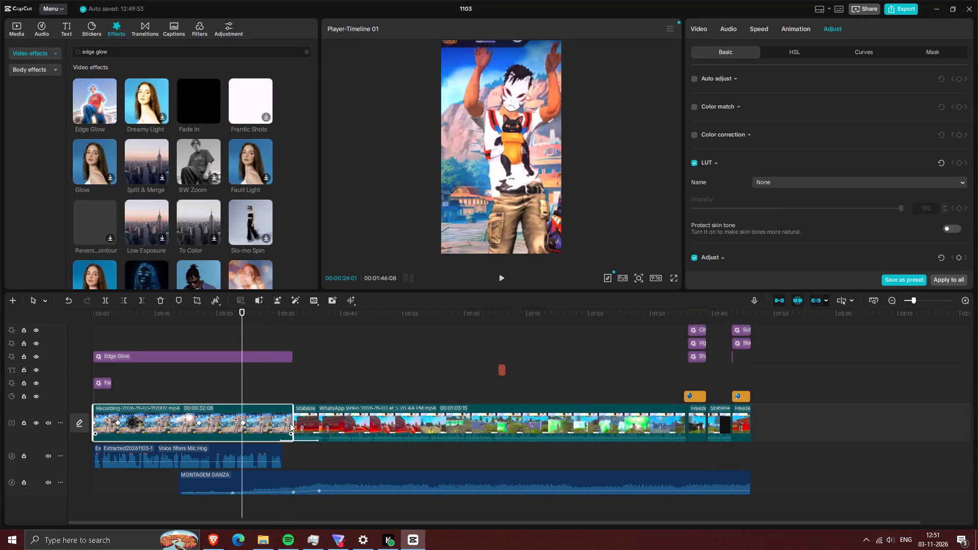
pyautogui.moveTo(292, 422); pyautogui.dragTo(280, 428)
# Shift the MONTAGEM DANZA music earlier to start at about 12 seconds and end together with the last video clip.
pyautogui.moveTo(319, 476); pyautogui.dragTo(302, 477)
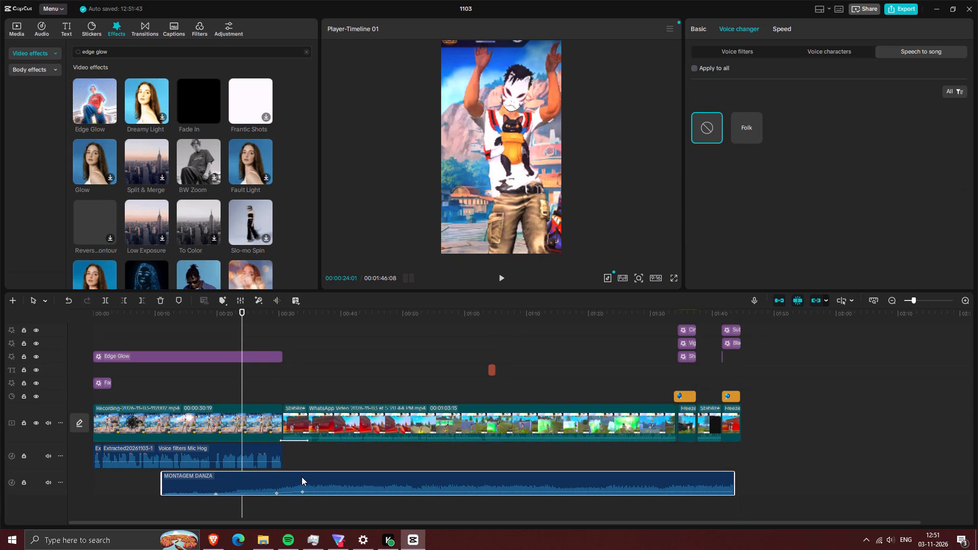
pyautogui.moveTo(302, 477); pyautogui.dragTo(298, 476)
pyautogui.click(497, 337)
pyautogui.press('space')
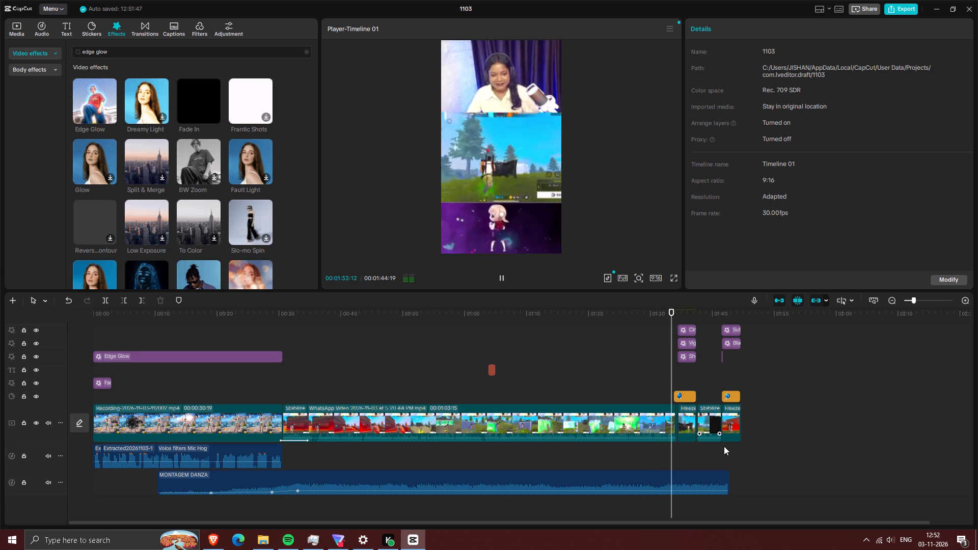
pyautogui.moveTo(652, 480); pyautogui.dragTo(656, 480)
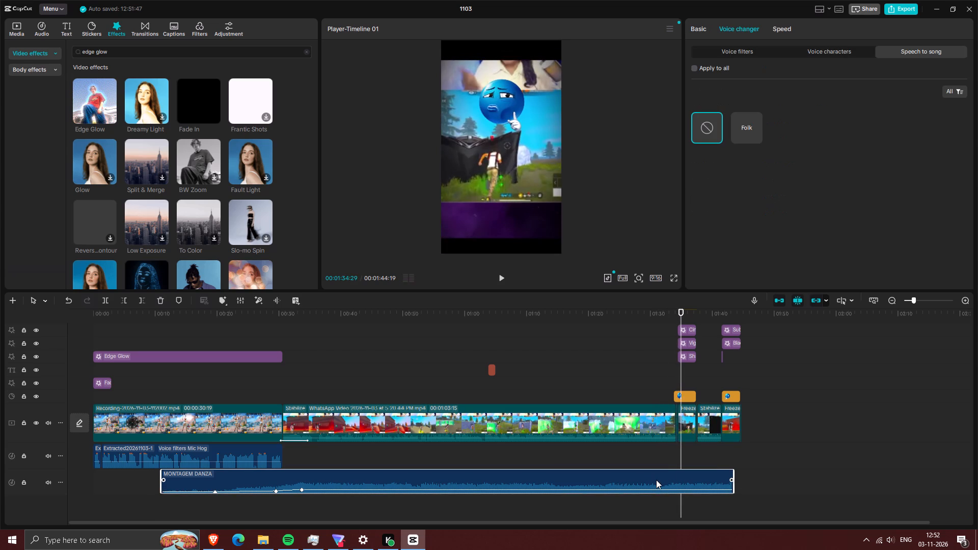
pyautogui.moveTo(656, 480); pyautogui.dragTo(658, 480)
pyautogui.click(613, 362)
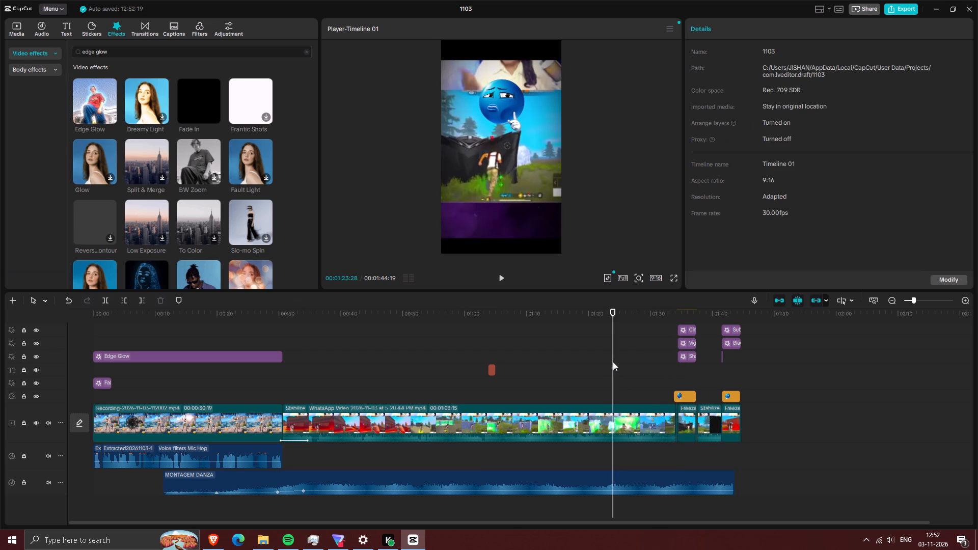
pyautogui.press('space')
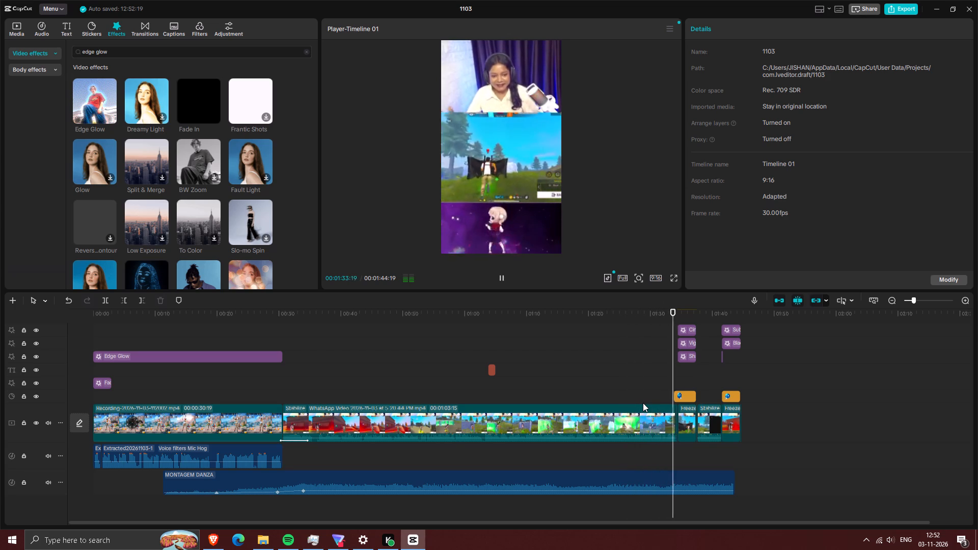
pyautogui.moveTo(659, 478); pyautogui.dragTo(661, 478)
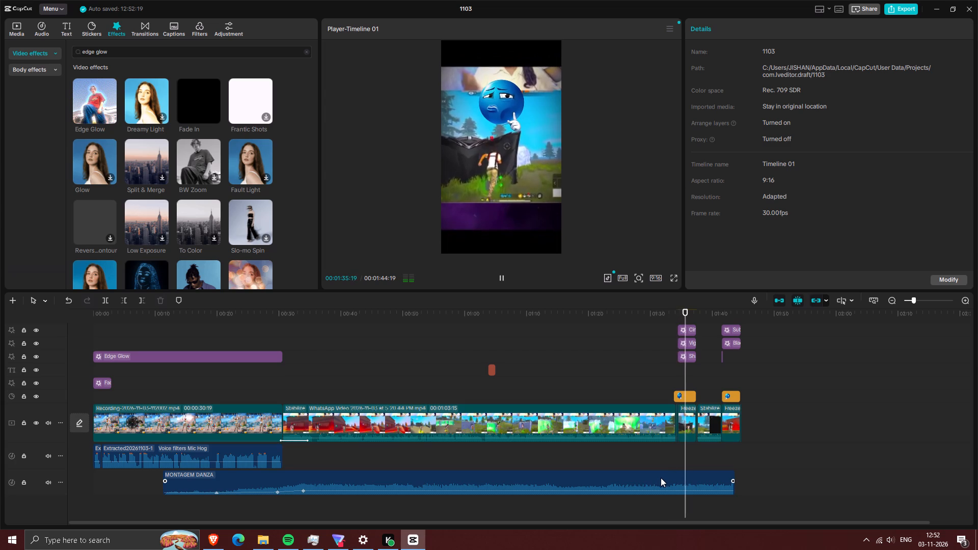
pyautogui.moveTo(661, 478); pyautogui.dragTo(664, 478)
# Play back the lead-in to the first freeze frame, the mid-video gameplay and the opening clip to check the music timing.
pyautogui.click(620, 364)
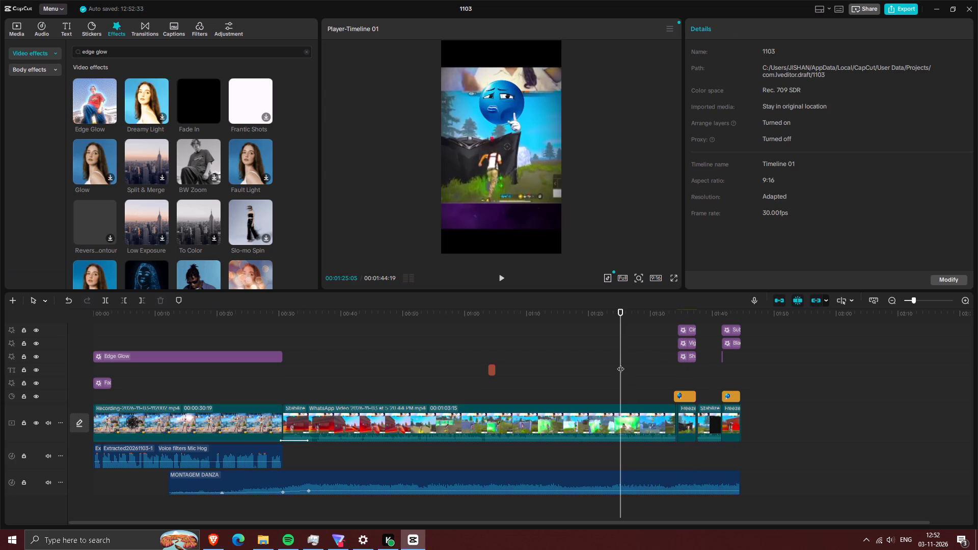
pyautogui.press('space')
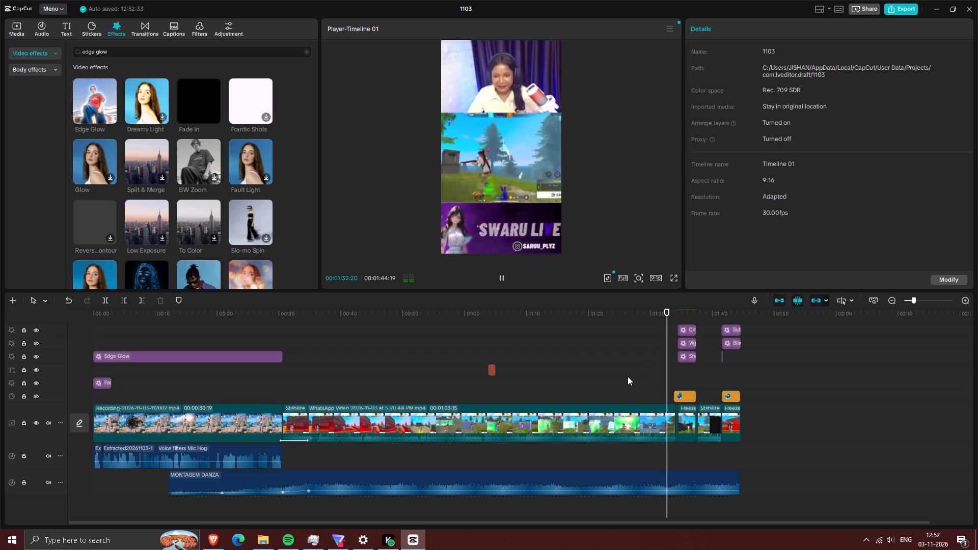
pyautogui.press('space')
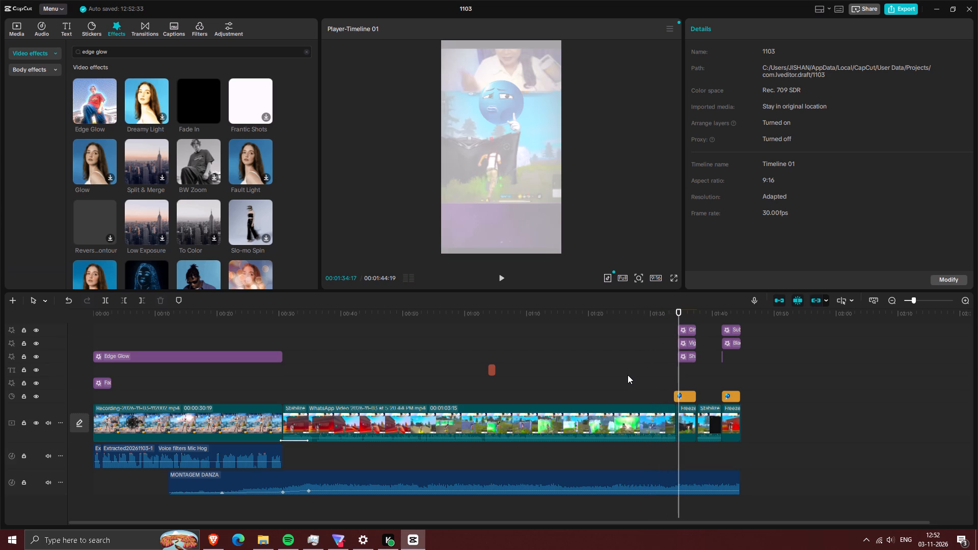
pyautogui.press('space')
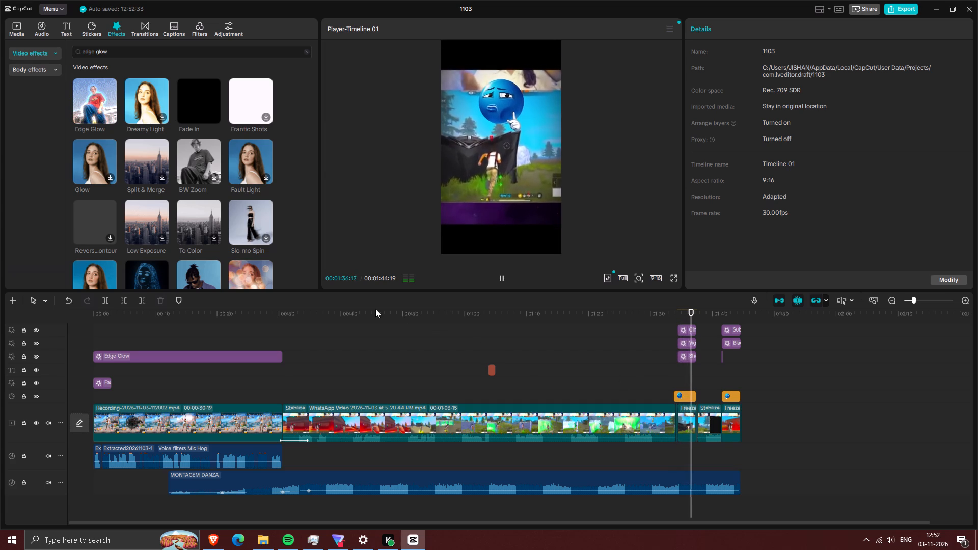
pyautogui.click(361, 323)
pyautogui.press('space')
pyautogui.press('space')
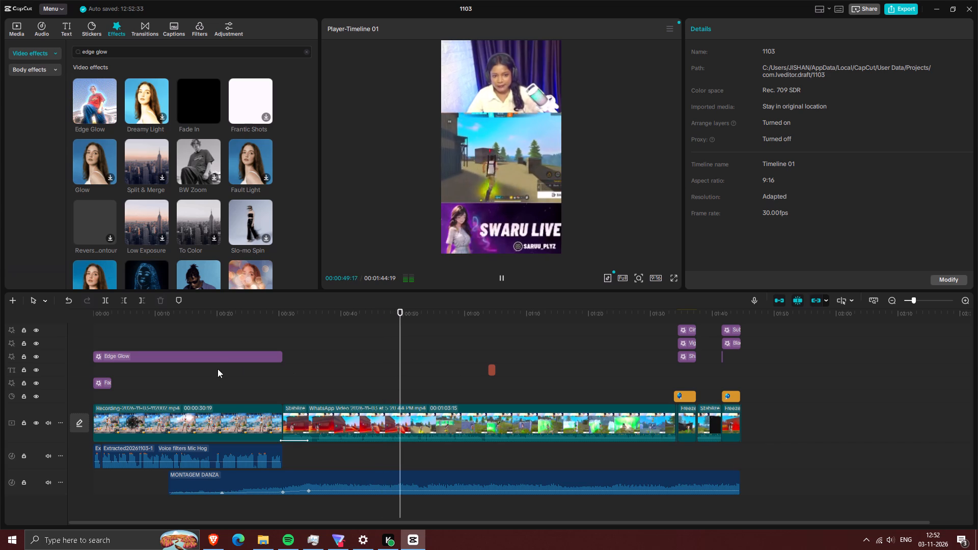
pyautogui.click(169, 371)
pyautogui.press('space')
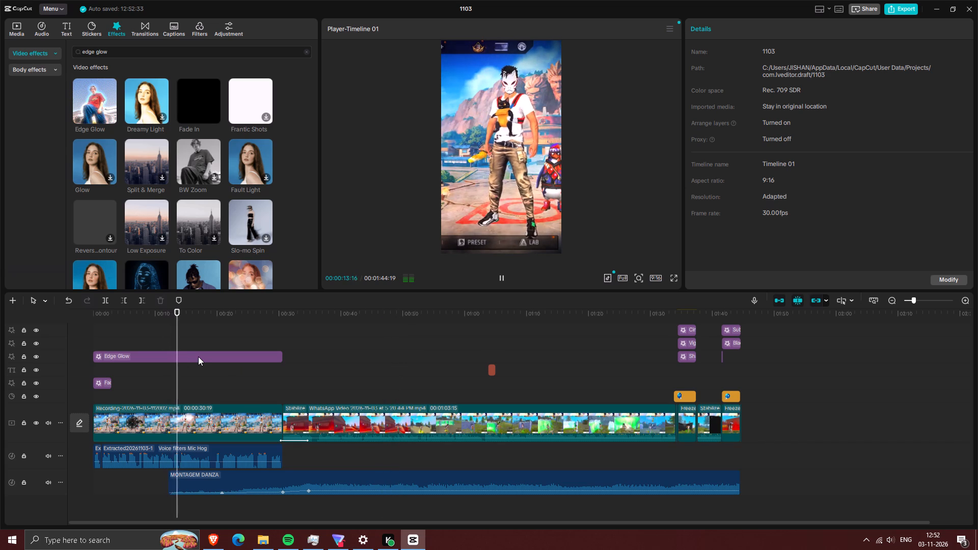
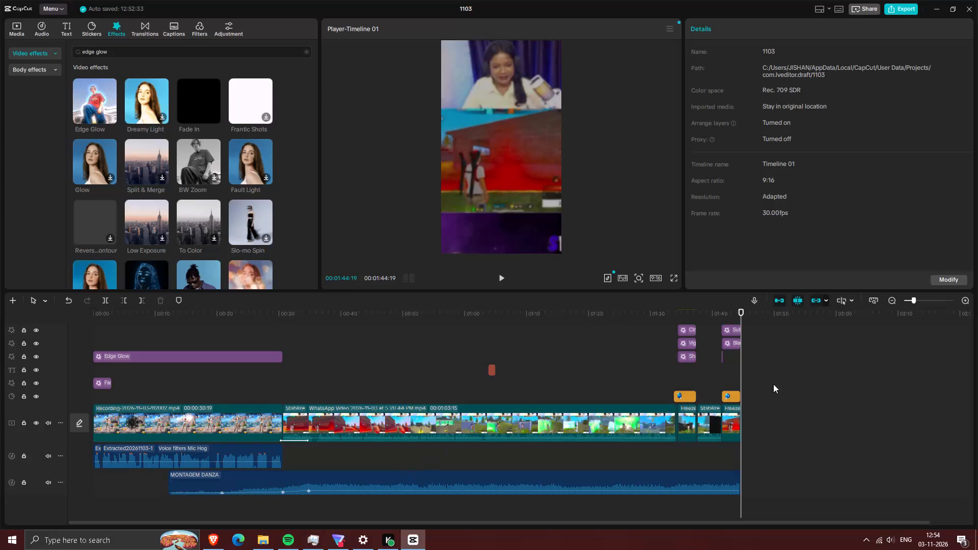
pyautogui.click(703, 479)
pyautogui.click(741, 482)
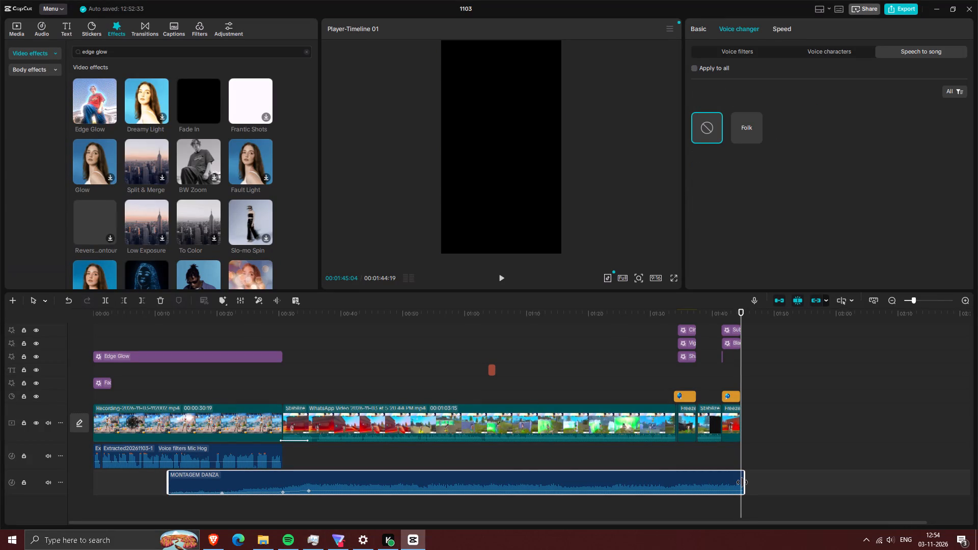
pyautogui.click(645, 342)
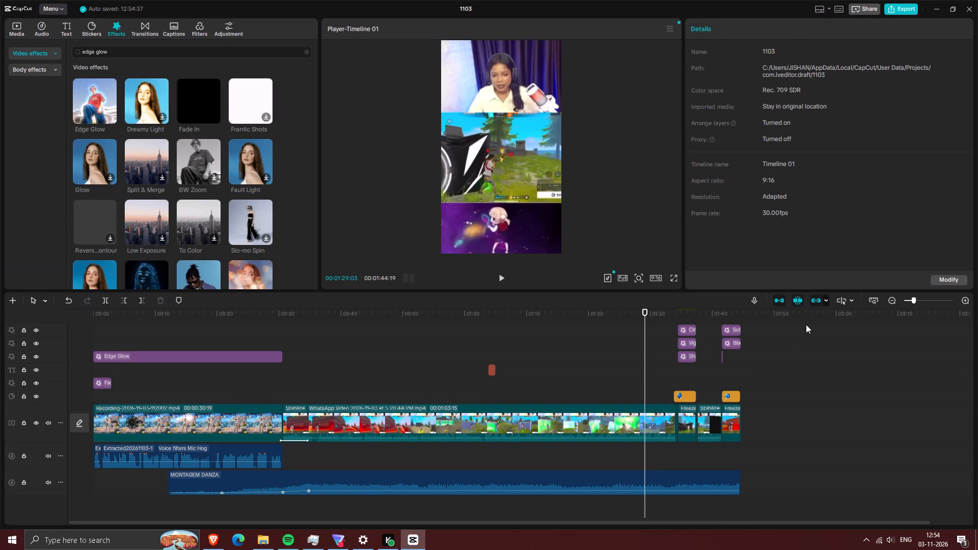
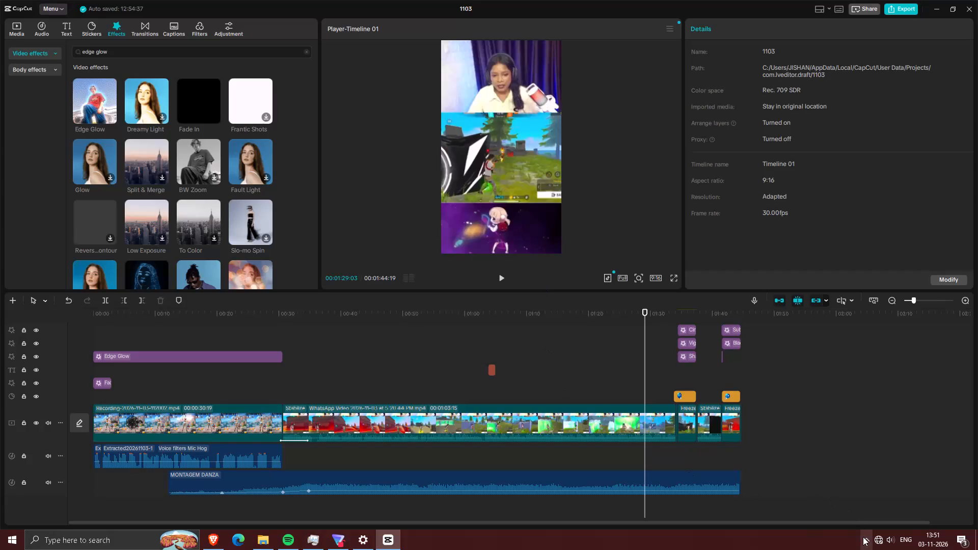
# Check the Wi-Fi connection, the connection status in Proton VPN, and the hidden background apps in the system tray.
pyautogui.click(878, 537)
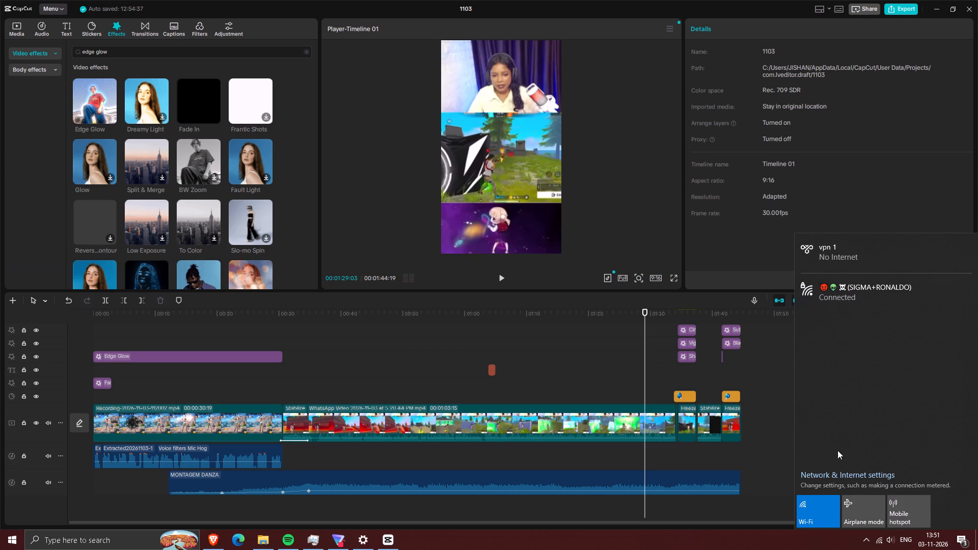
pyautogui.click(347, 540)
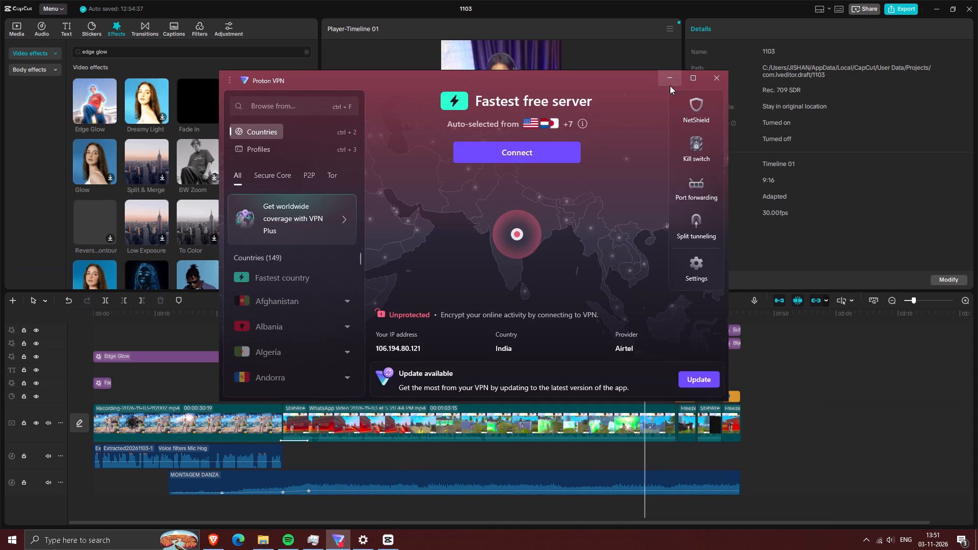
pyautogui.click(660, 82)
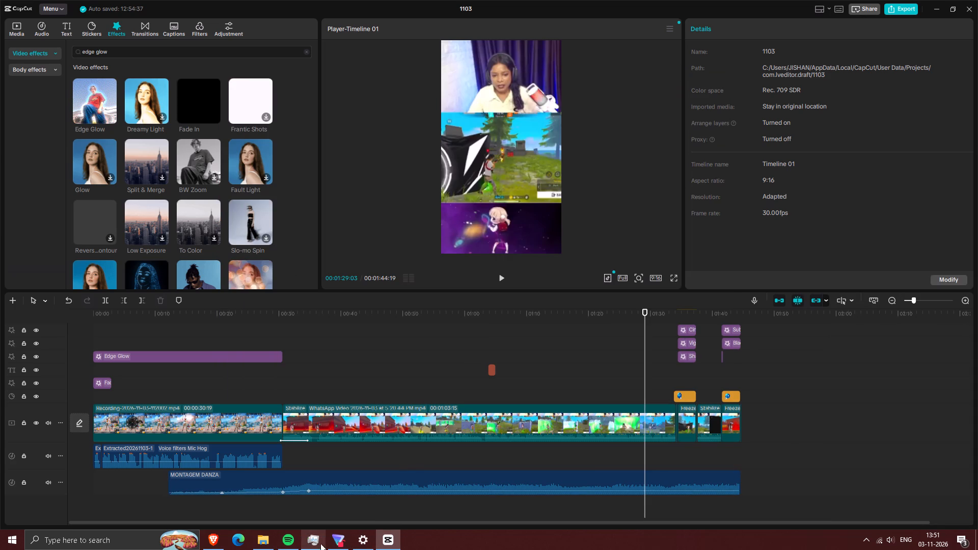
pyautogui.click(864, 535)
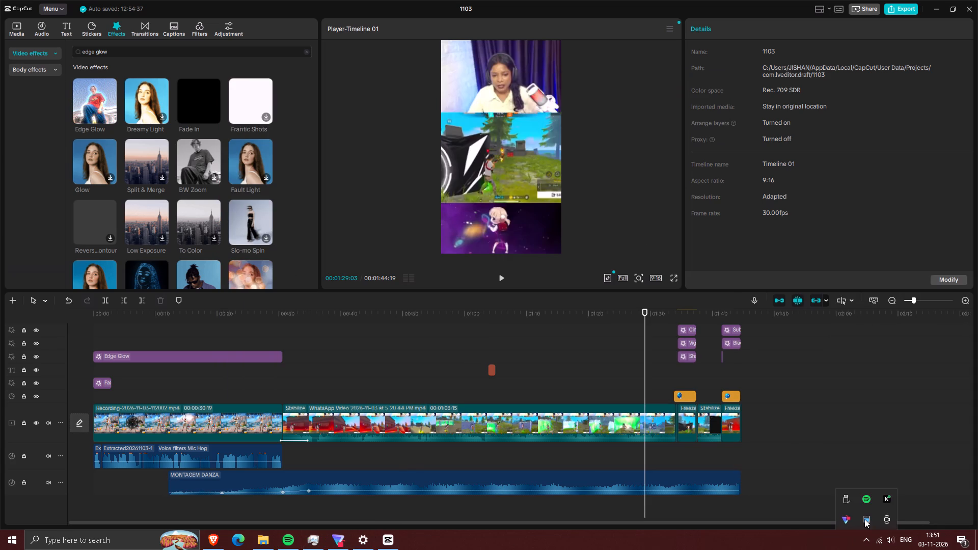
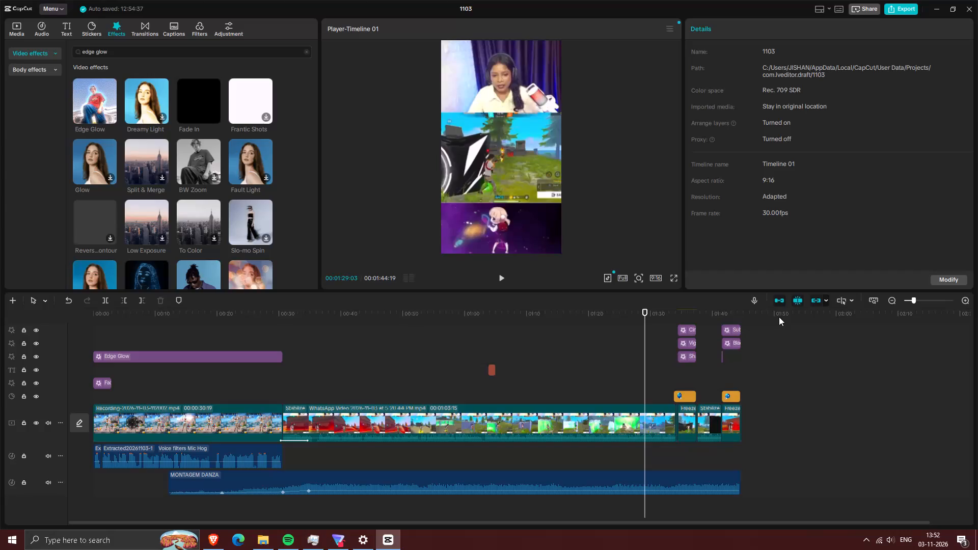
# Show the hidden background app icons in the Windows system tray.
pyautogui.click(870, 549)
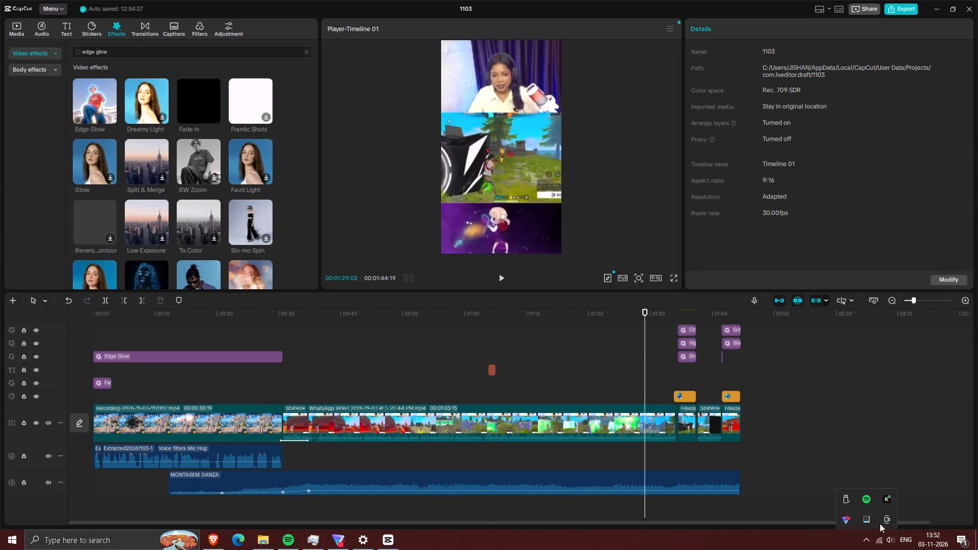